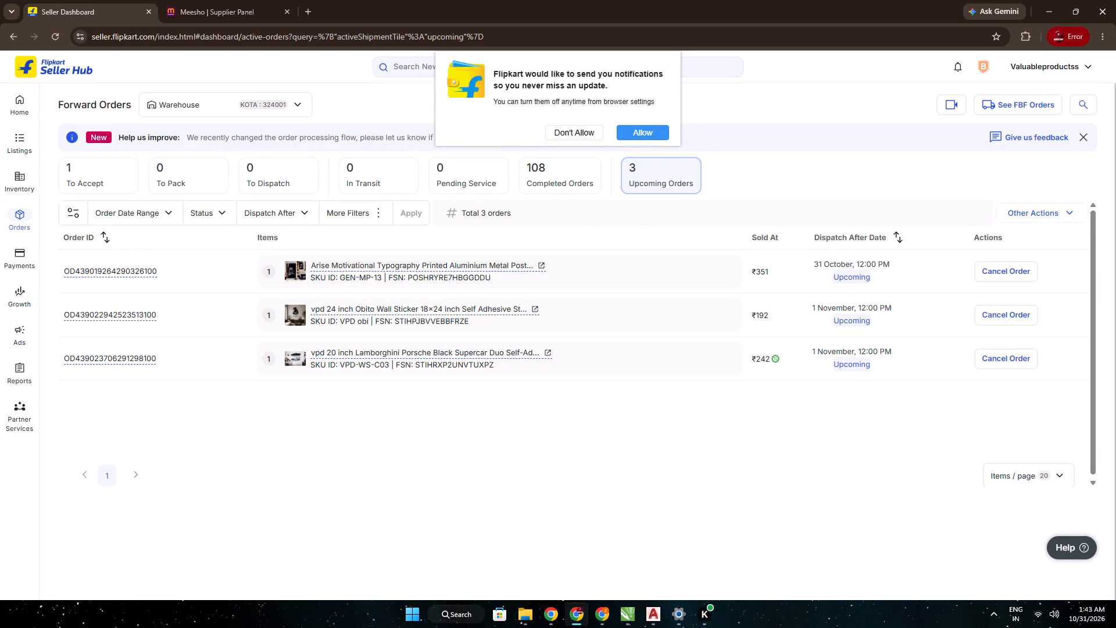
Review the pending orders in the Meesho Supplier Panel, examining the ordered products and their SKU IDs.
click(200, 0)
scroll(276, 342, up, 4)
scroll(370, 373, up, 10)
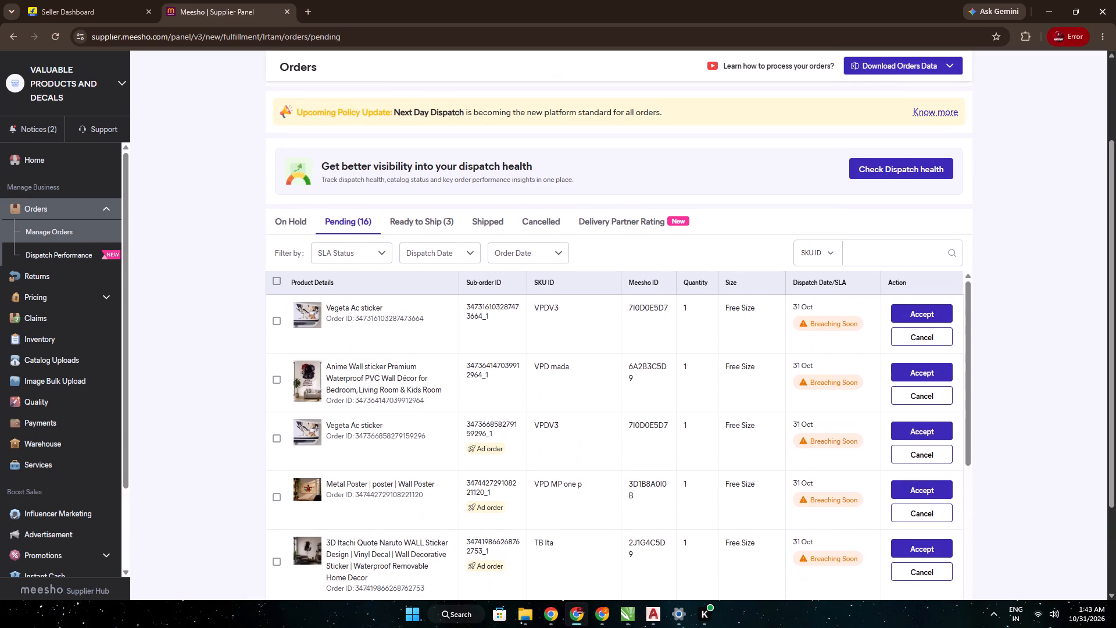
scroll(196, 378, down, 2)
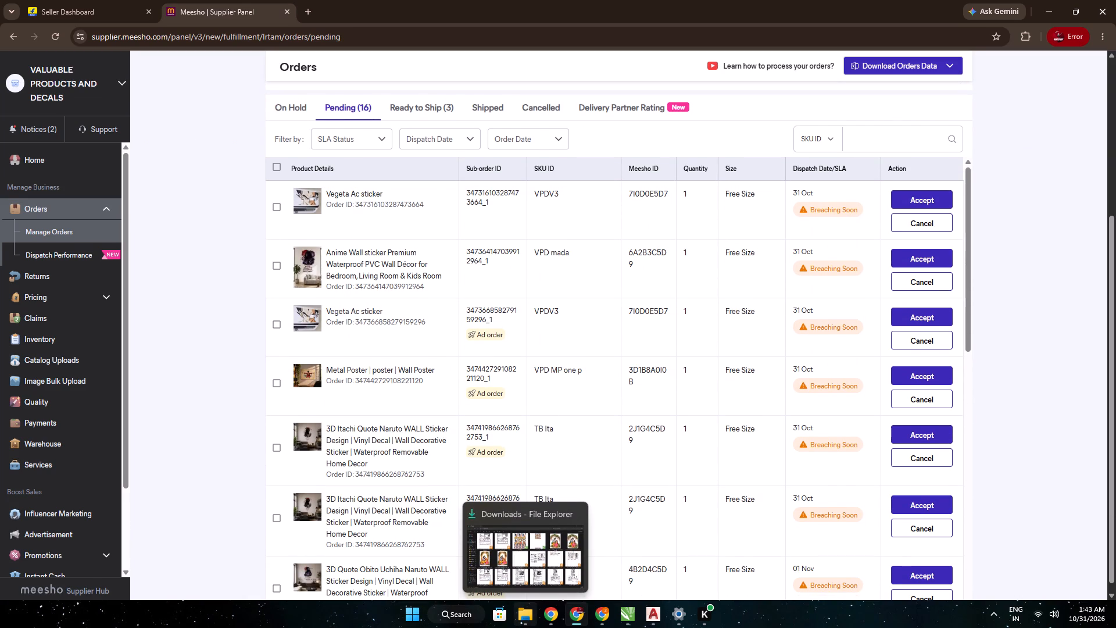
click(528, 615)
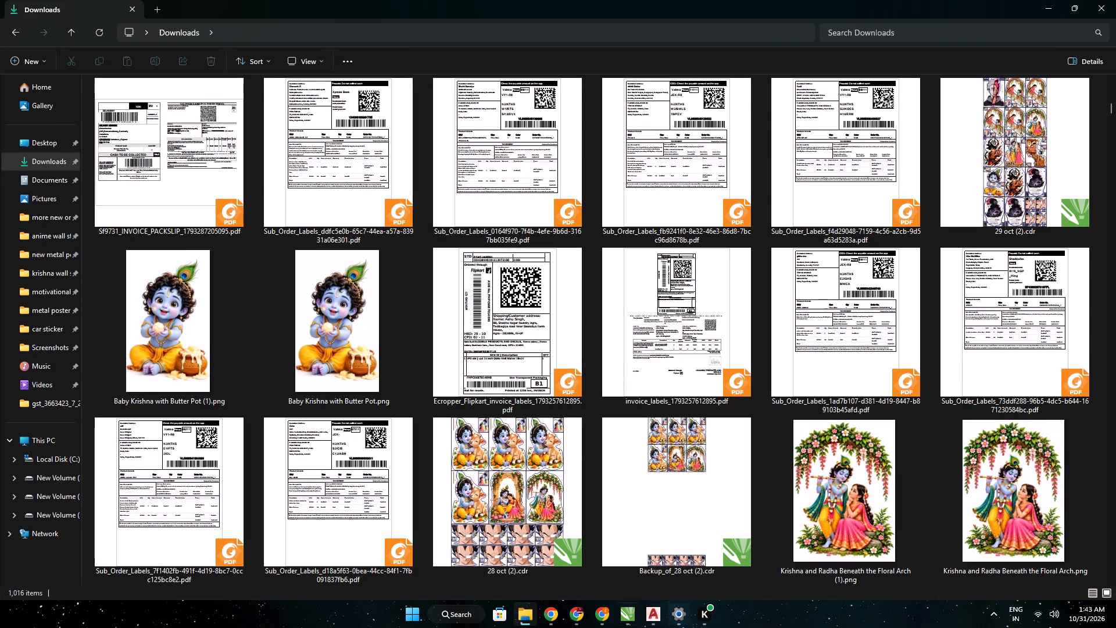
click(579, 613)
scroll(409, 455, down, 2)
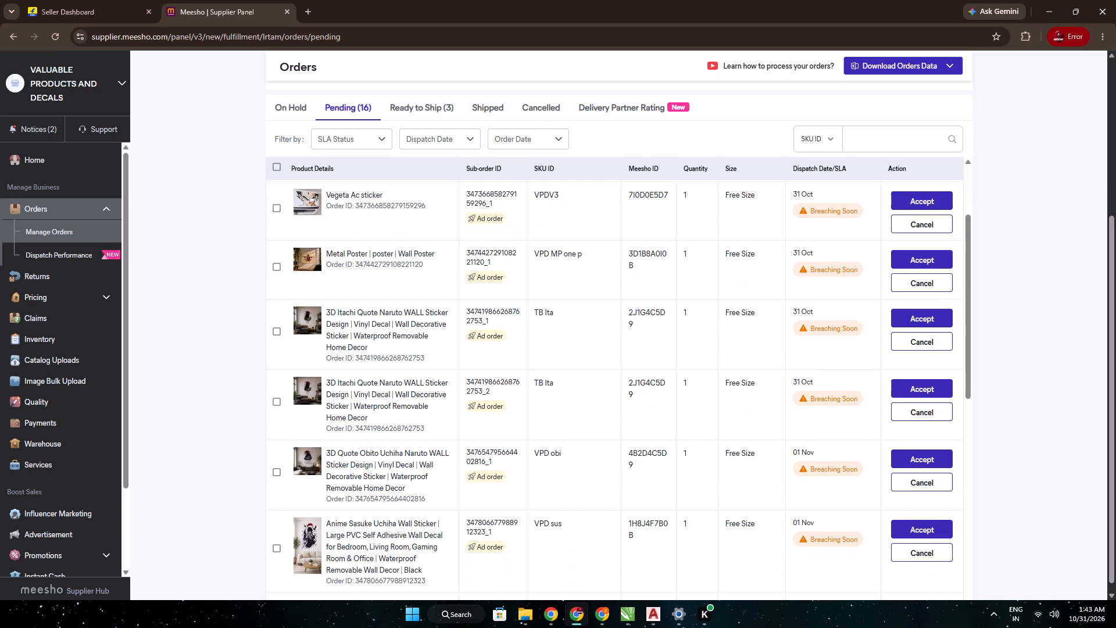
scroll(417, 458, down, 6)
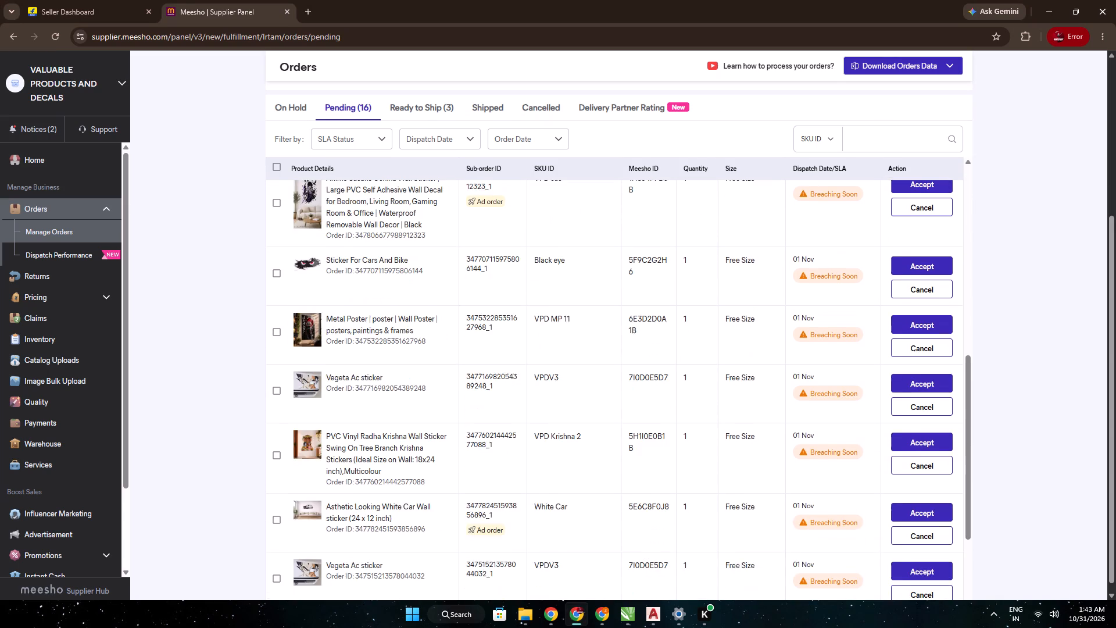
scroll(419, 459, down, 10)
scroll(420, 460, up, 12)
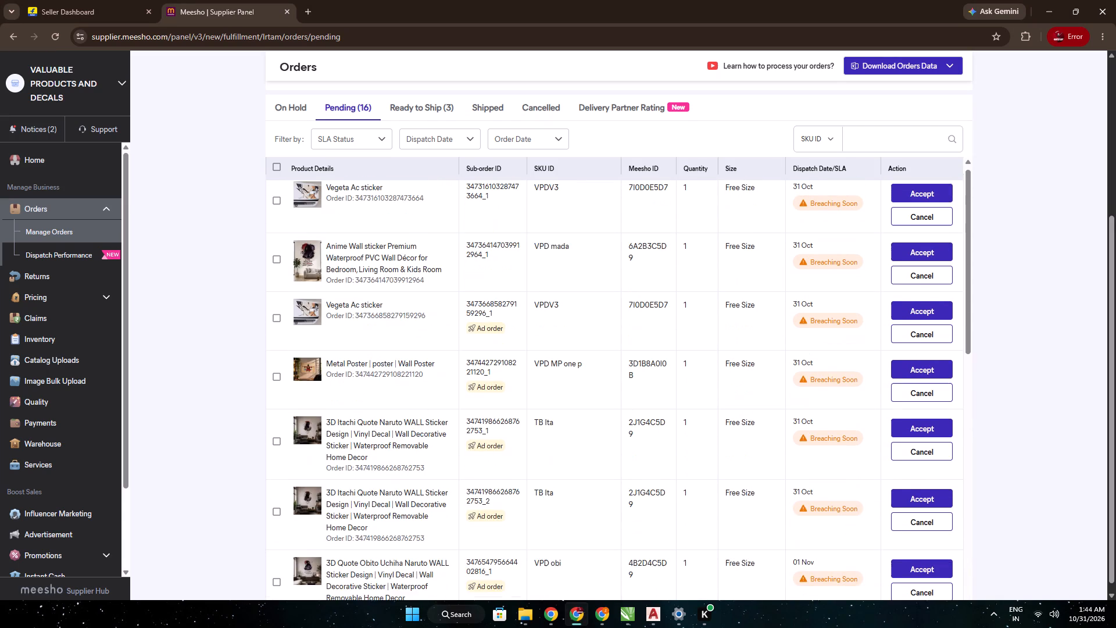
scroll(420, 460, up, 2)
Switch to File Explorer and open the 26 oct .cdr layout from the Downloads folder in CorelDRAW.
click(623, 612)
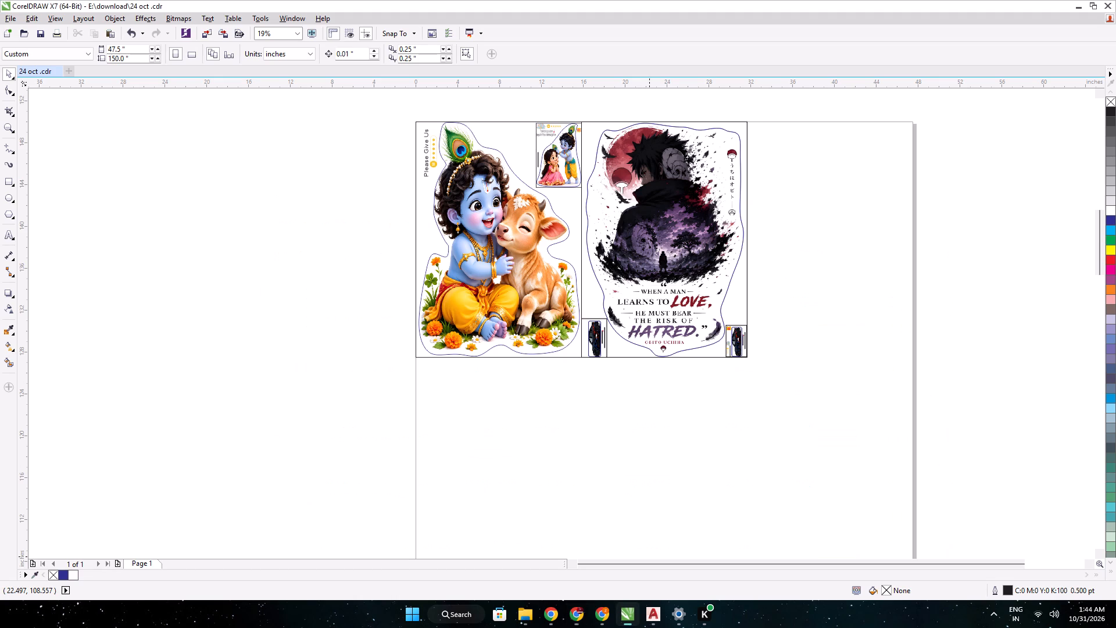
click(525, 611)
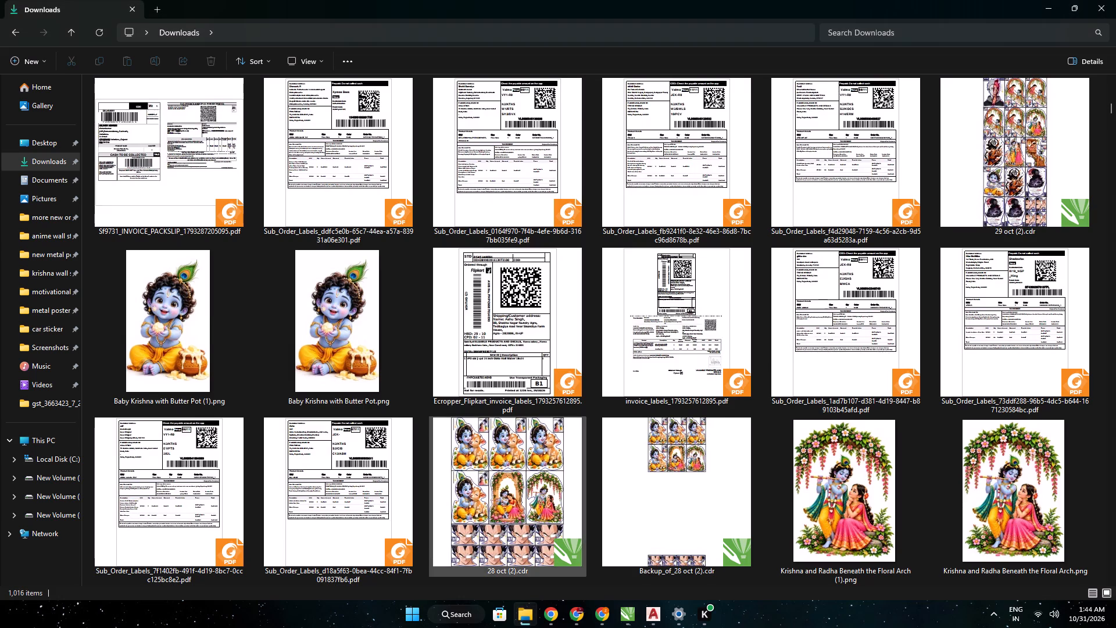
scroll(559, 409, down, 1)
scroll(678, 400, down, 2)
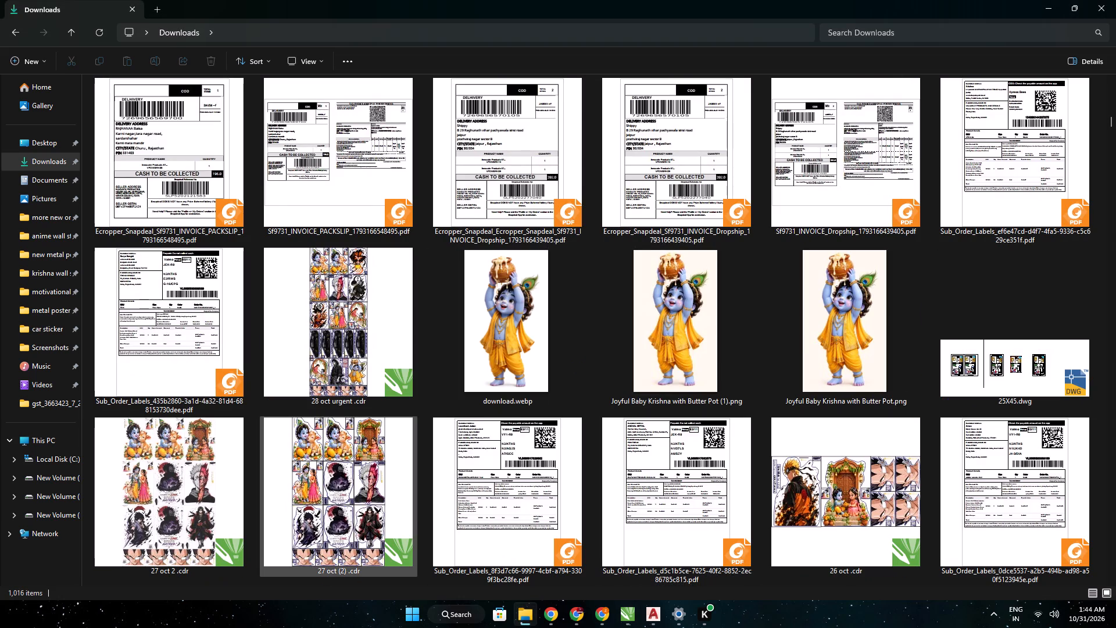
scroll(387, 480, down, 2)
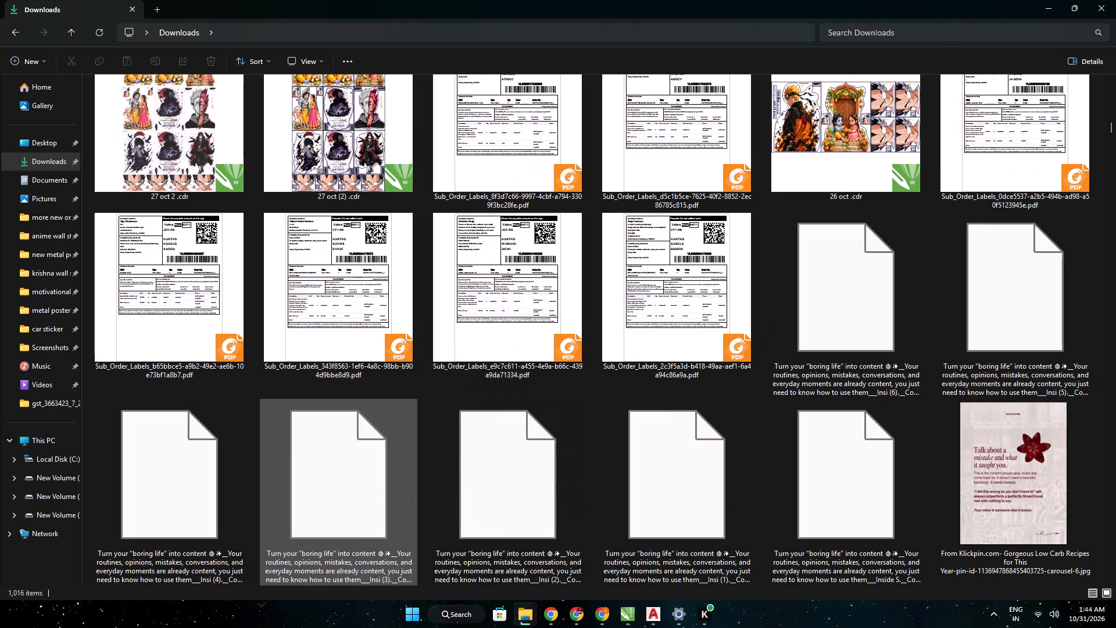
double_click(847, 159)
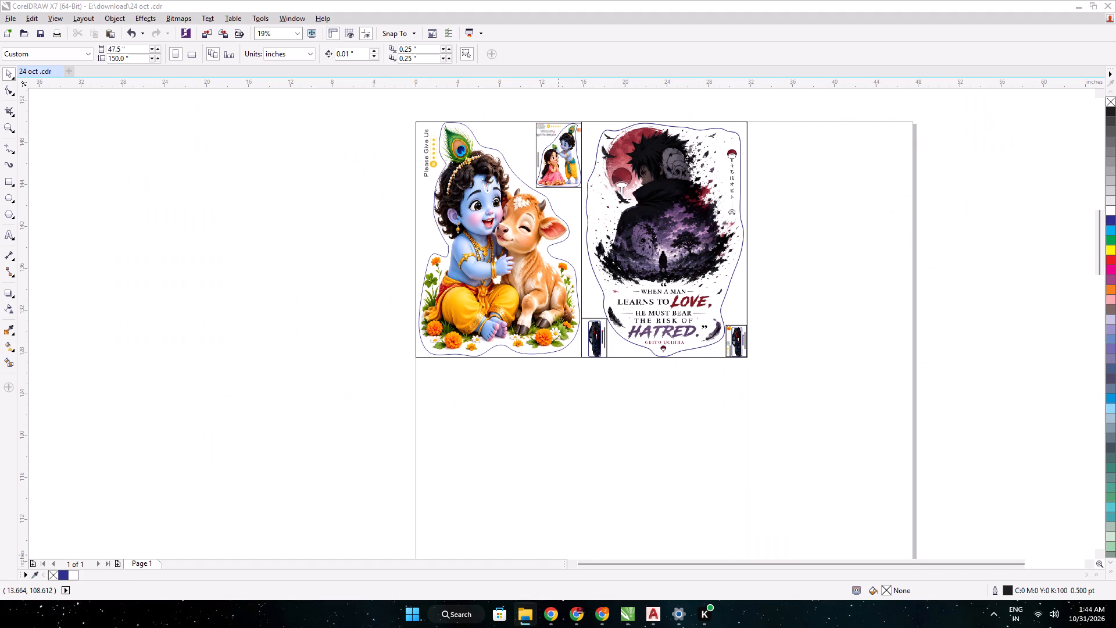
Return to the Downloads folder, find the older 5 sep (1).cdr layout and open it in CorelDRAW.
click(530, 611)
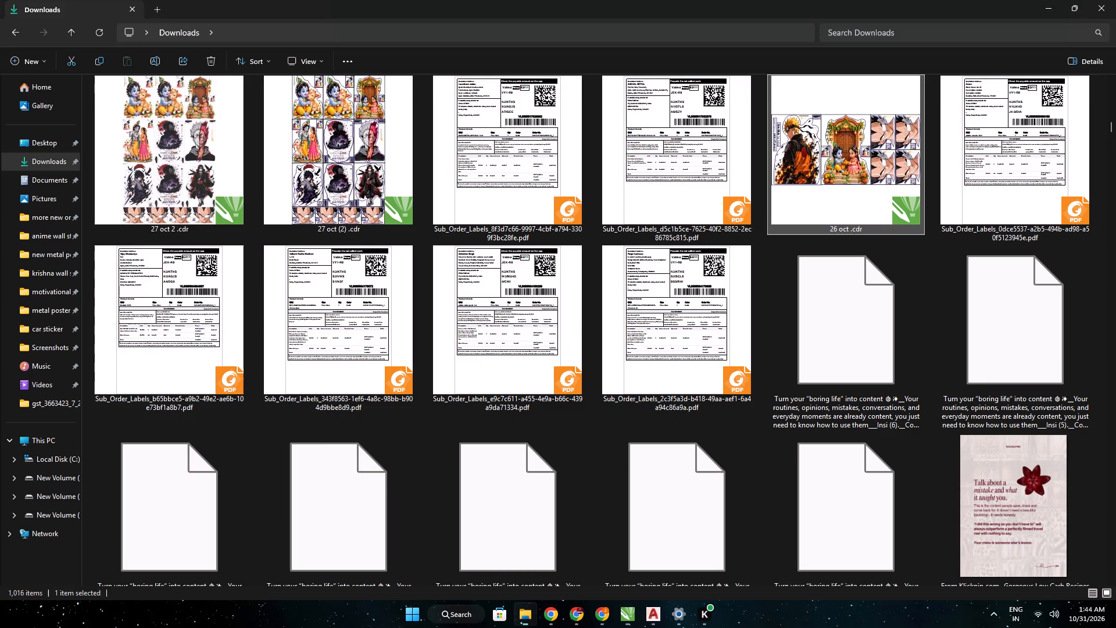
scroll(757, 390, down, 5)
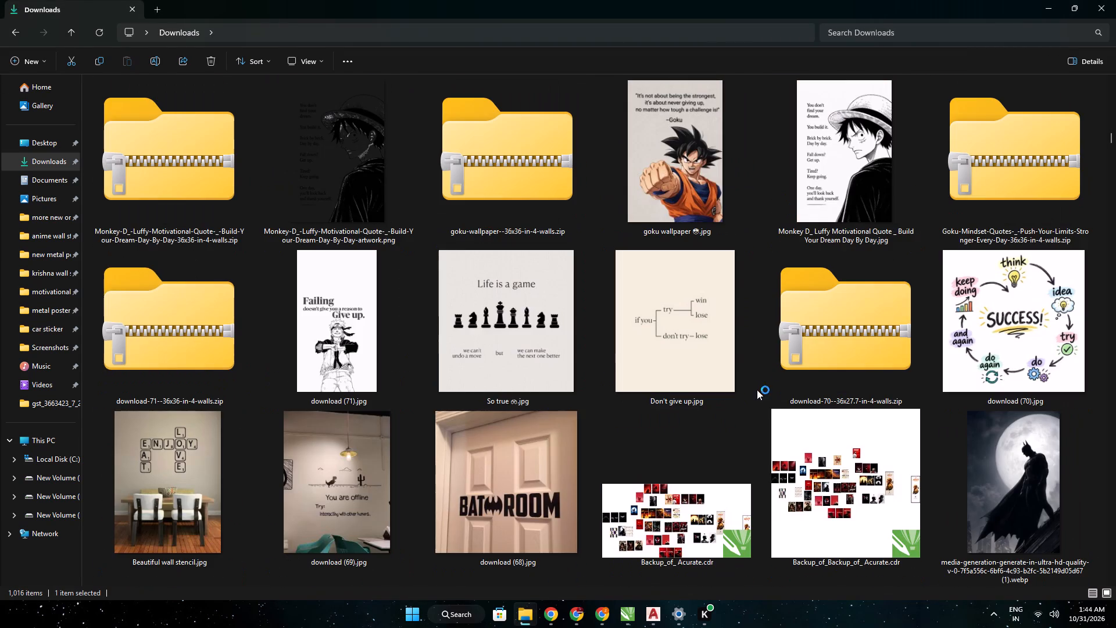
scroll(757, 390, down, 2)
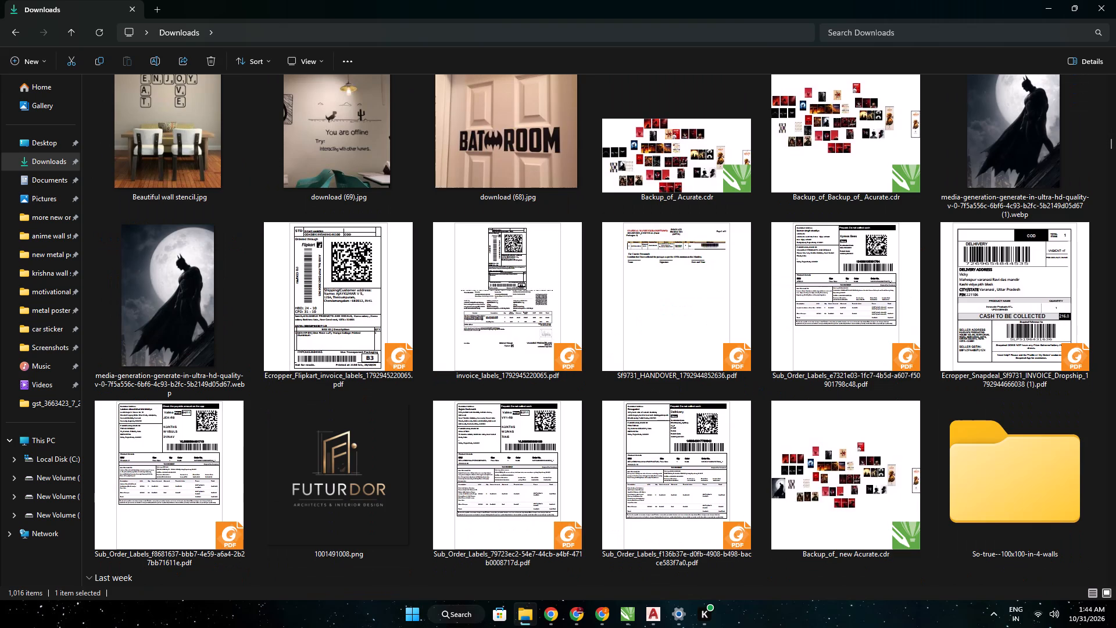
scroll(757, 390, down, 3)
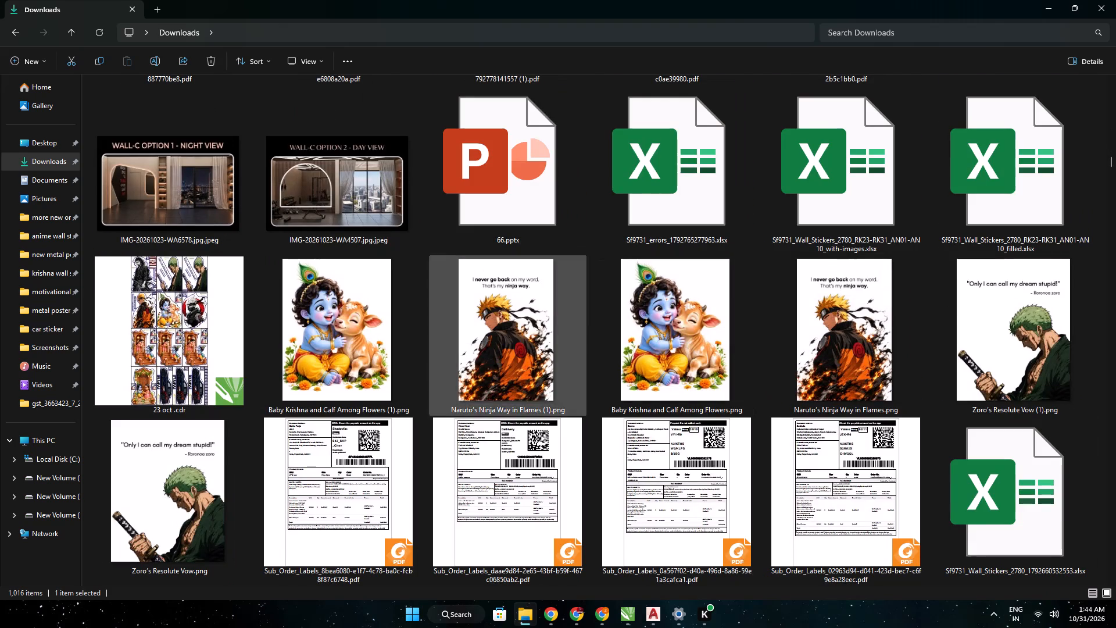
scroll(593, 368, down, 2)
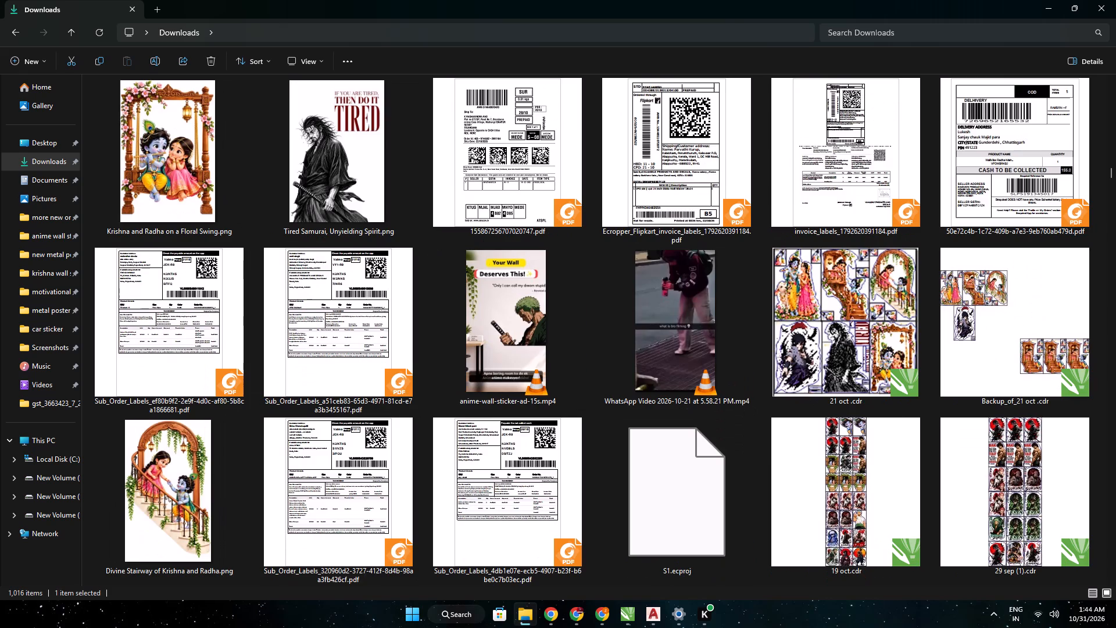
scroll(594, 368, down, 1)
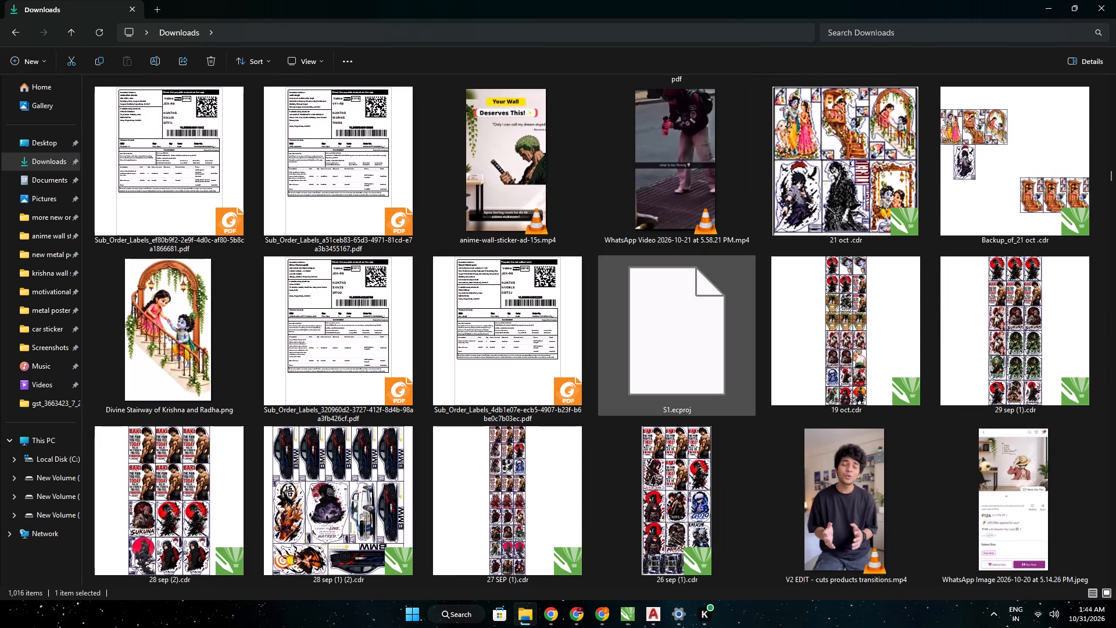
scroll(610, 382, down, 1)
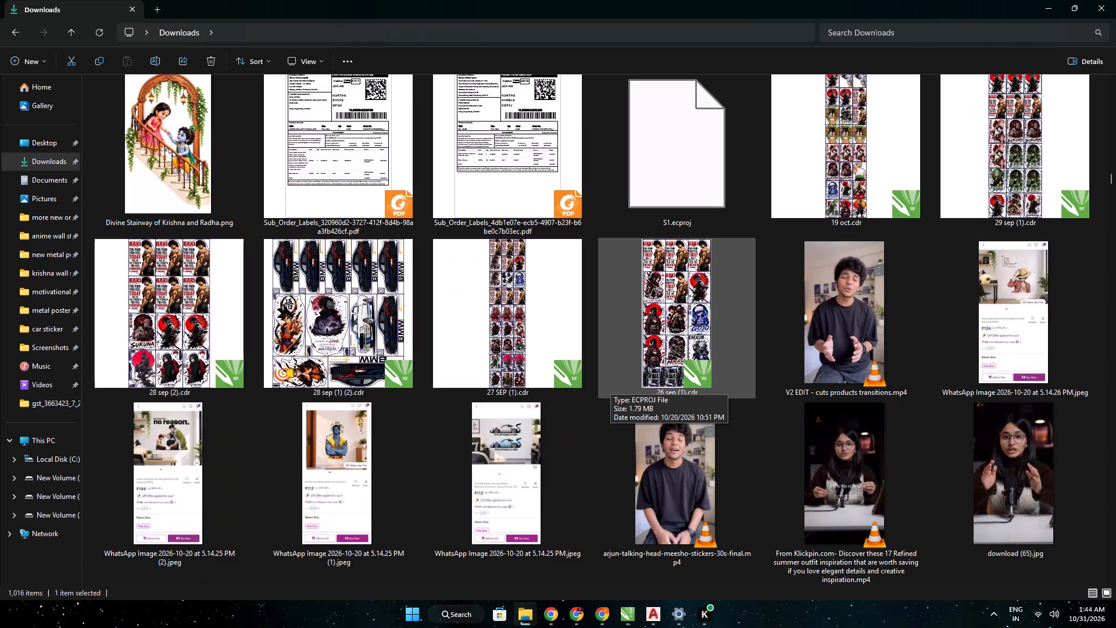
scroll(610, 382, down, 1)
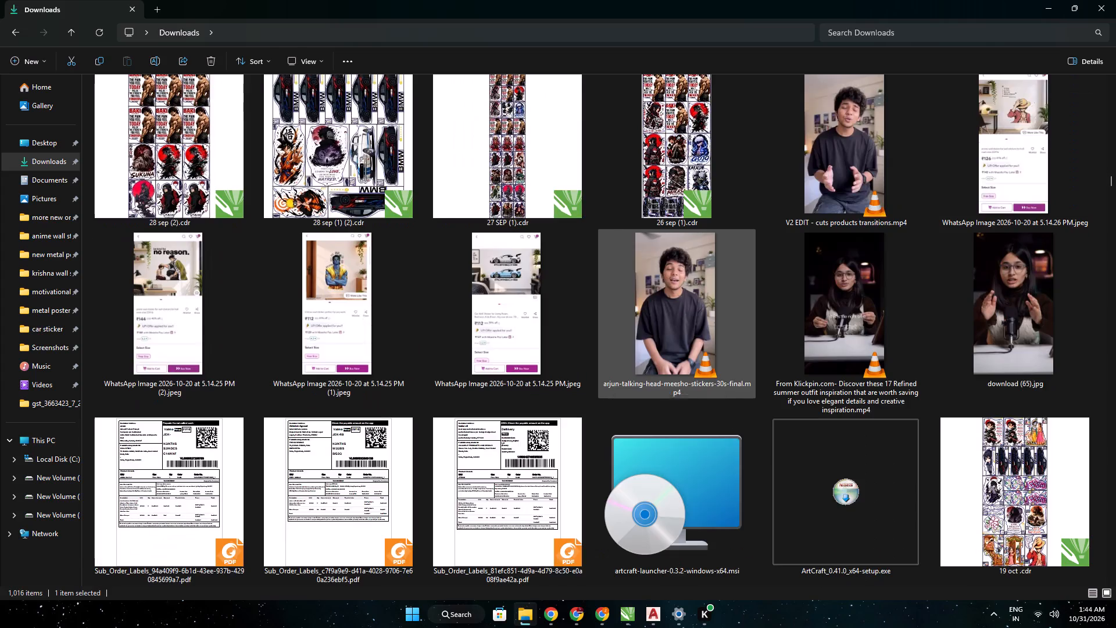
scroll(610, 382, down, 7)
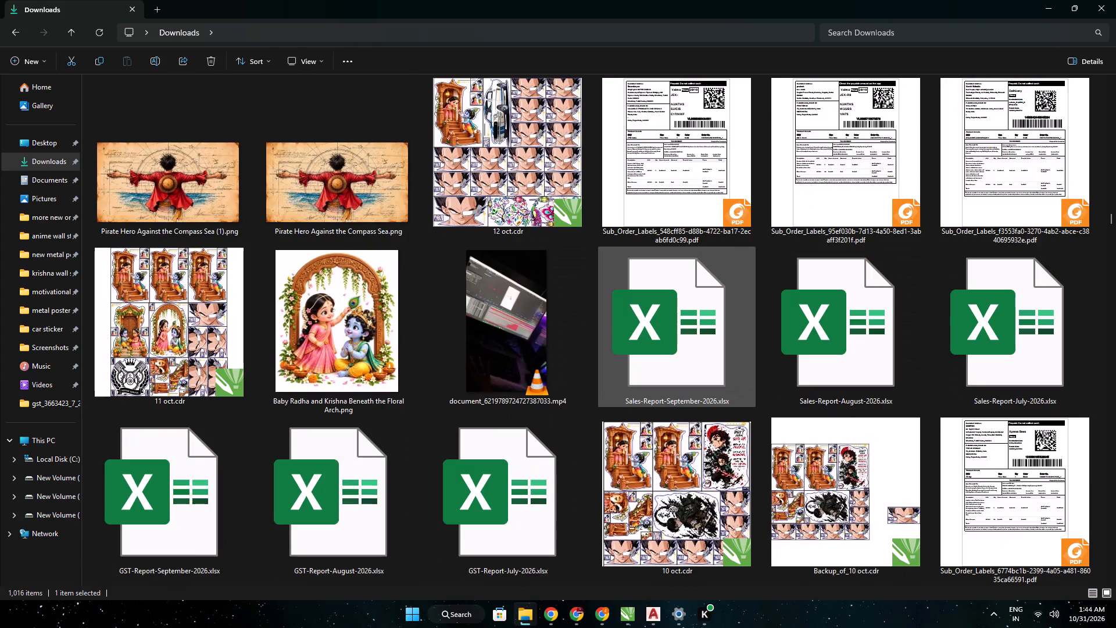
scroll(610, 382, down, 4)
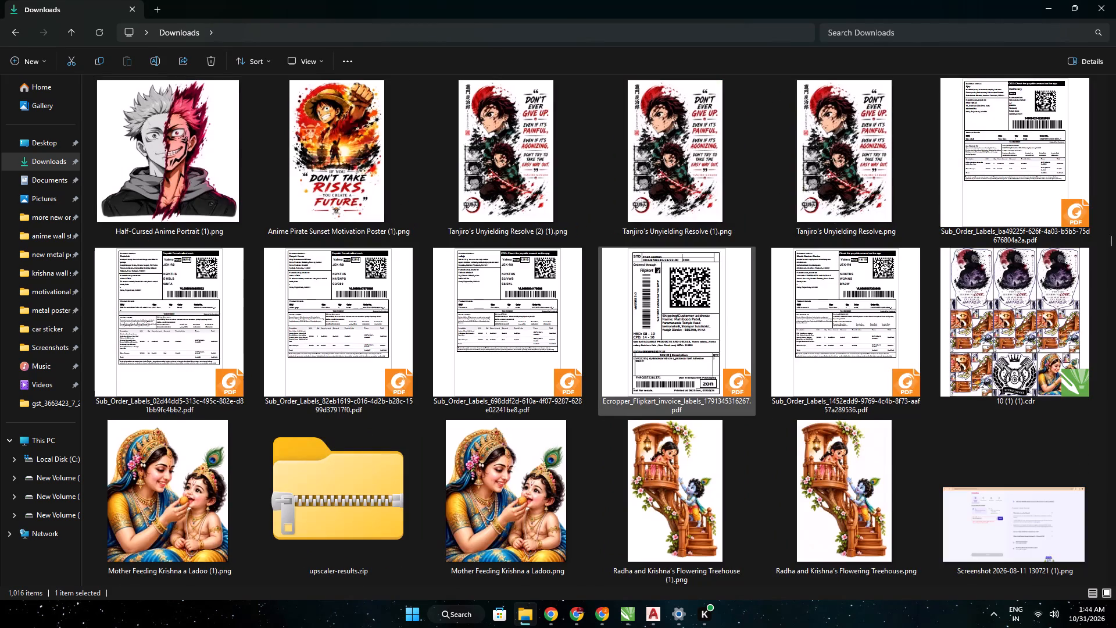
scroll(615, 379, down, 3)
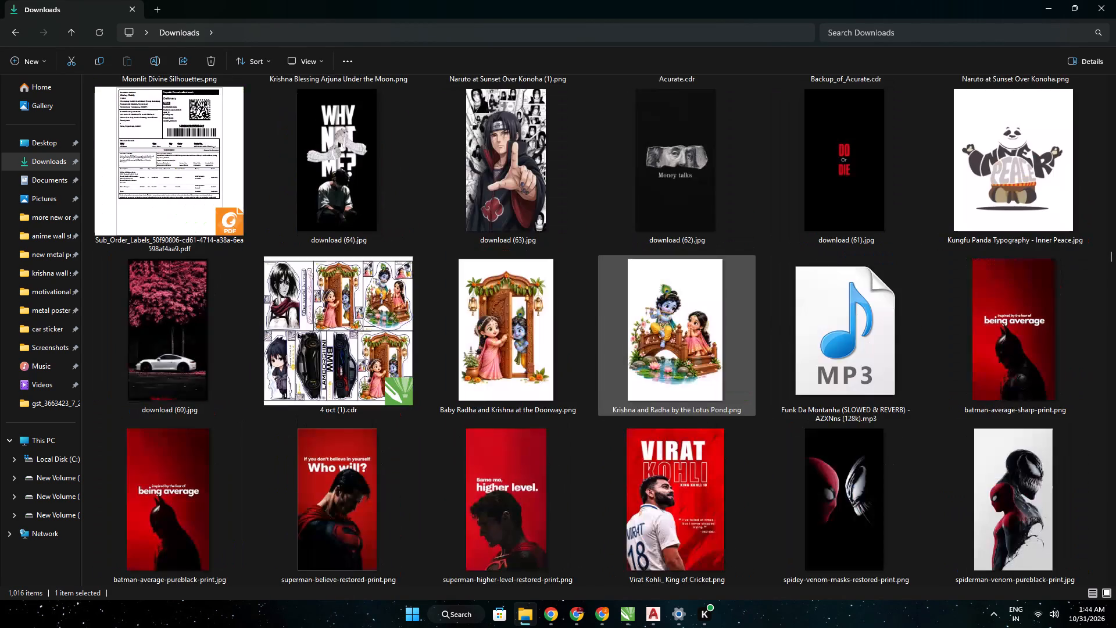
scroll(615, 379, down, 6)
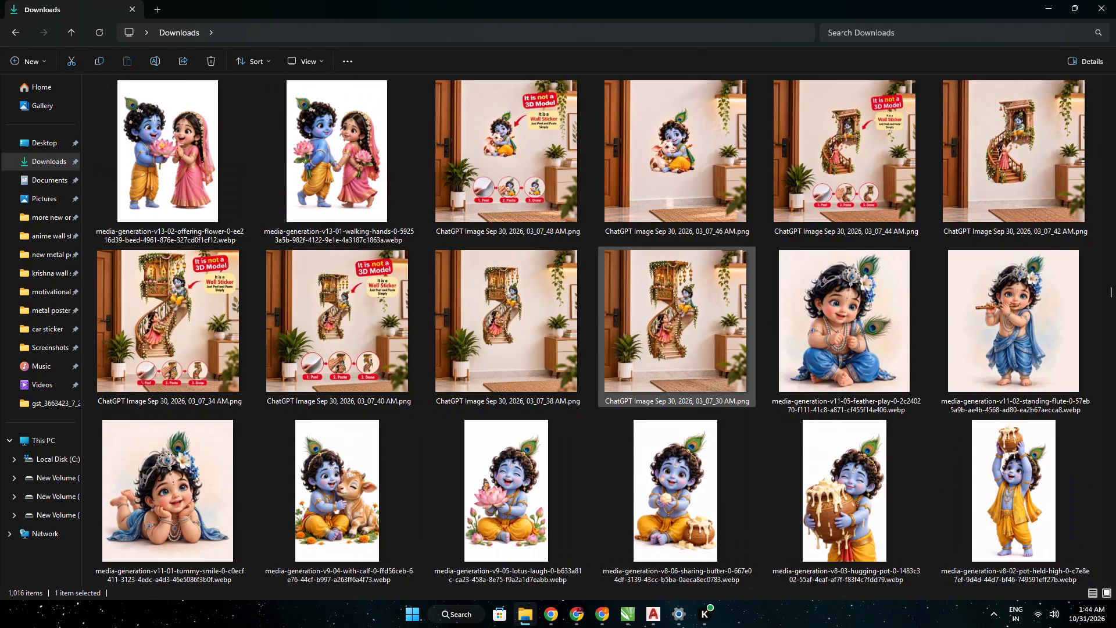
scroll(616, 378, down, 6)
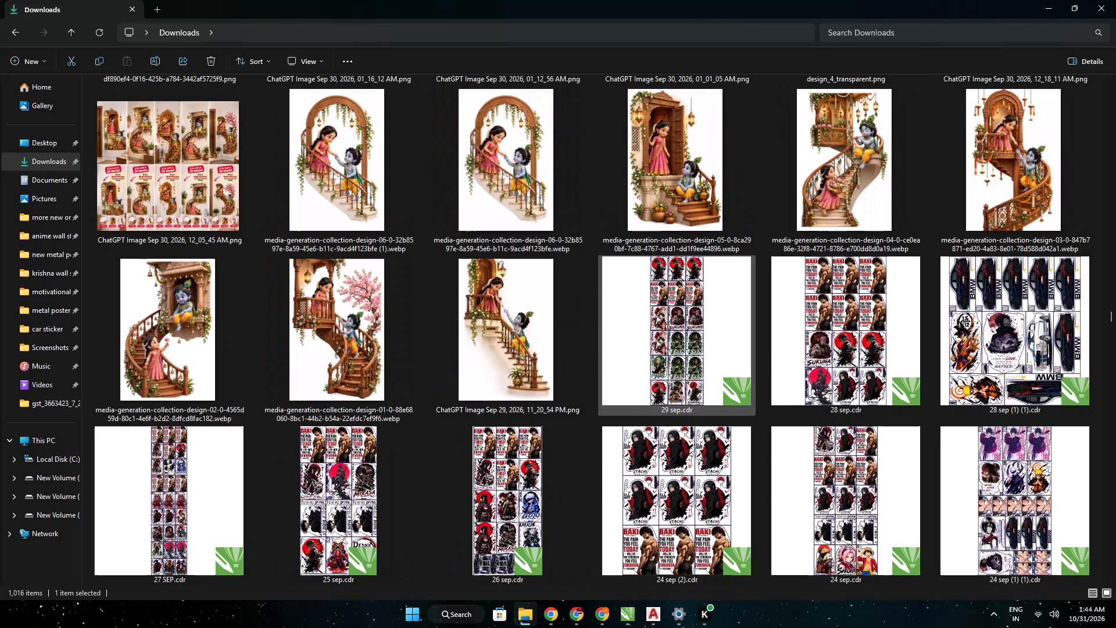
scroll(618, 376, down, 2)
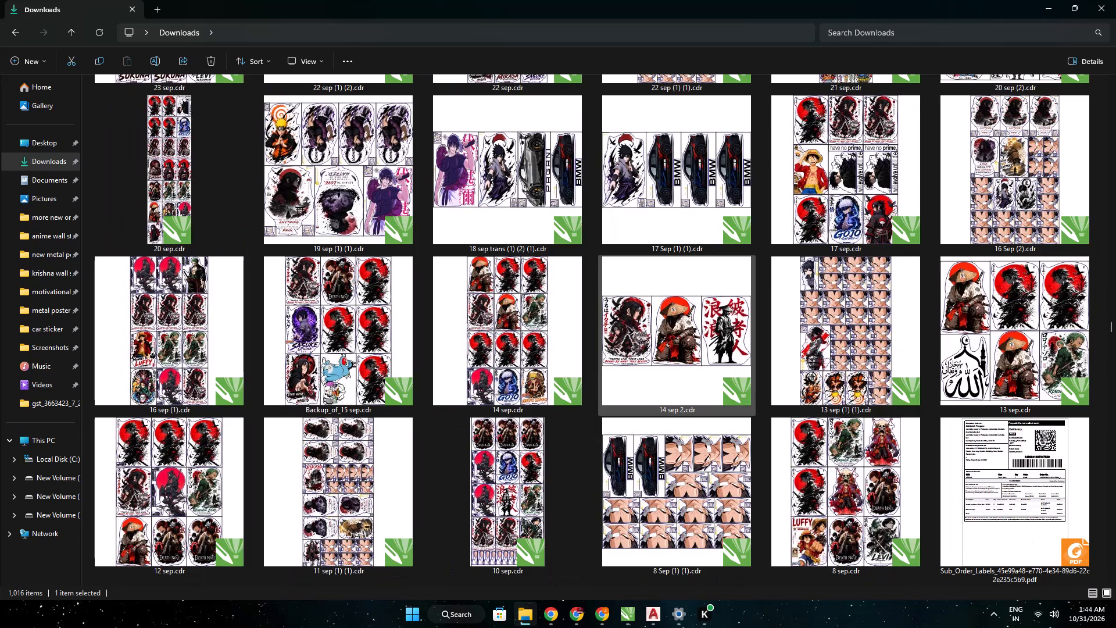
scroll(618, 376, down, 2)
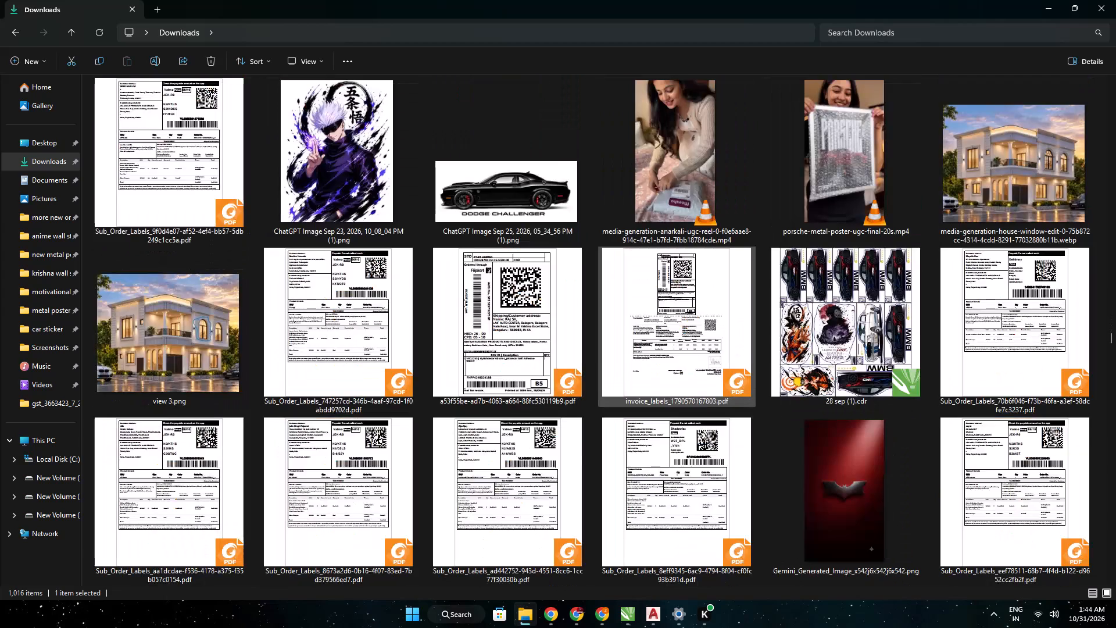
scroll(619, 374, down, 13)
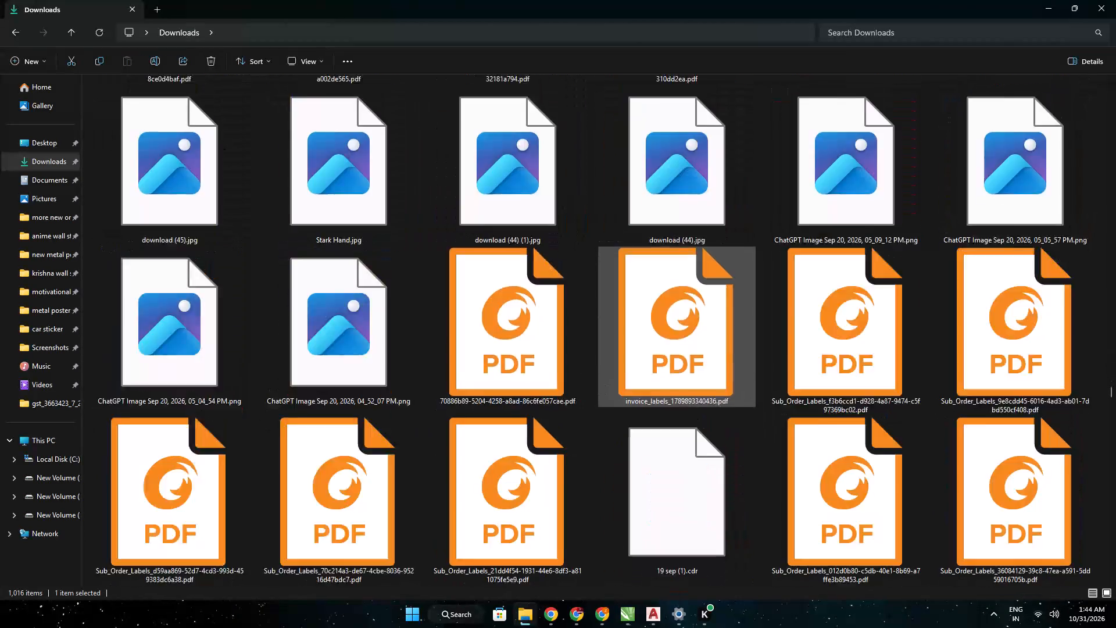
scroll(620, 374, down, 2)
scroll(620, 374, up, 2)
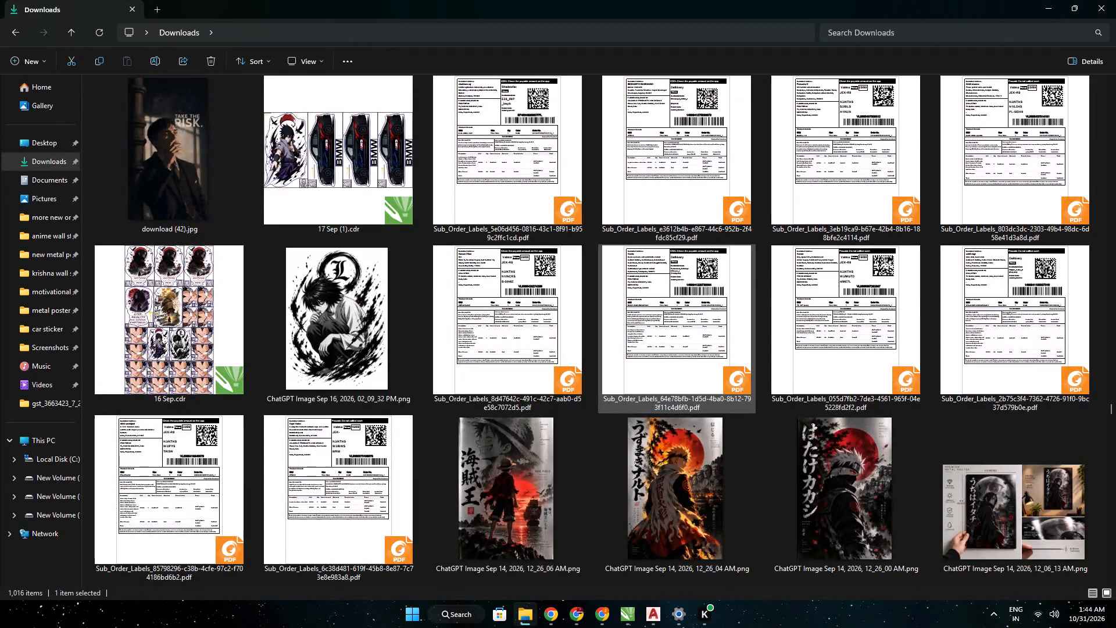
scroll(656, 331, down, 6)
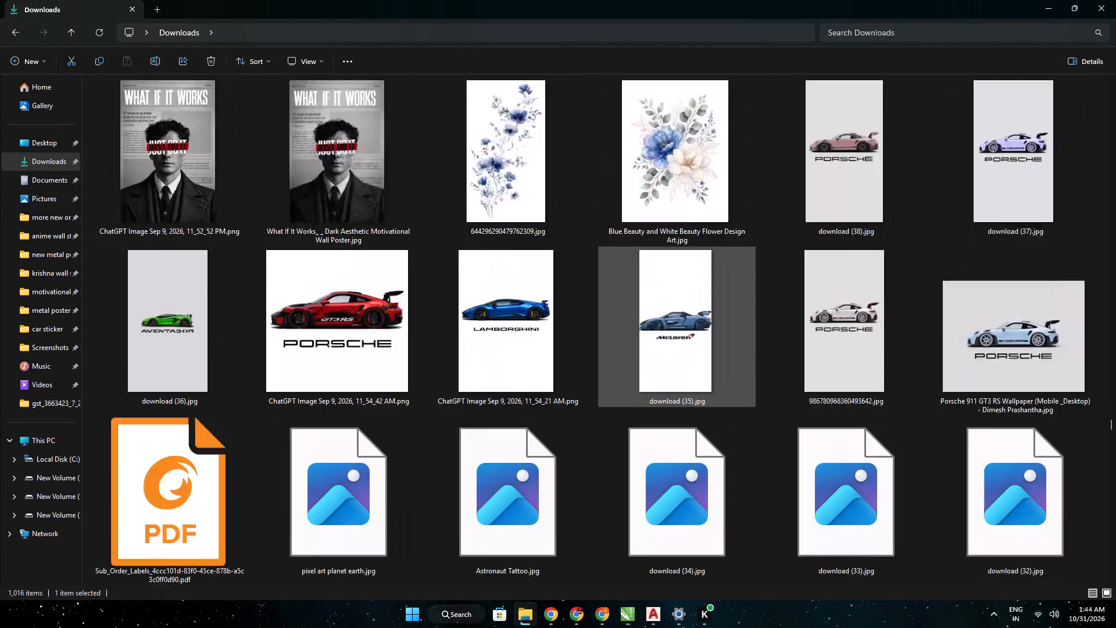
scroll(656, 331, down, 5)
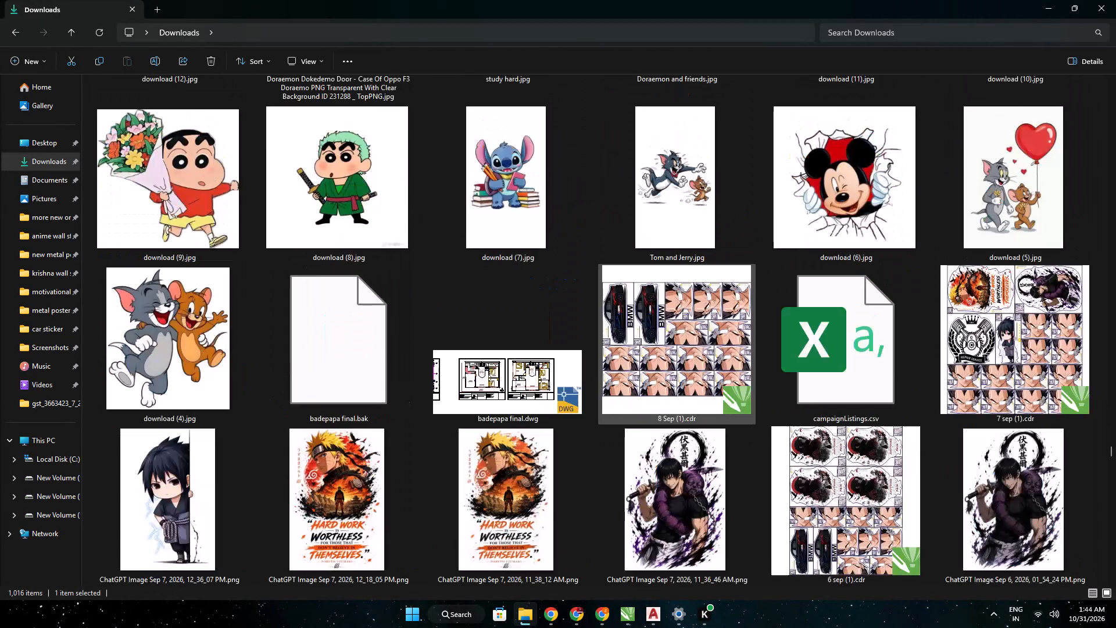
scroll(657, 331, down, 1)
scroll(809, 367, down, 1)
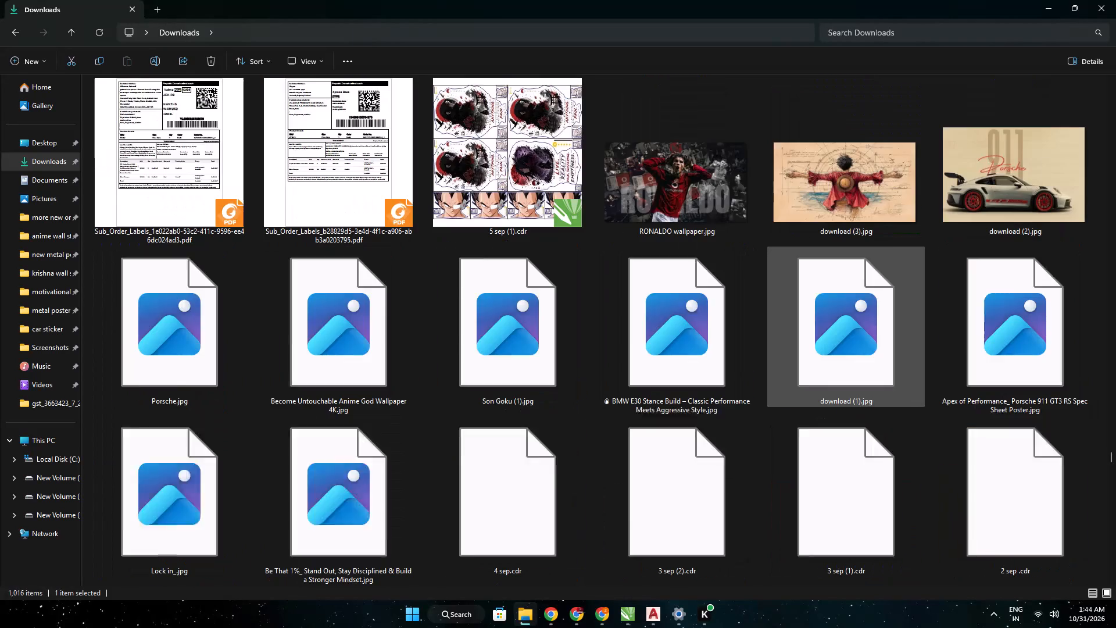
double_click(473, 123)
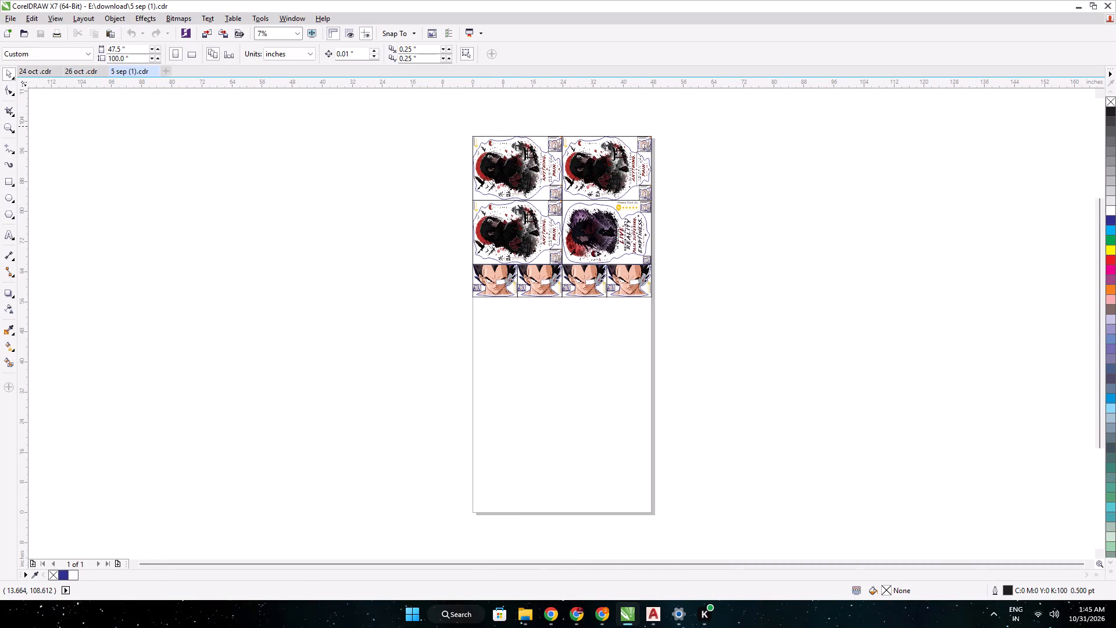
Copy the purple "Reality... Emptiness" anime sticker with its cut outline and small labels from the 5 sep (1).cdr layout.
scroll(635, 237, up, 1)
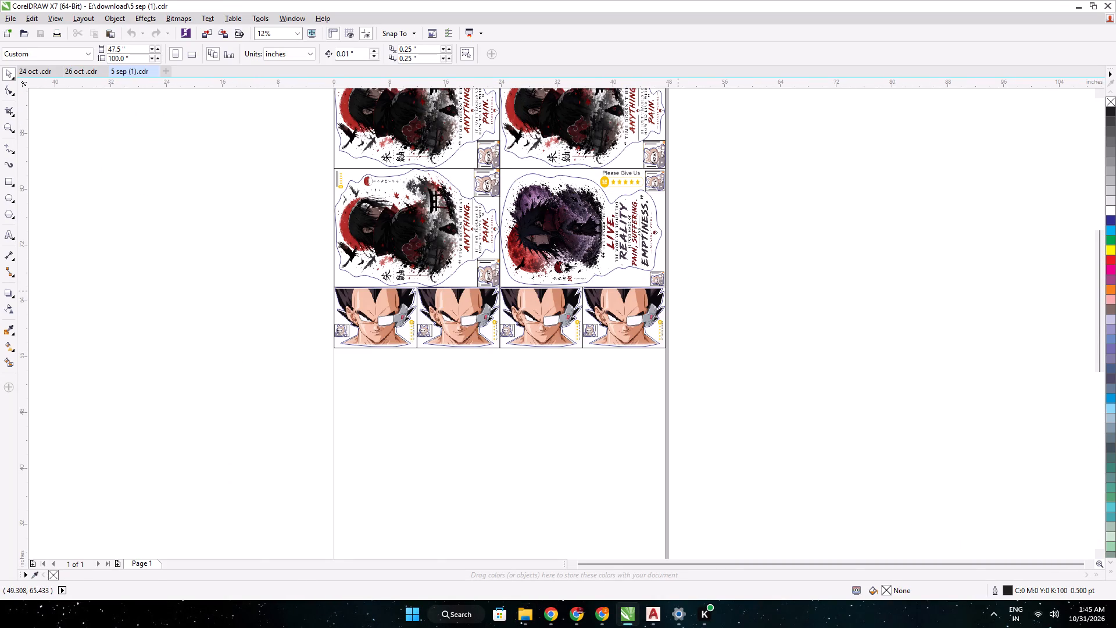
drag(676, 294, 499, 165)
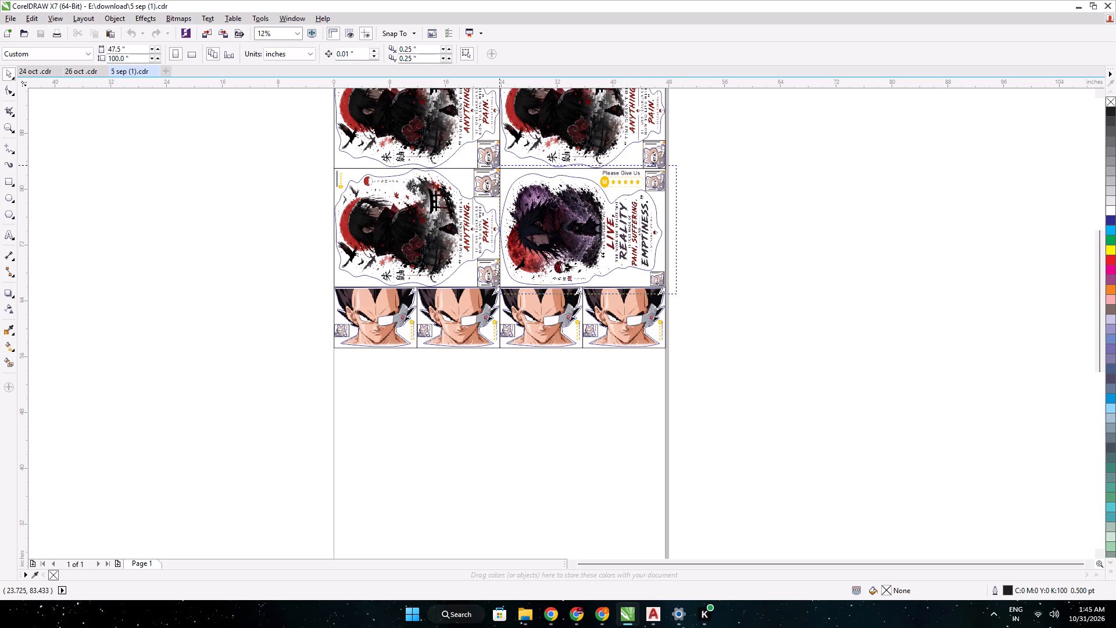
drag(499, 165, 498, 164)
key(ctrl+c)
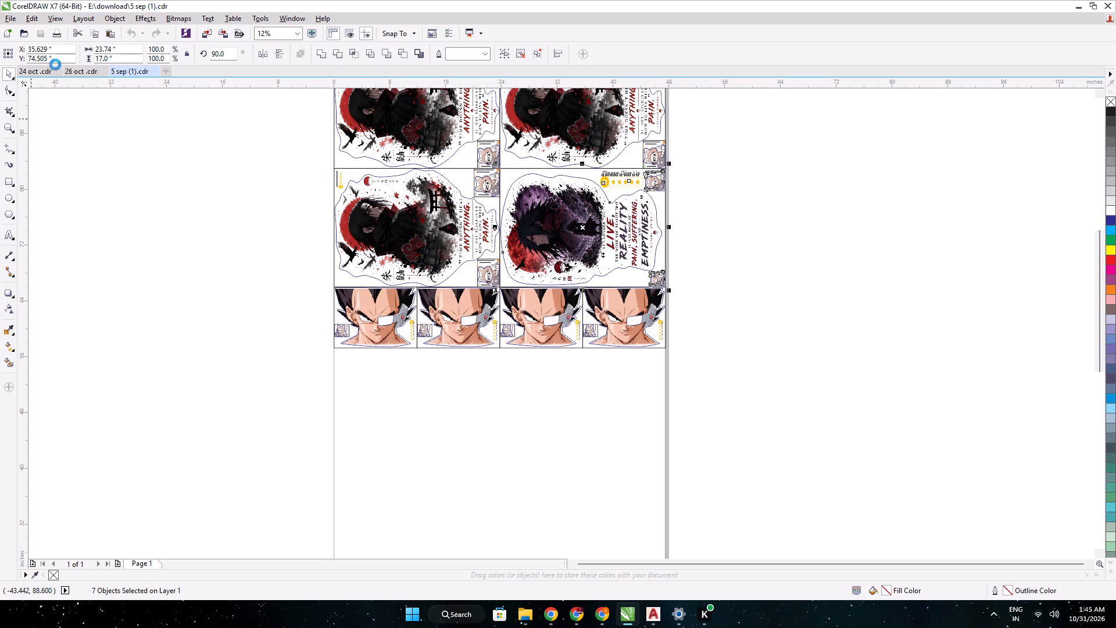
Paste the copied purple "Reality... Emptiness" sticker into the 24 oct .cdr layout and set its rotation to 0 degrees.
click(41, 71)
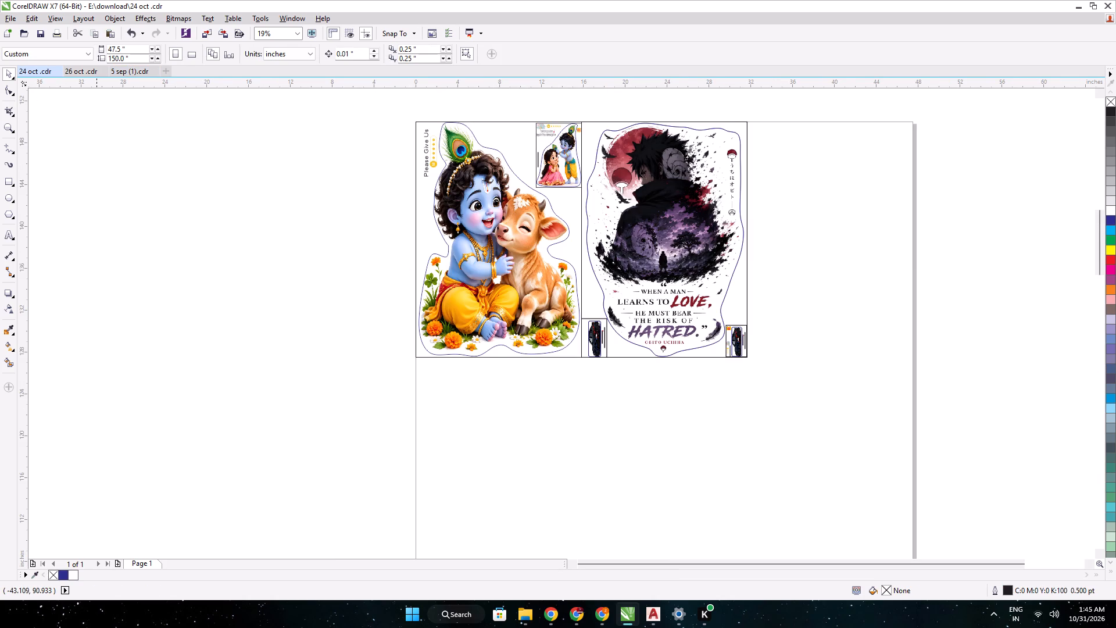
key(ctrl+v)
double_click(214, 55)
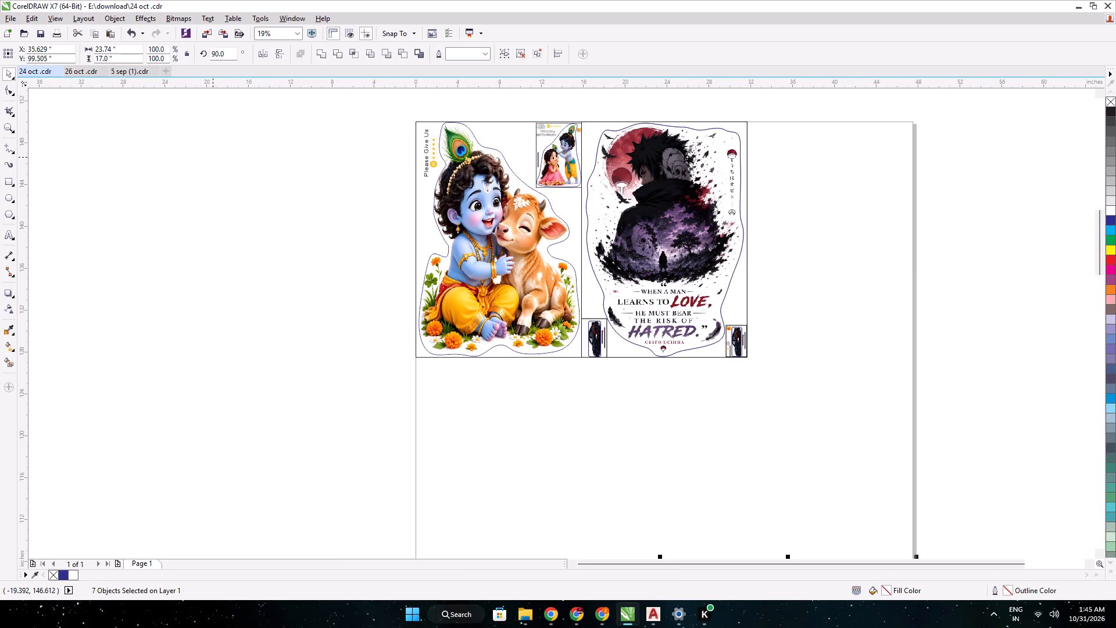
key(0)
key(Return)
Move the pasted sticker into the top row beside the "Hatred" sticker and resize it to 15.8 by 22.5 inches.
scroll(281, 177, down, 1)
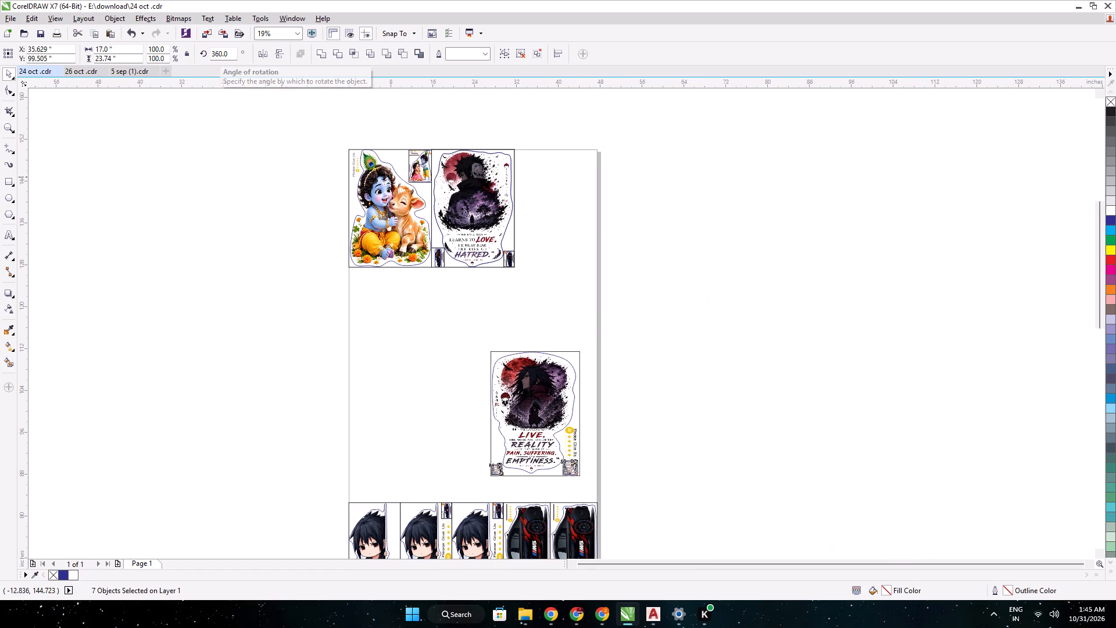
drag(536, 423, 563, 224)
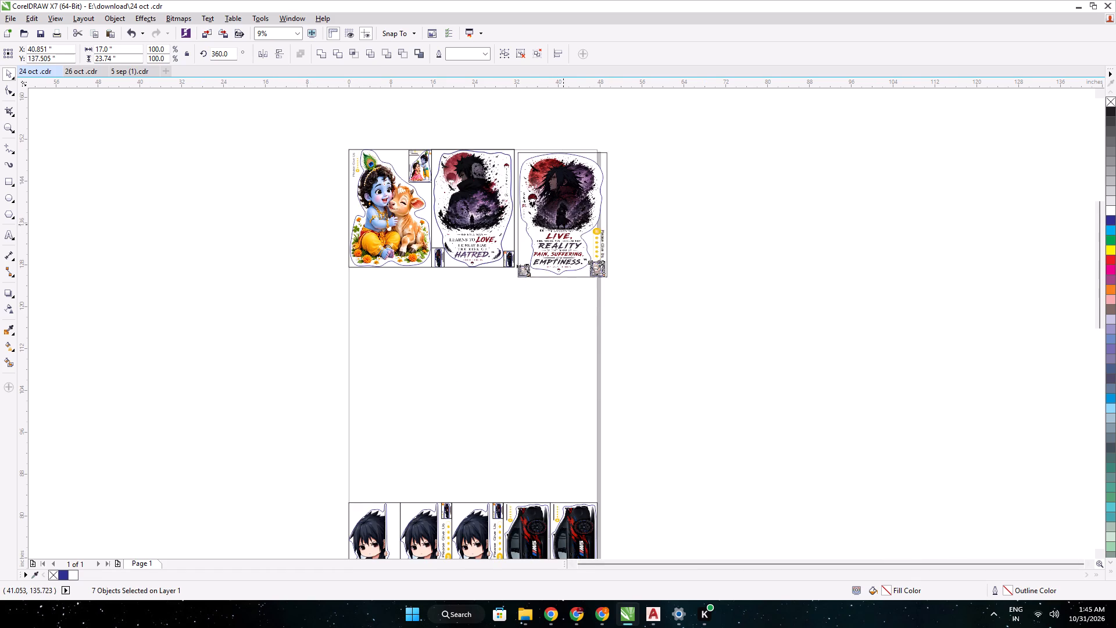
double_click(104, 49)
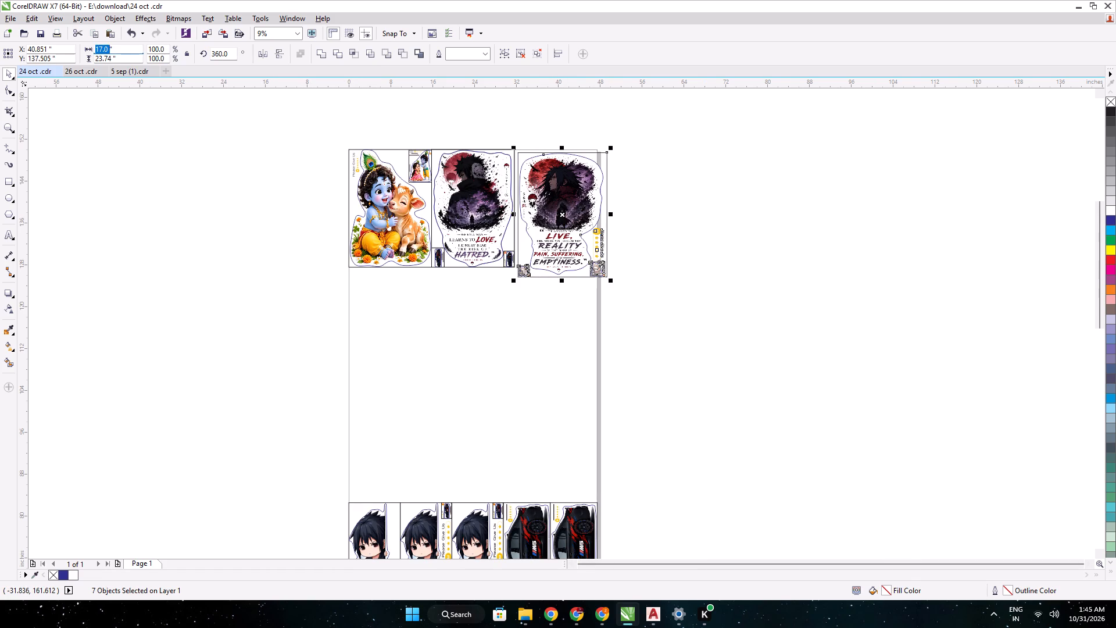
text(15)
key(period)
key(8)
double_click(105, 59)
text(22.5)
key(Return)
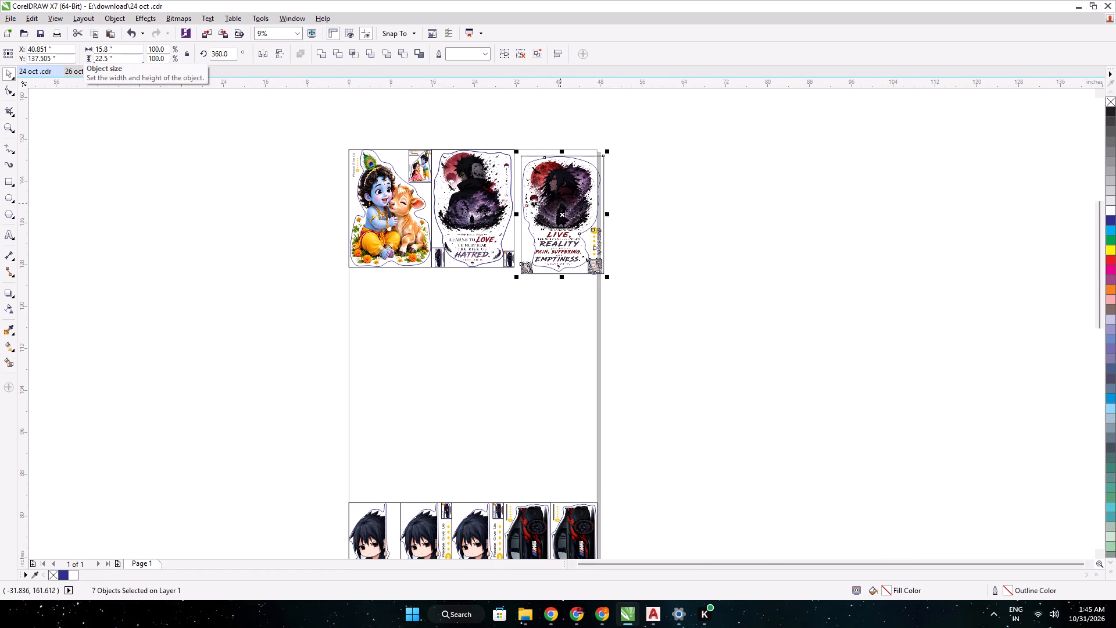
Align the resized sticker's upper corner flush with the "Hatred" sticker's frame and the top edge of the page.
scroll(553, 169, up, 1)
scroll(509, 139, up, 1)
drag(509, 163, 487, 144)
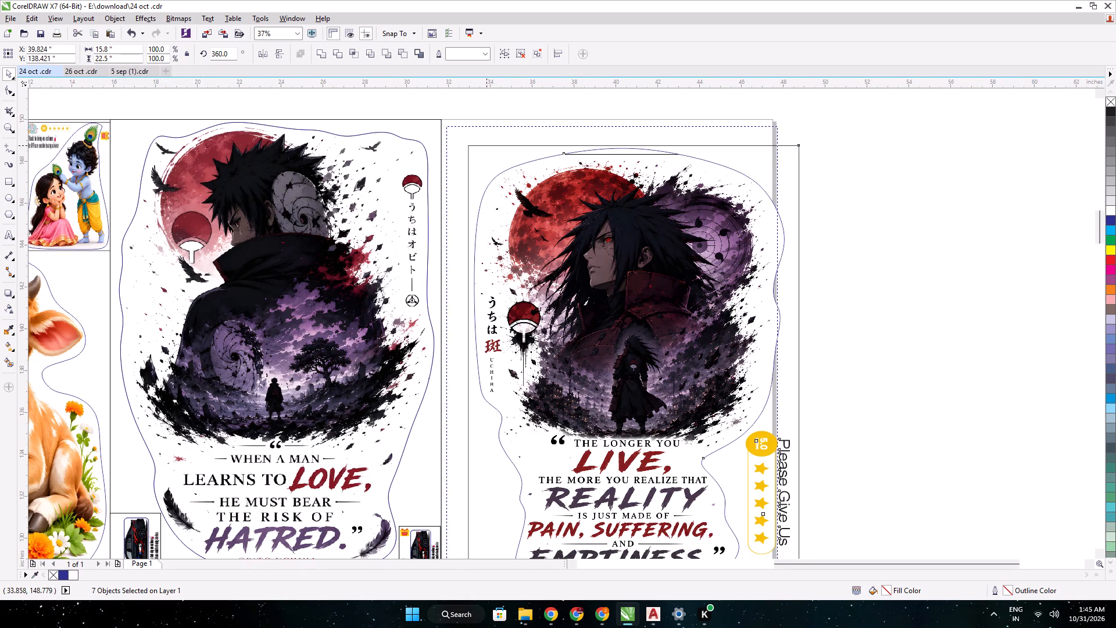
drag(487, 144, 482, 137)
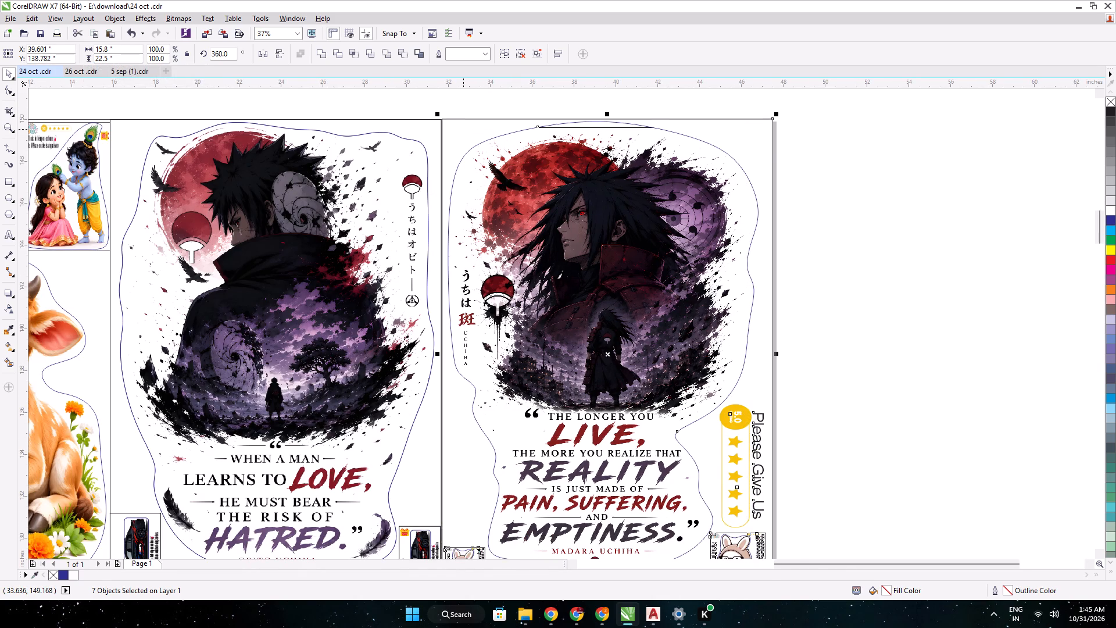
scroll(456, 125, up, 3)
key(Left)
key(Left)
key(Left)
key(Left)
key(Left)
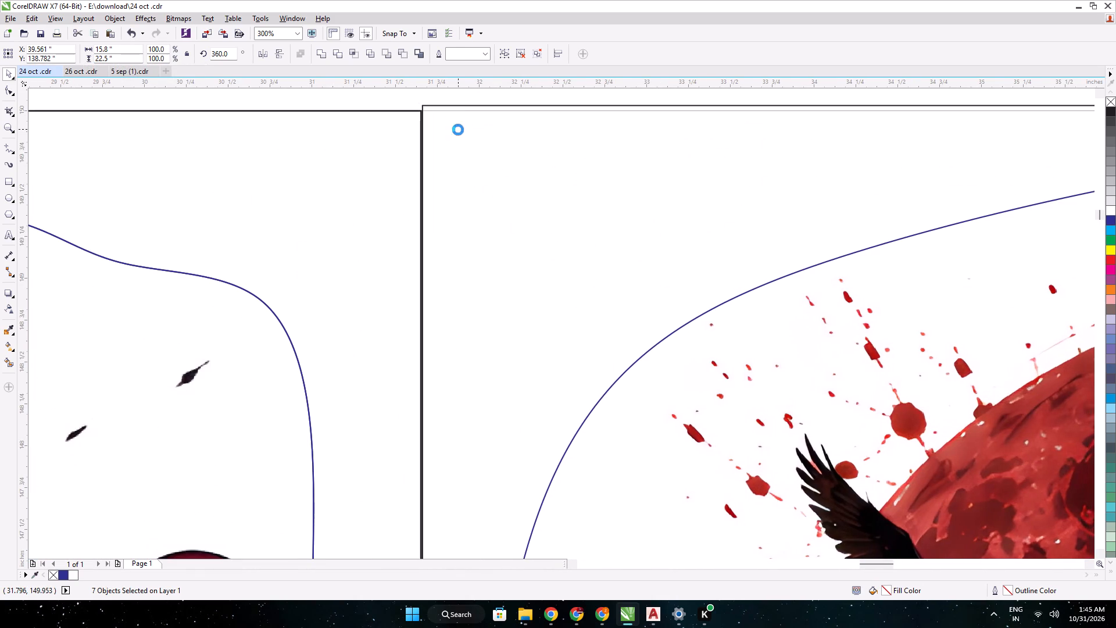
key(Down)
key(Down)
key(Down)
key(Down)
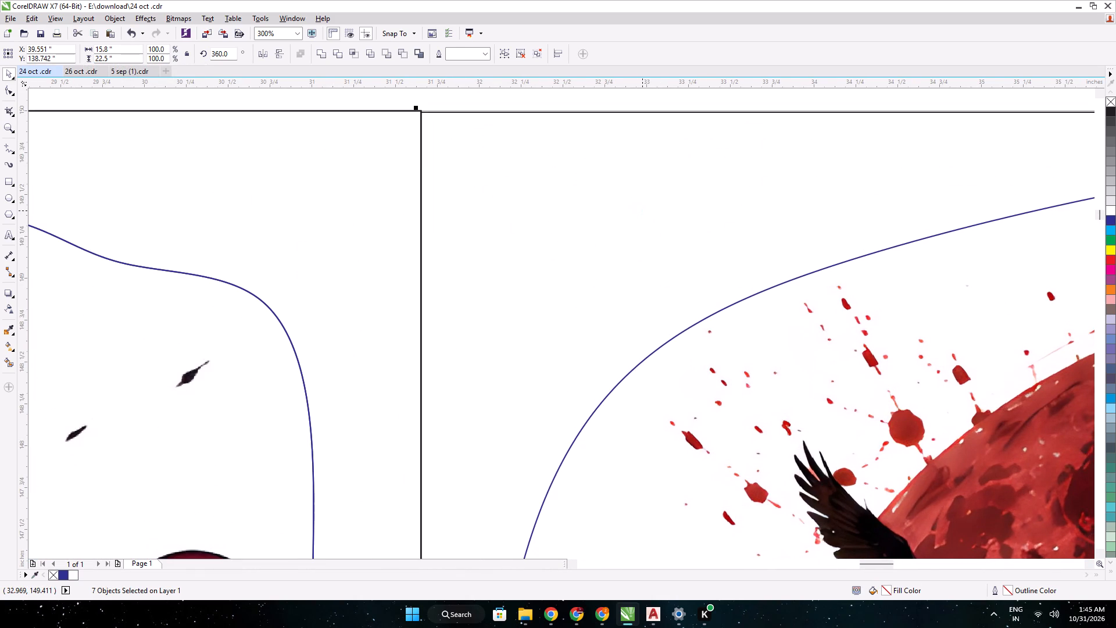
key(Up)
Stretch the "Reality... Emptiness" sticker's outer side out to the page's edge.
middle_click(732, 233)
scroll(732, 233, down, 2)
middle_drag(839, 259, 106, 118)
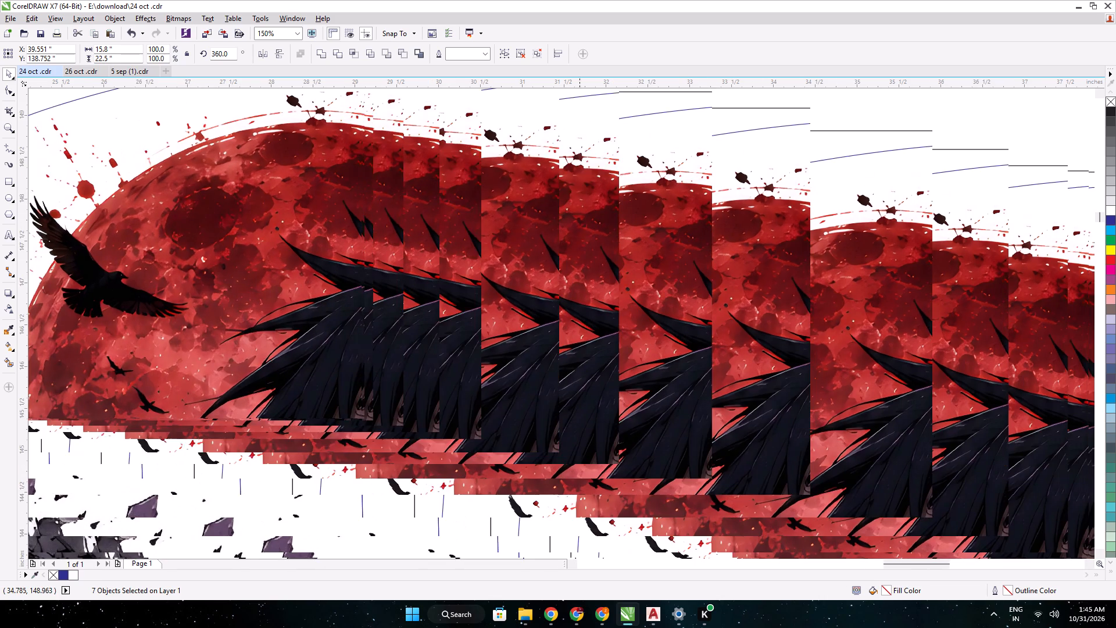
middle_drag(692, 246, 386, 260)
scroll(734, 256, down, 1)
middle_drag(813, 355, 728, 93)
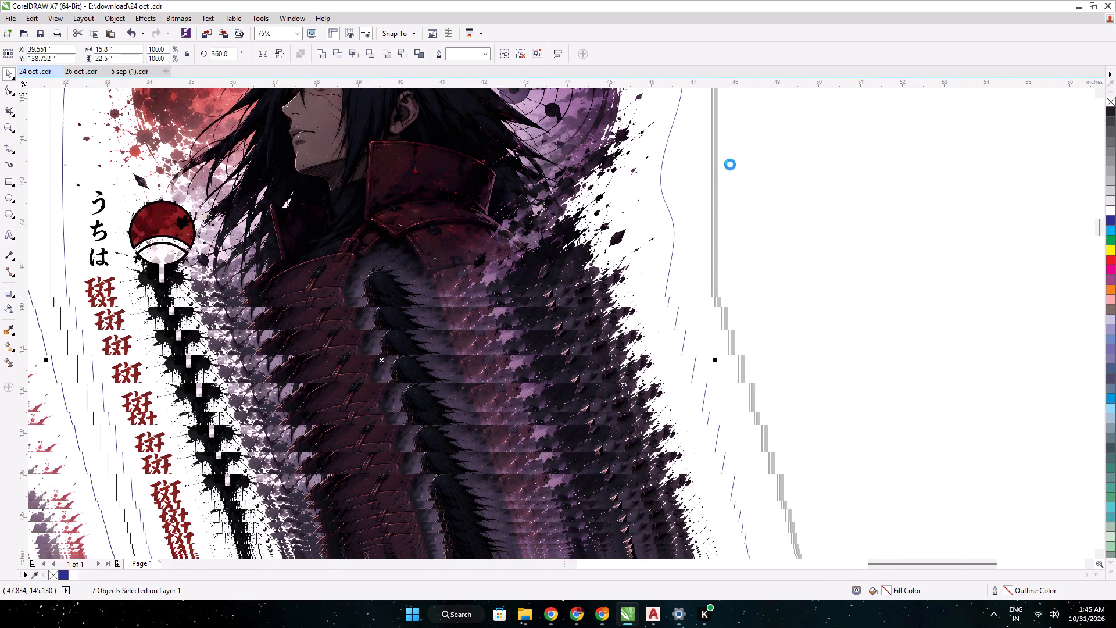
middle_drag(745, 323, 727, 272)
scroll(683, 325, up, 3)
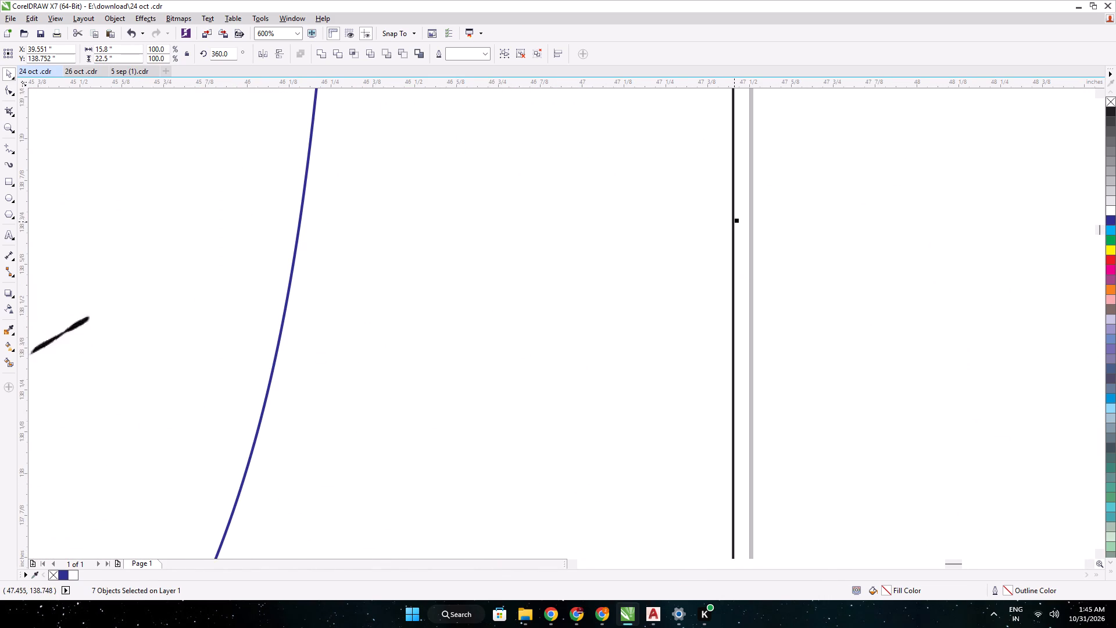
drag(734, 222, 751, 226)
click(793, 239)
Copy and duplicate the grouped "Hatred" Obito sticker in the middle of the top row.
scroll(611, 251, down, 4)
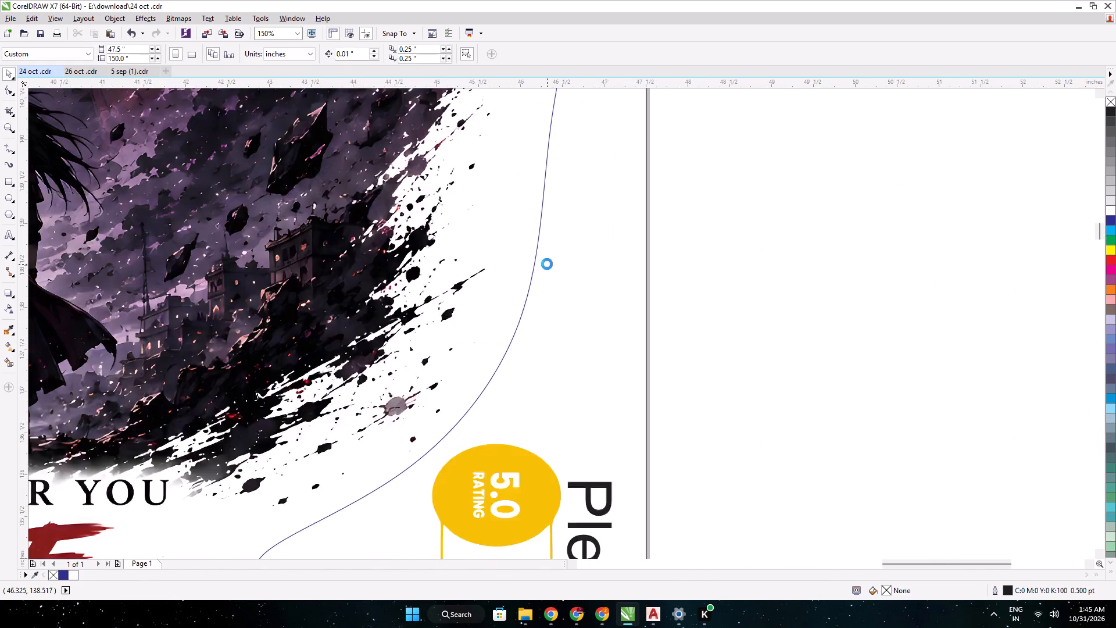
scroll(547, 264, down, 1)
middle_drag(262, 295, 473, 342)
scroll(459, 340, down, 2)
middle_drag(421, 365, 602, 215)
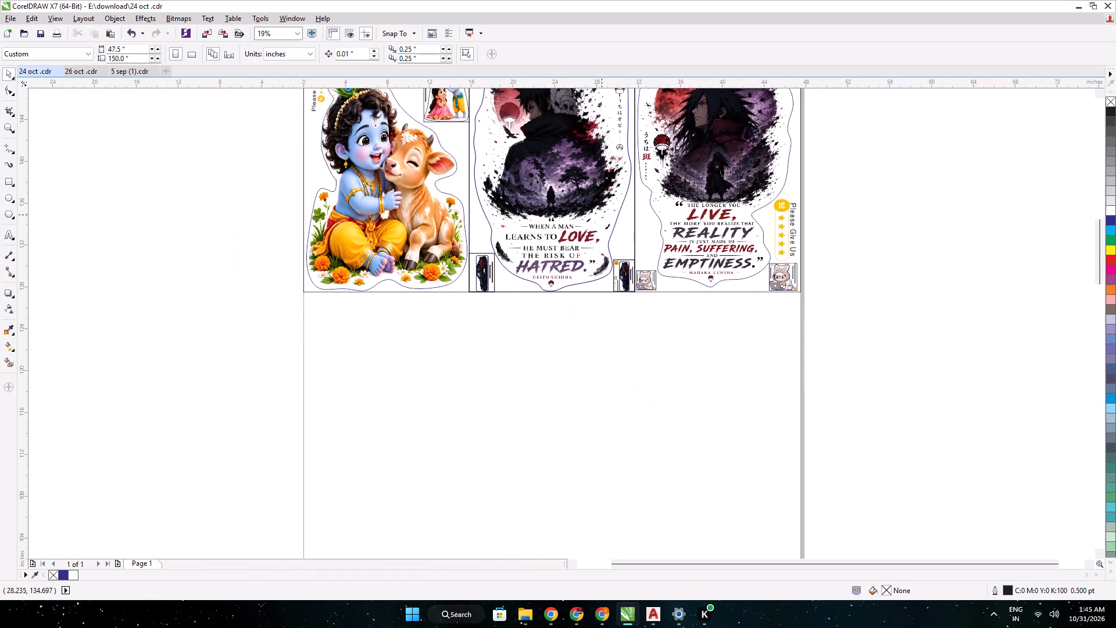
scroll(591, 240, down, 1)
middle_drag(592, 238, 603, 302)
scroll(592, 243, up, 1)
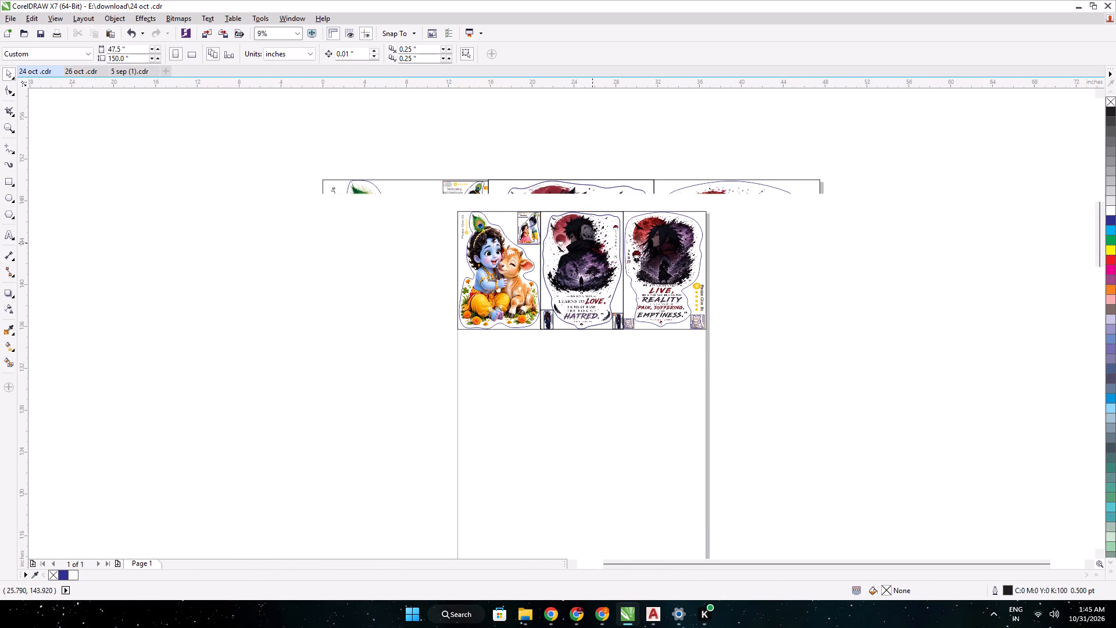
scroll(491, 191, up, 1)
drag(481, 158, 778, 561)
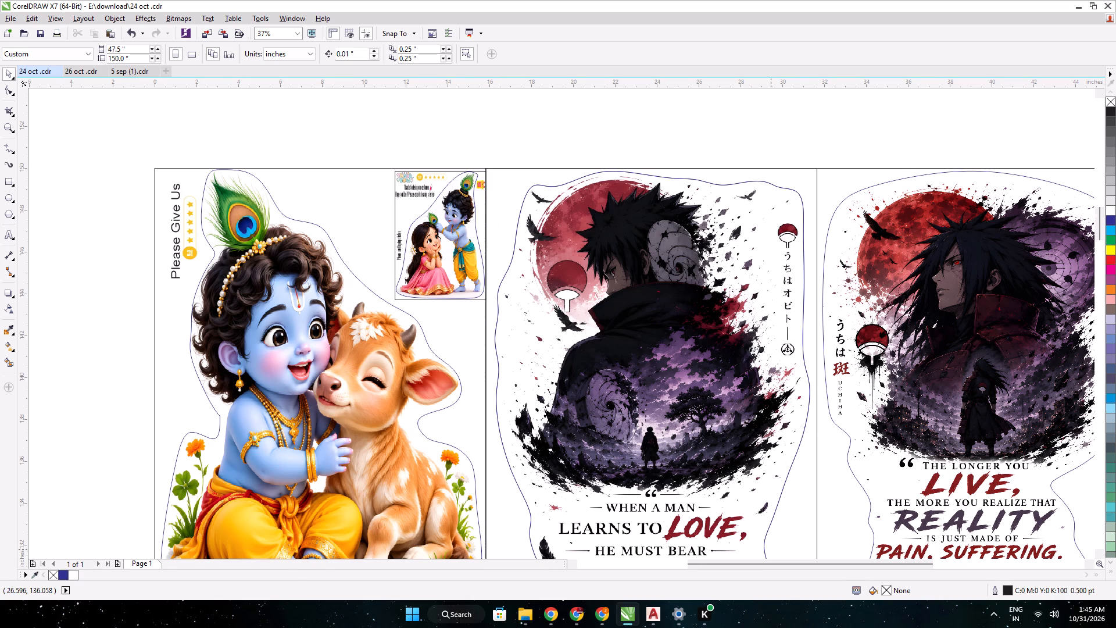
drag(778, 561, 818, 531)
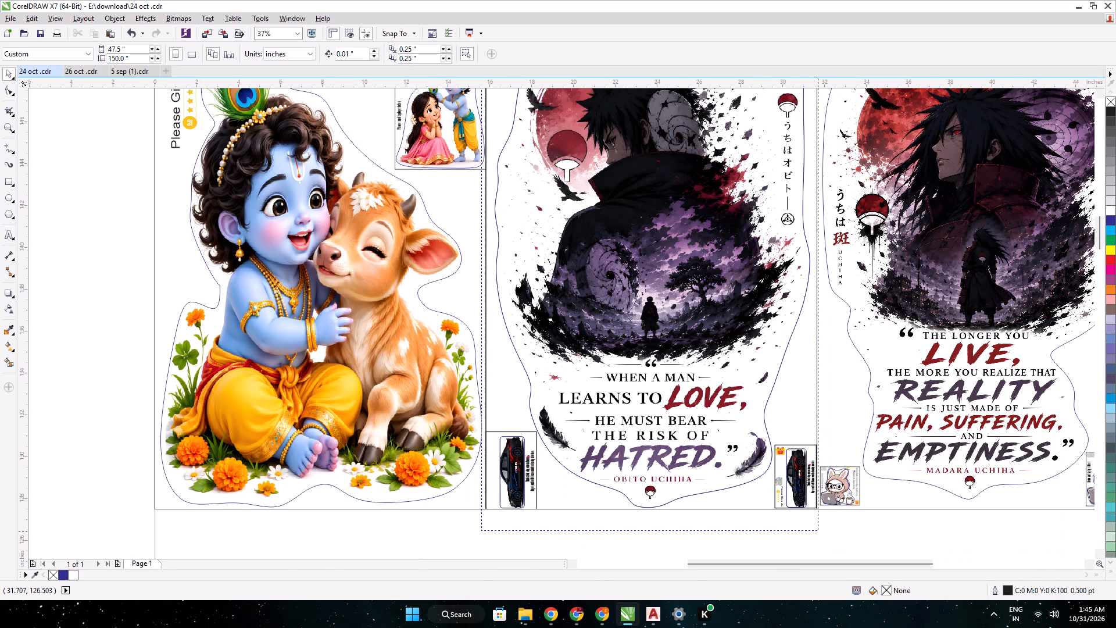
drag(818, 531, 820, 532)
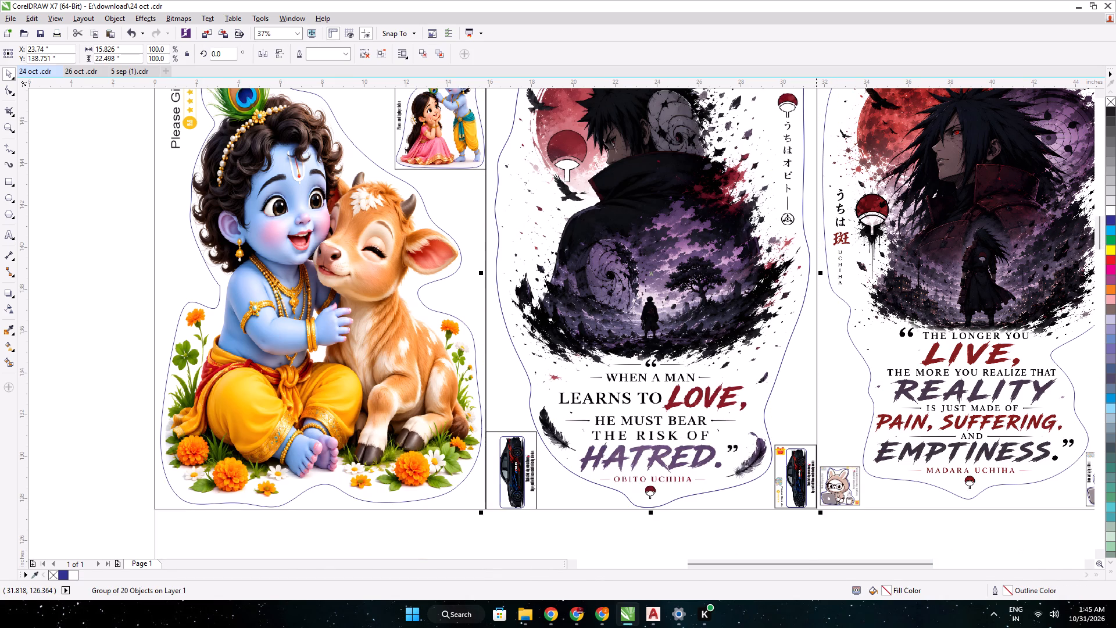
key(ctrl+c)
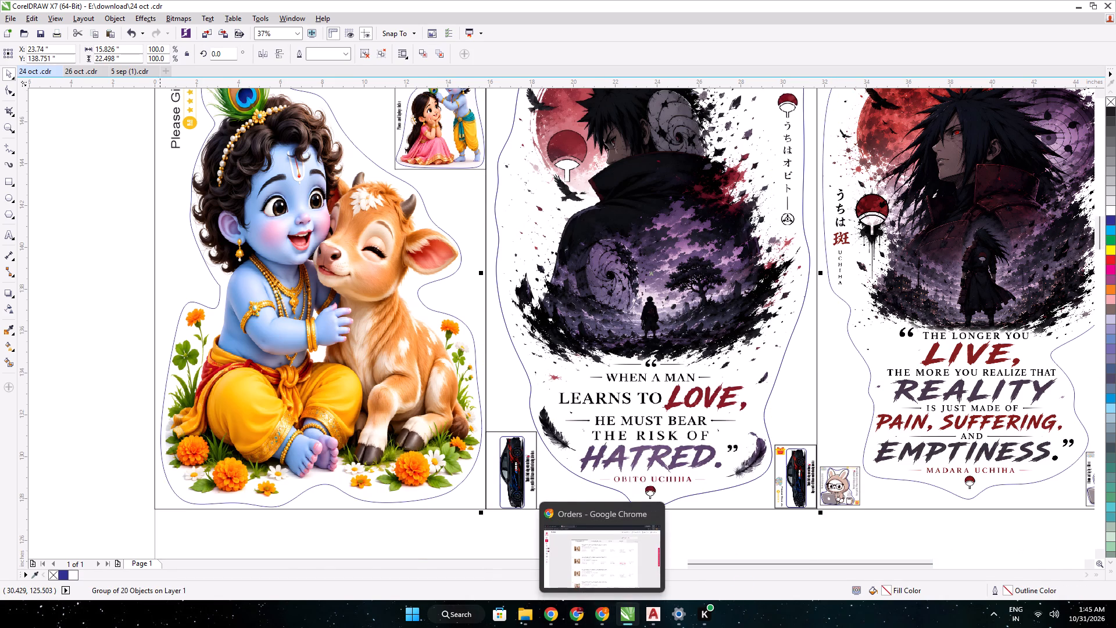
key(ctrl+d)
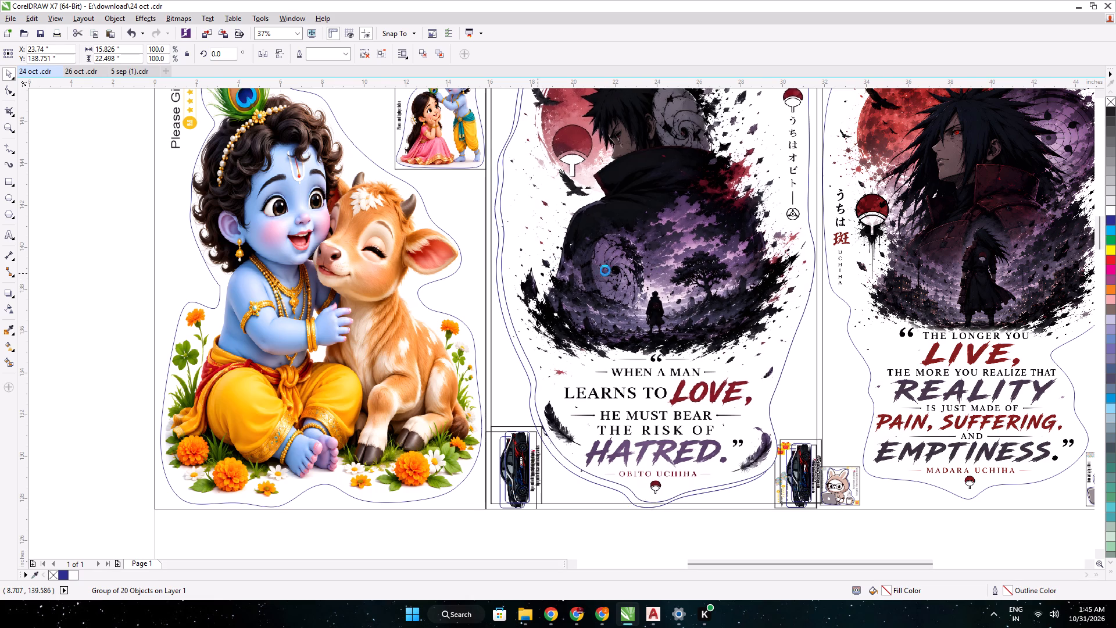
Place the duplicated "Hatred" sticker directly below the Krishna sticker, flush with its lower edge and the page's side edge.
scroll(609, 270, down, 1)
drag(638, 249, 469, 489)
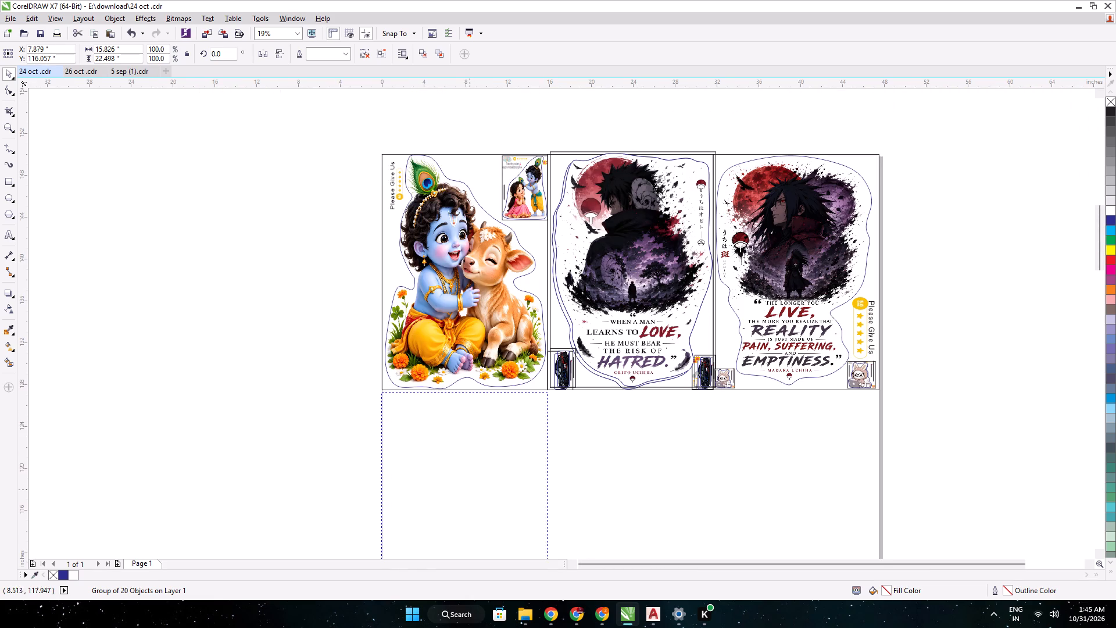
drag(469, 489, 471, 486)
scroll(394, 409, up, 4)
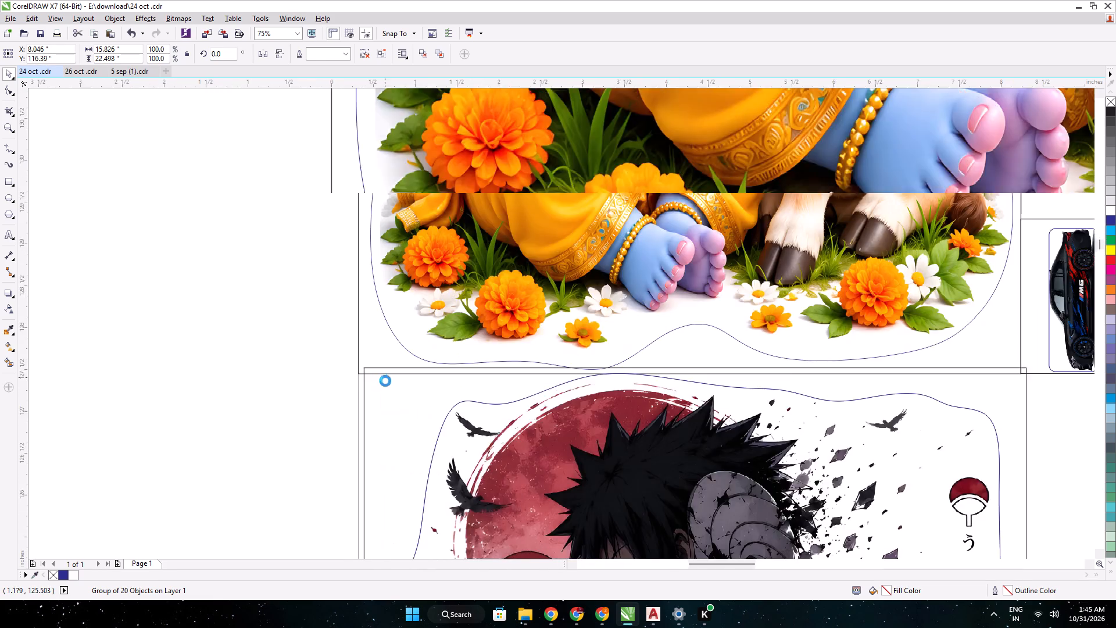
scroll(380, 393, up, 1)
drag(378, 404, 334, 454)
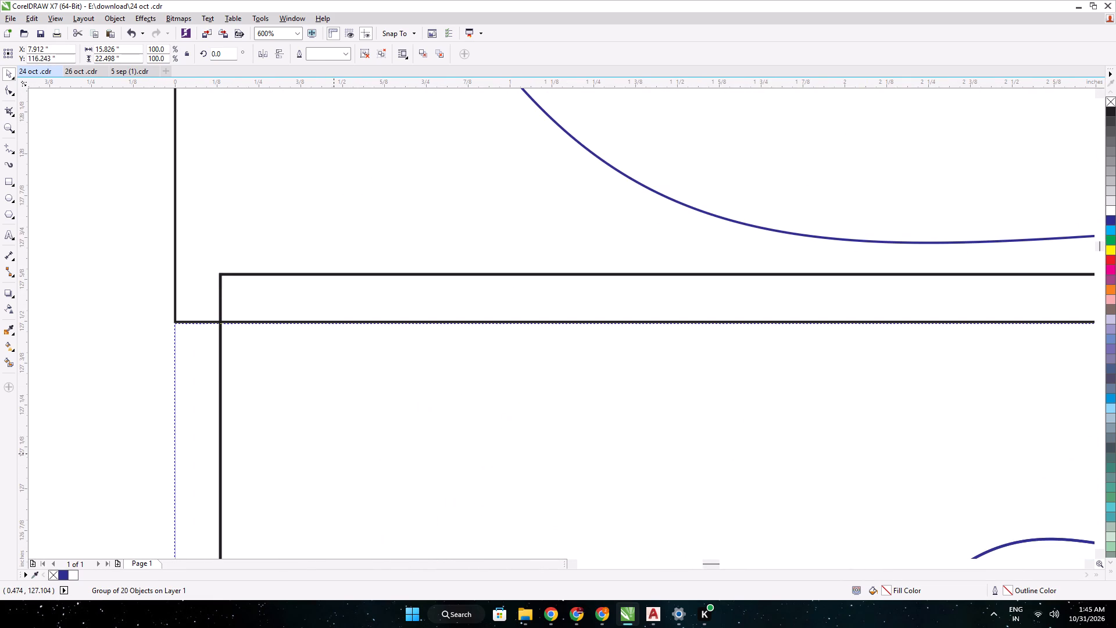
scroll(403, 372, down, 6)
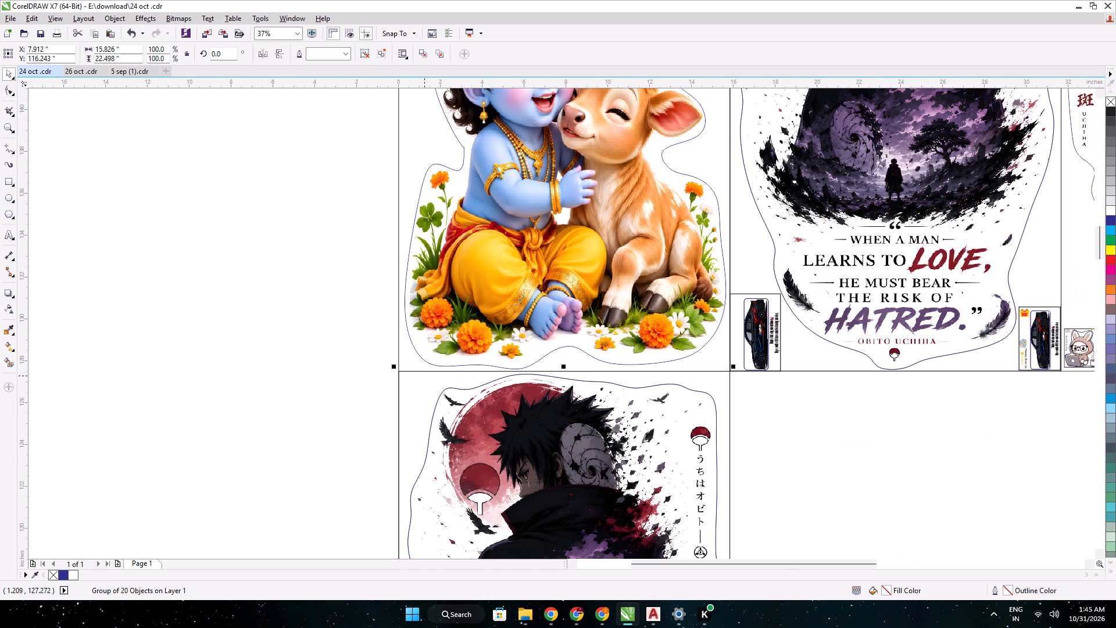
scroll(425, 376, down, 2)
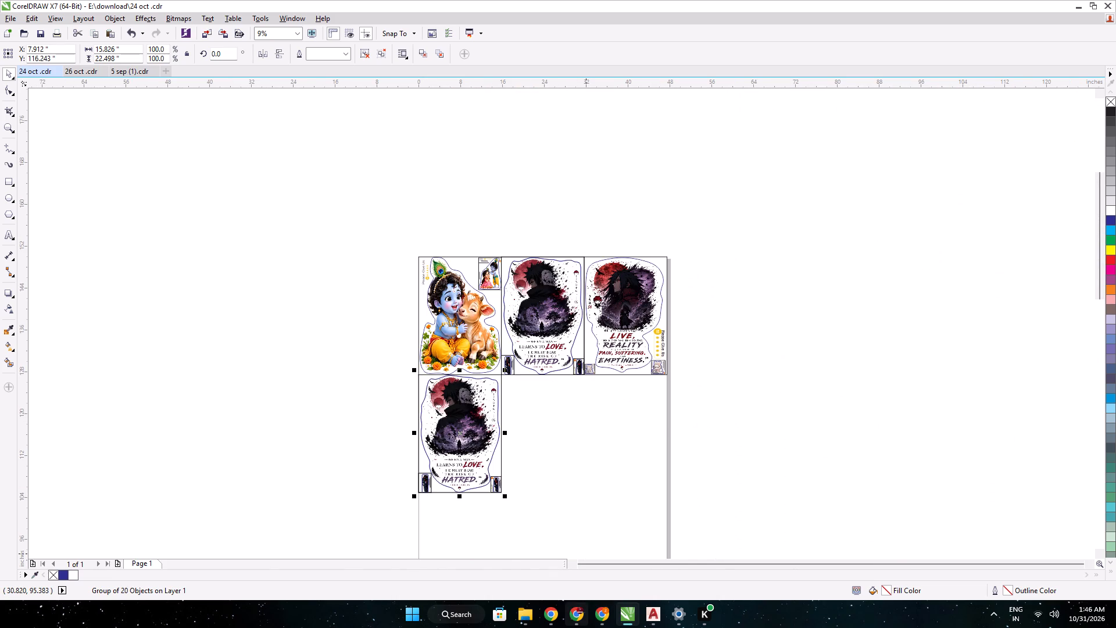
Switch to the Meesho Supplier Panel and mark the VPD mada and VPD obi orders as selected in the pending list.
click(570, 613)
click(278, 383)
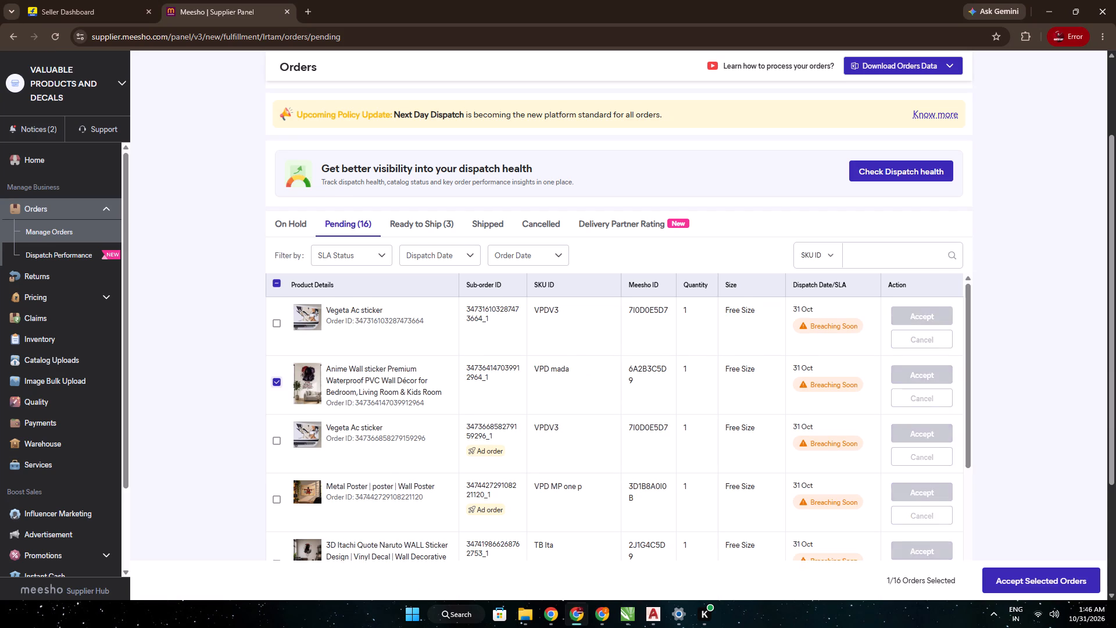
scroll(349, 422, down, 4)
click(273, 473)
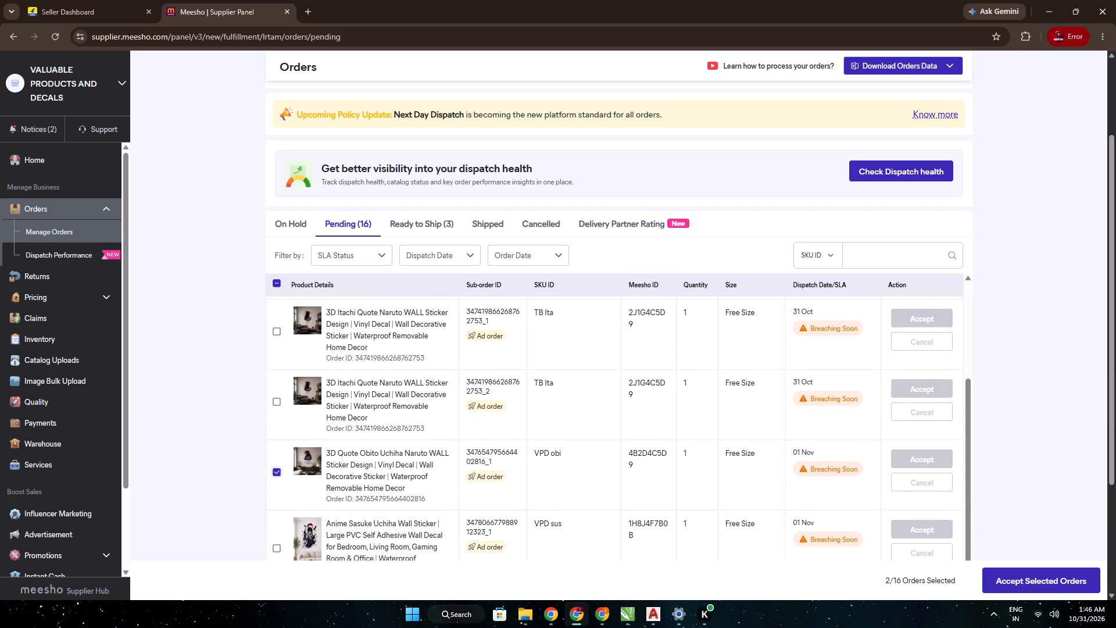
scroll(417, 505, down, 2)
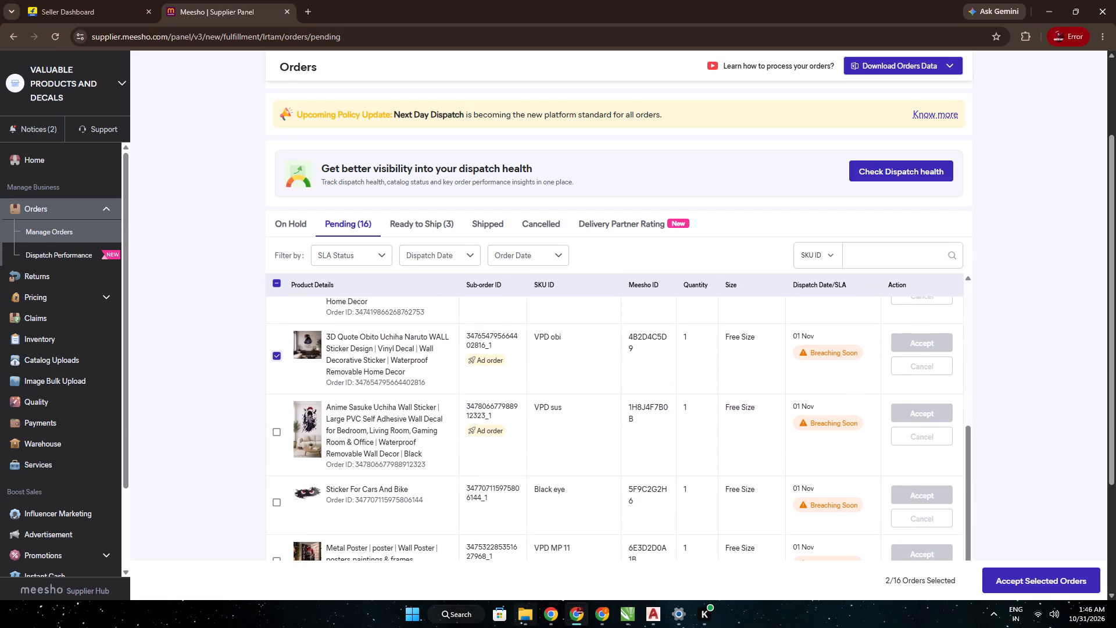
Check the 26 oct .cdr layout, then open 18 sep trans (1) (2).cdr from the Downloads folder in CorelDRAW.
click(621, 623)
click(87, 71)
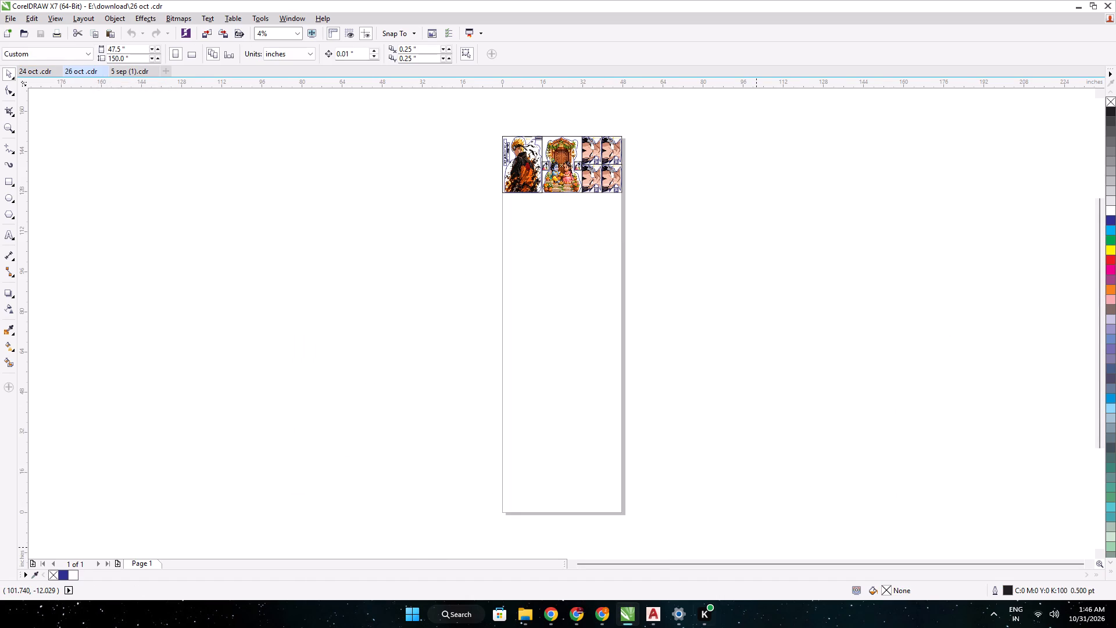
click(529, 616)
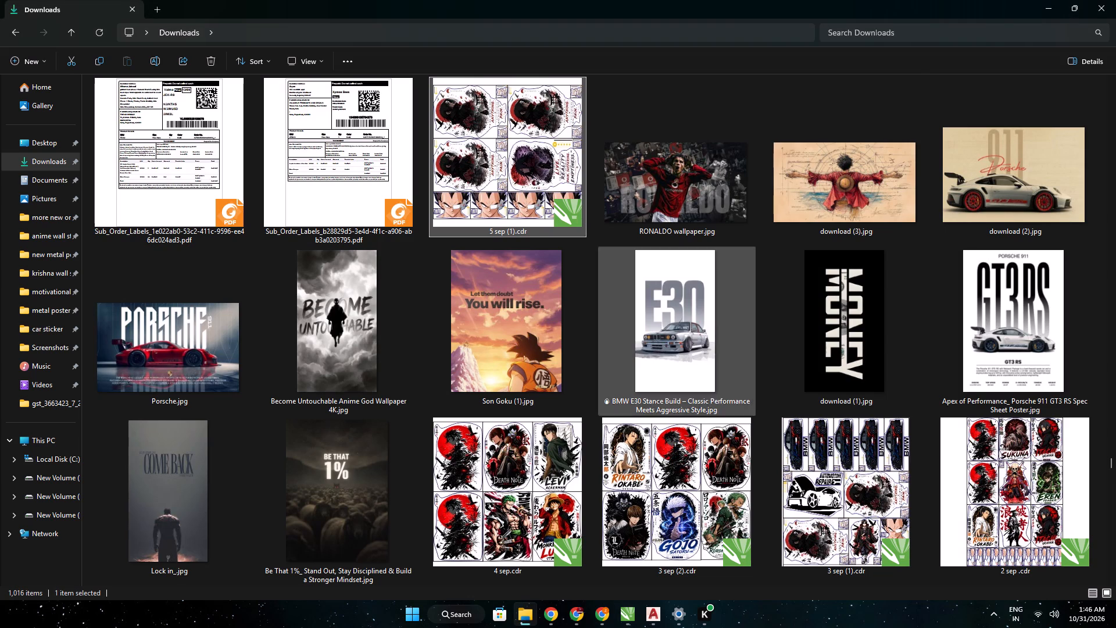
scroll(798, 384, up, 3)
scroll(879, 330, up, 7)
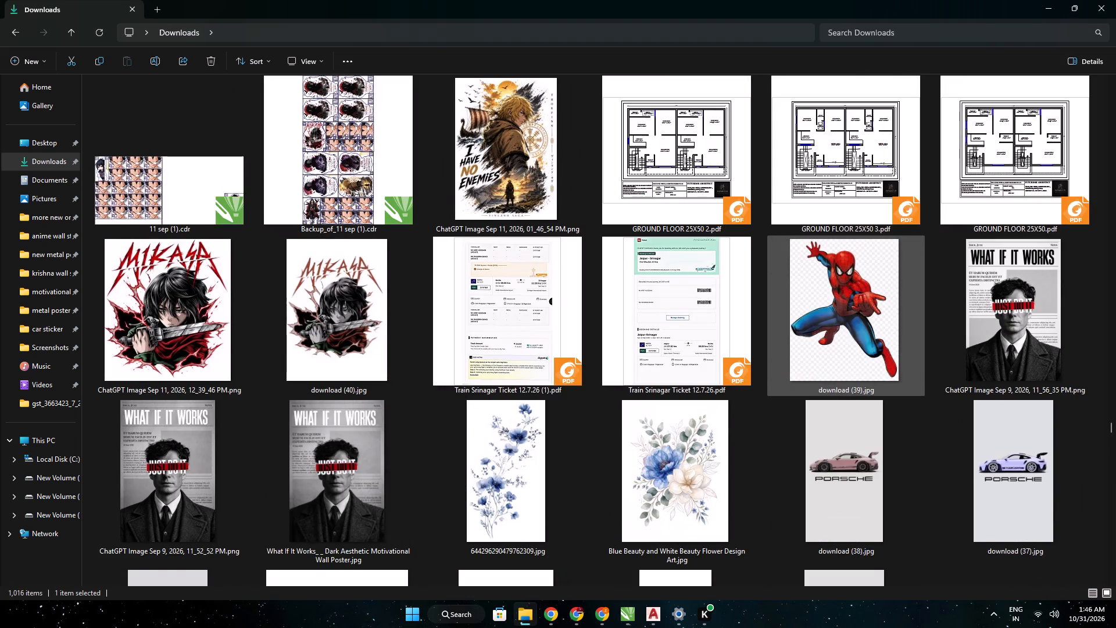
scroll(852, 363, up, 3)
double_click(369, 139)
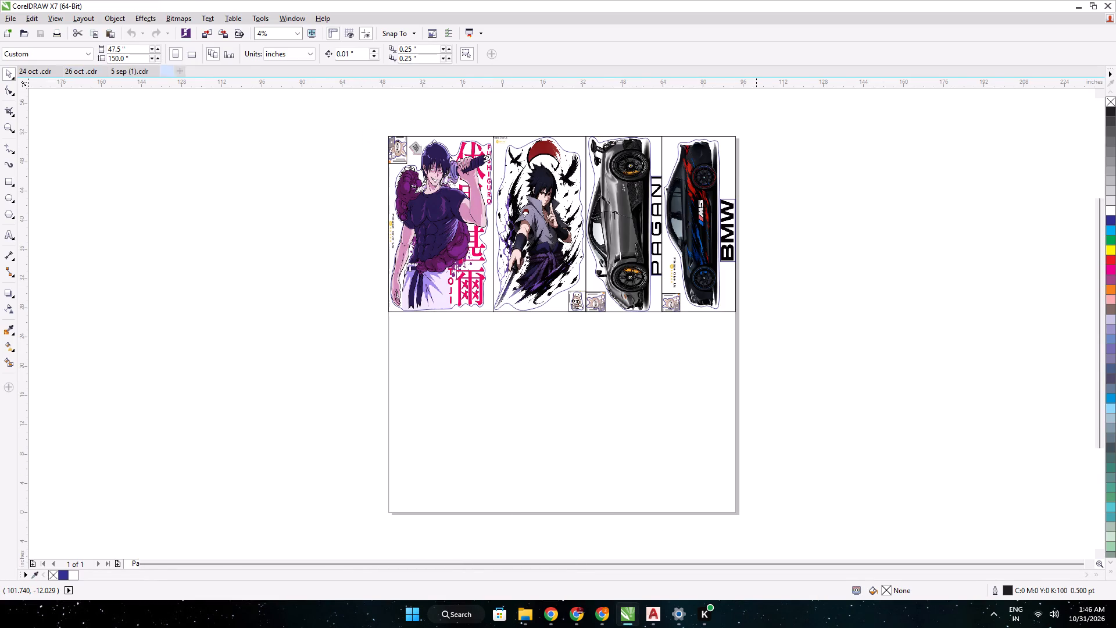
scroll(618, 134, up, 1)
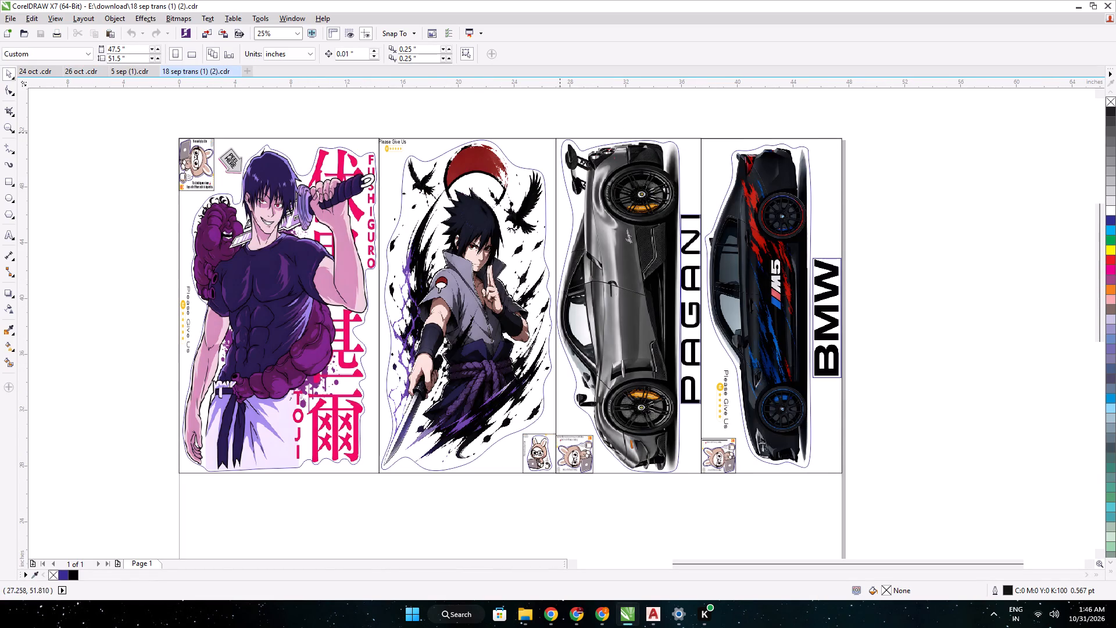
Copy the Sasuke sticker from 18 sep trans (1) (2).cdr into 24 oct .cdr, beside the lower "Hatred" sticker.
drag(561, 132, 374, 495)
key(ctrl+c)
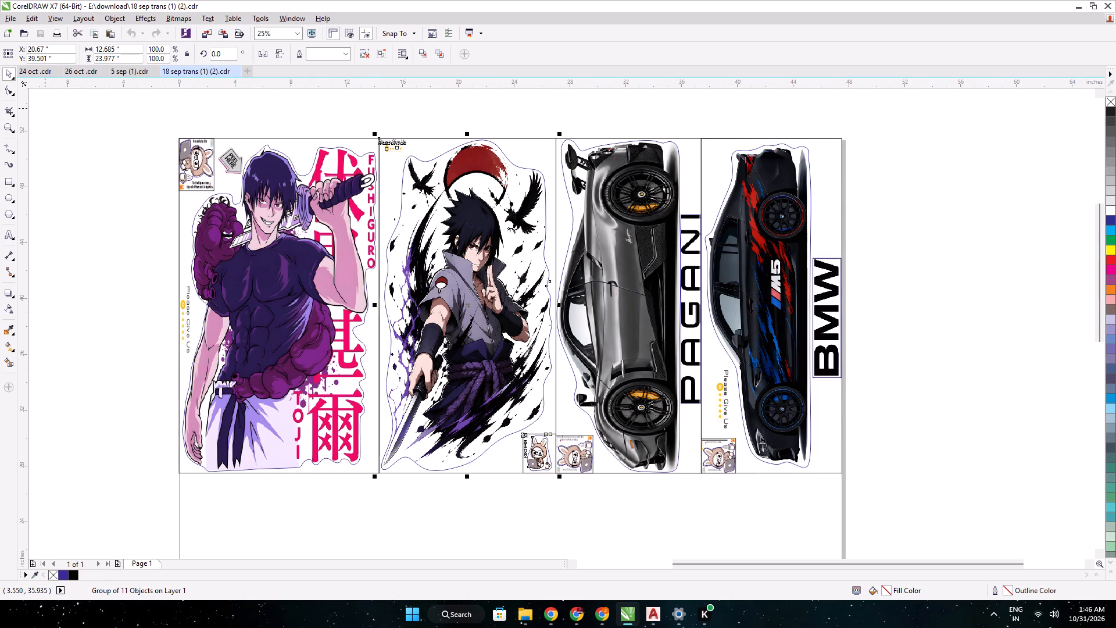
click(44, 67)
key(ctrl+v)
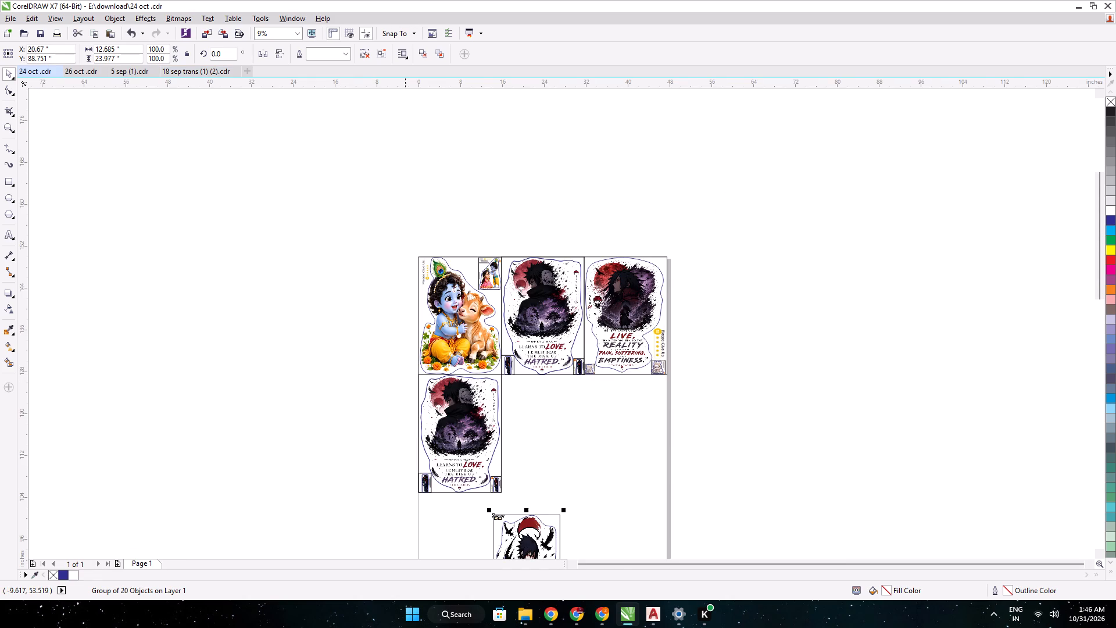
drag(512, 541, 529, 405)
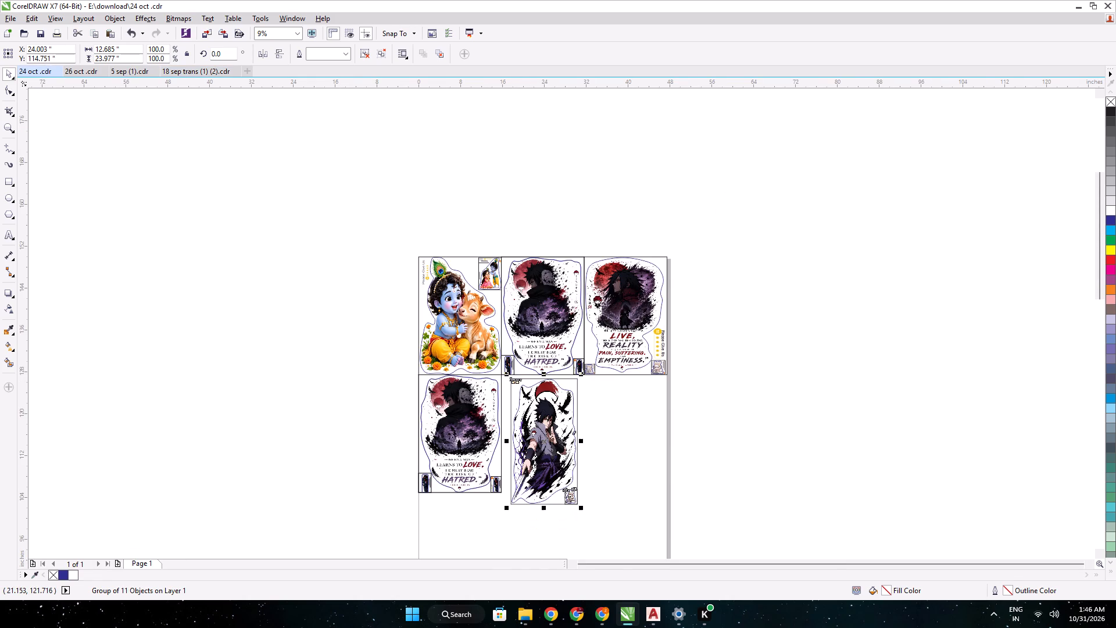
Set the pasted Sasuke sticker's size to 15.8 inches wide and 22.5 inches high.
double_click(108, 51)
text(15)
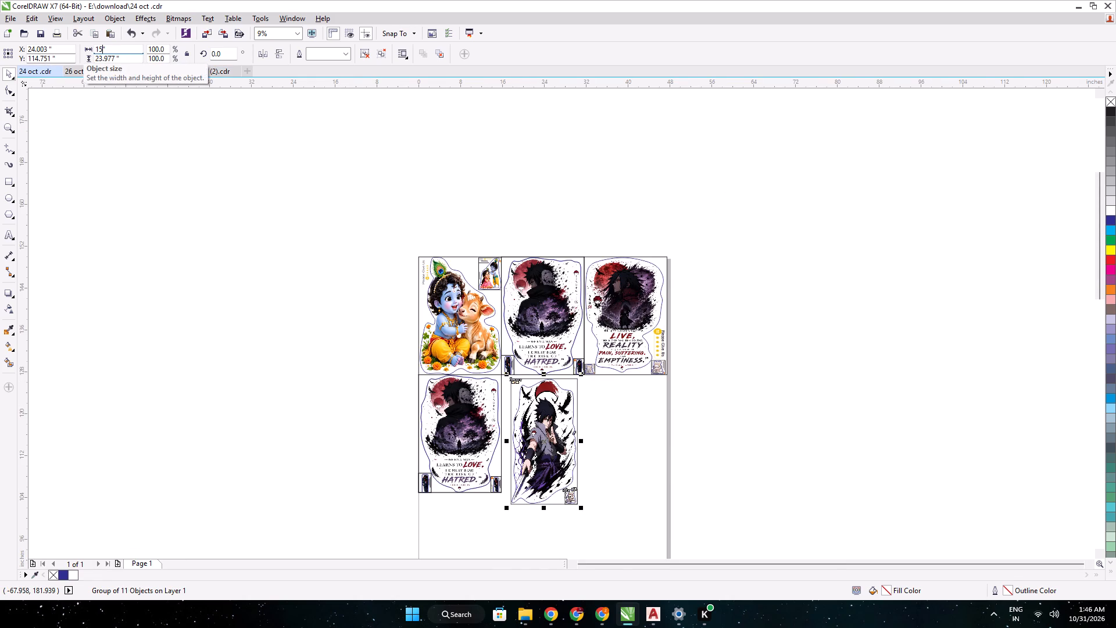
key(5)
key(BackSpace)
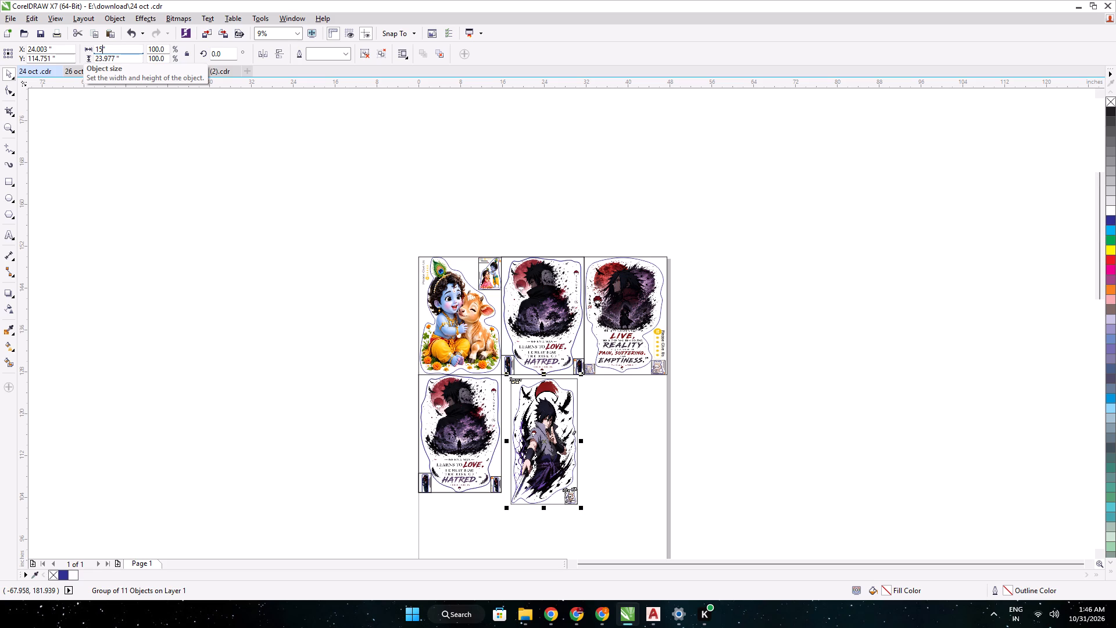
key(period)
key(8)
double_click(106, 61)
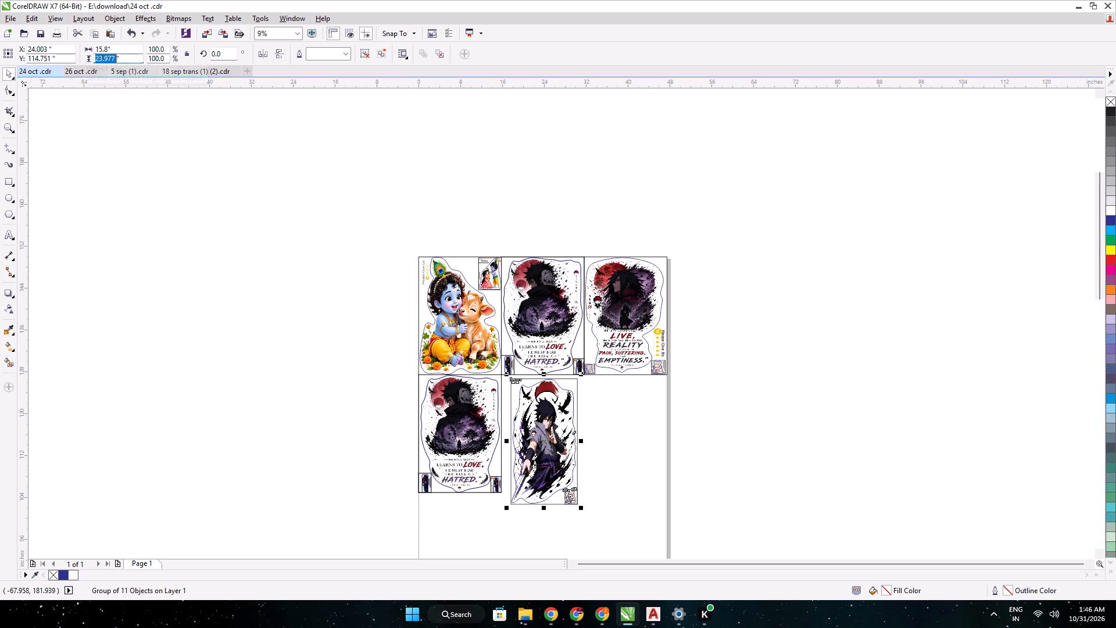
text(22.5)
key(Return)
Align the Sasuke sticker flush against the lower "Hatred" sticker's side and the bottom edge of the top row.
scroll(534, 415, up, 2)
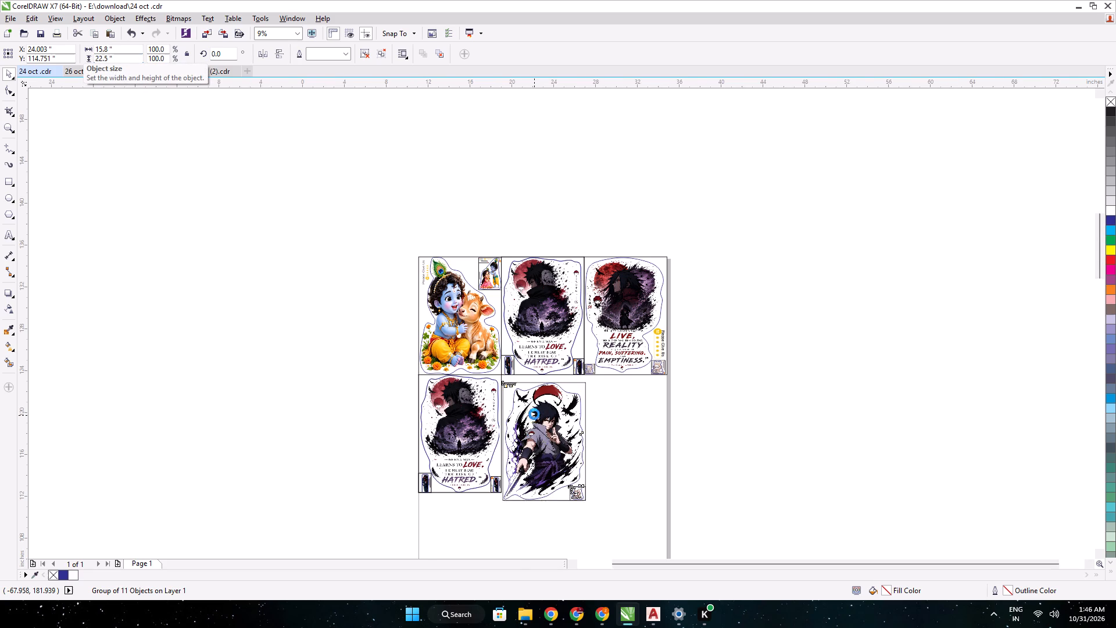
scroll(523, 398, up, 1)
drag(338, 288, 323, 230)
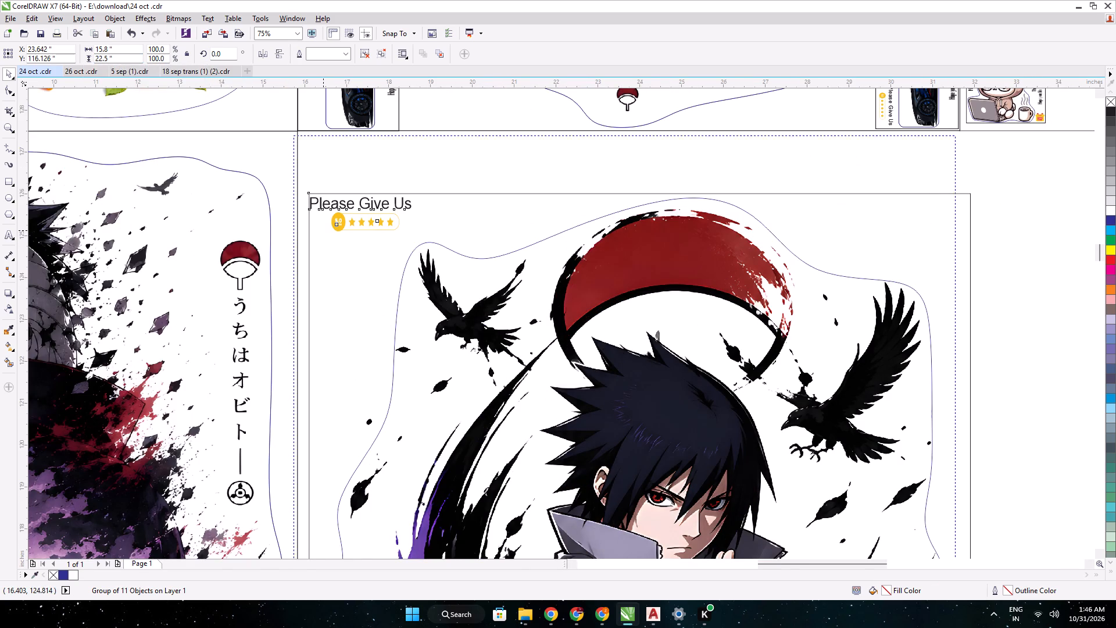
drag(323, 230, 324, 229)
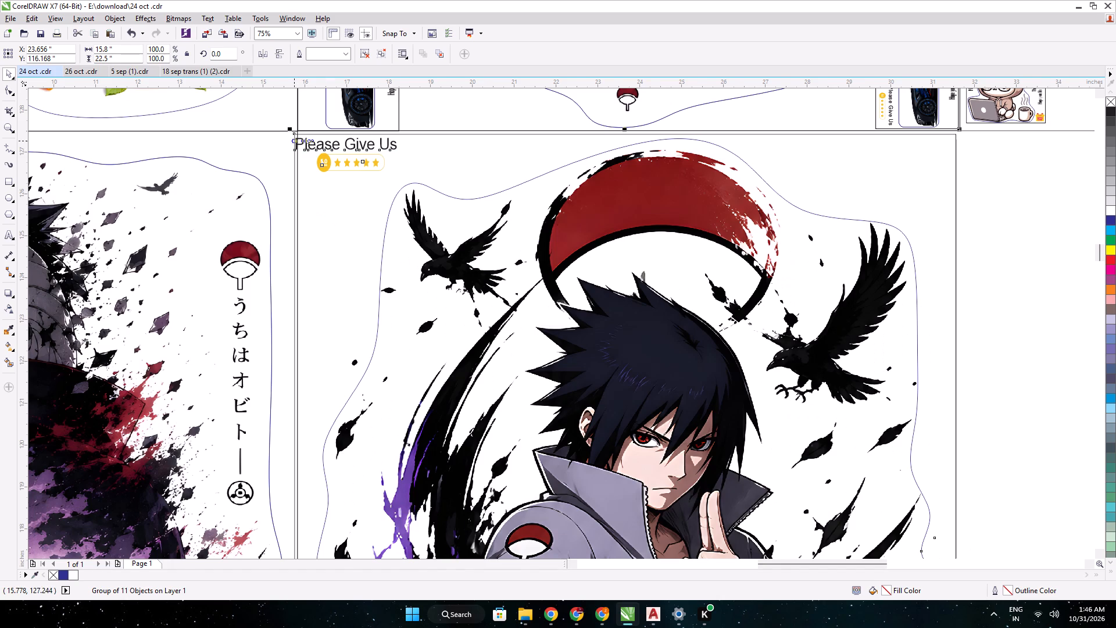
scroll(296, 138, up, 2)
drag(335, 251, 344, 238)
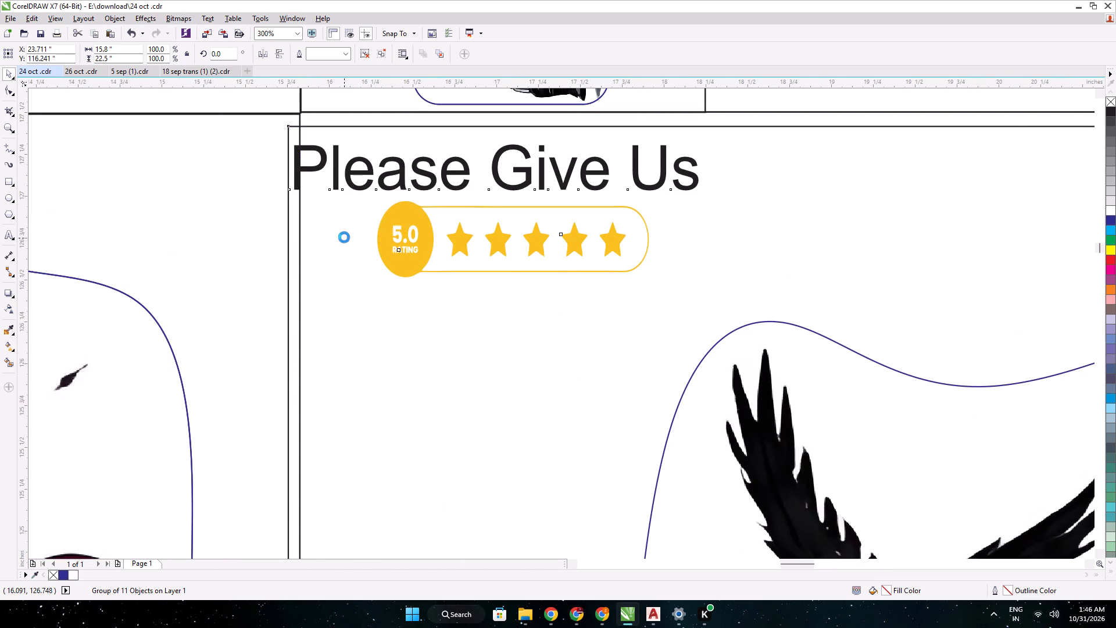
key(Up)
key(Right)
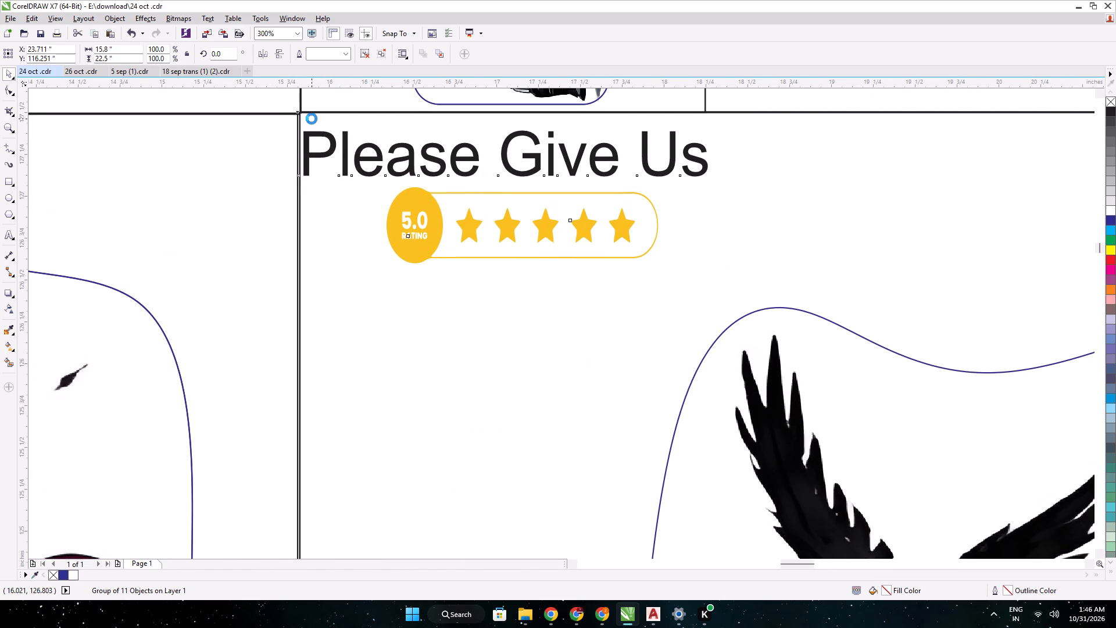
scroll(312, 118, up, 1)
scroll(320, 139, down, 11)
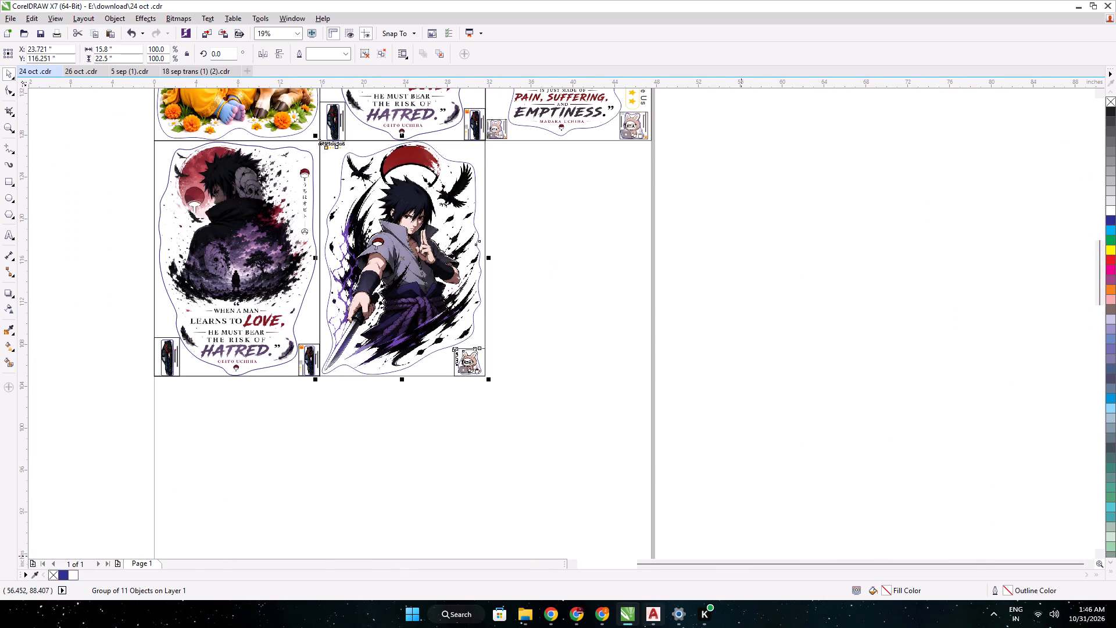
Switch to the Meesho Supplier Panel and mark the VPD sus order as selected in the pending list.
click(568, 613)
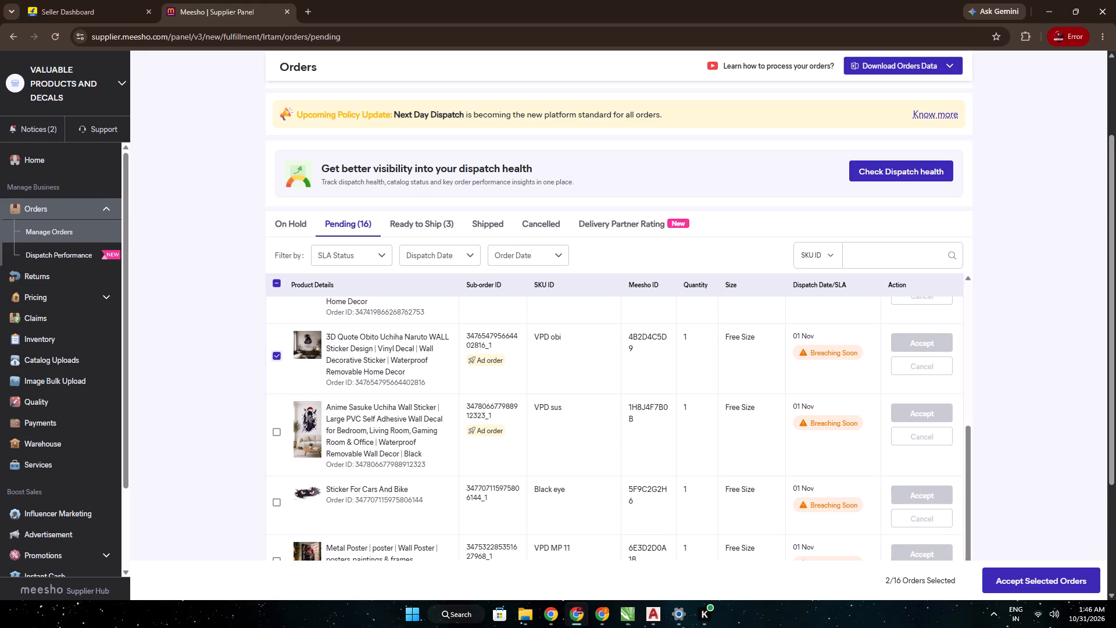
click(282, 437)
scroll(339, 435, down, 6)
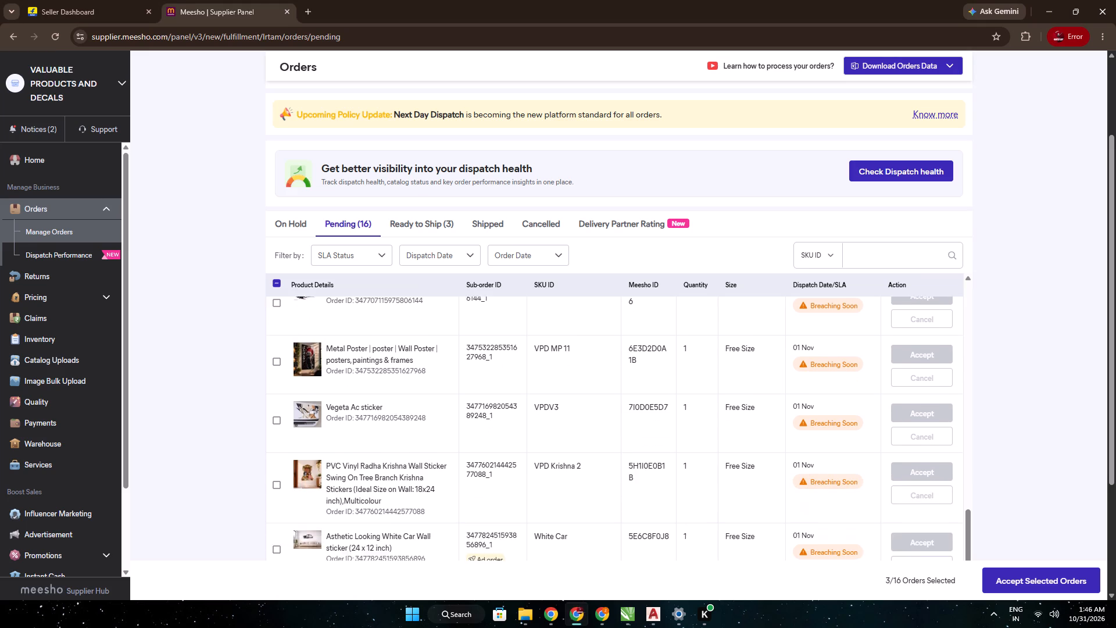
Browse the Downloads folder for a layout with Radha Krishna sticker designs and open 9 oct.cdr in CorelDRAW.
click(524, 616)
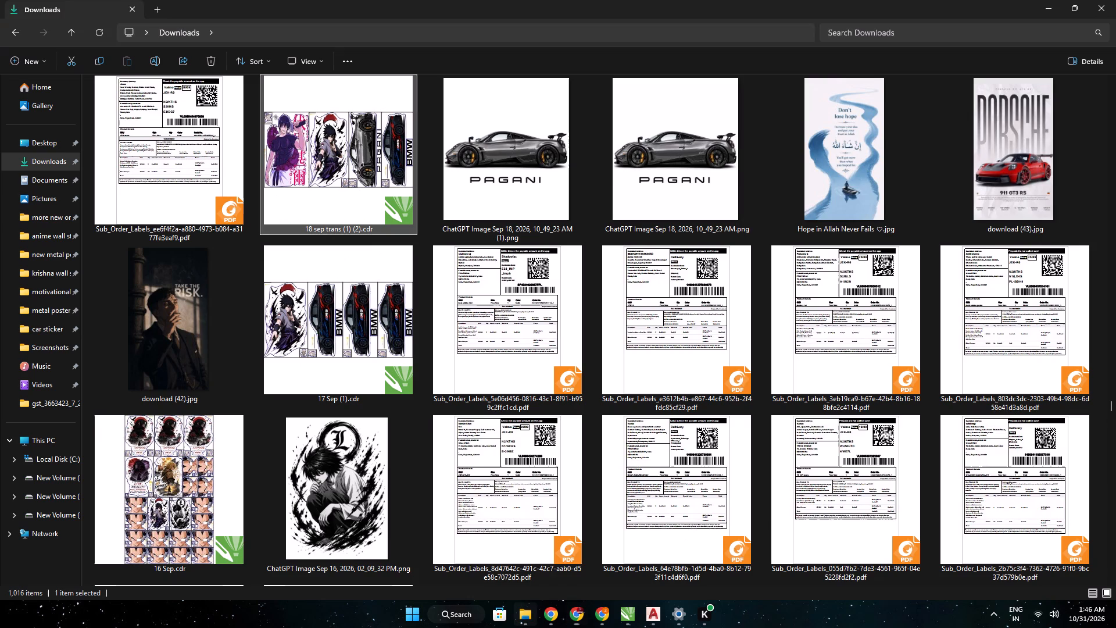
scroll(449, 454, up, 2)
scroll(574, 464, up, 15)
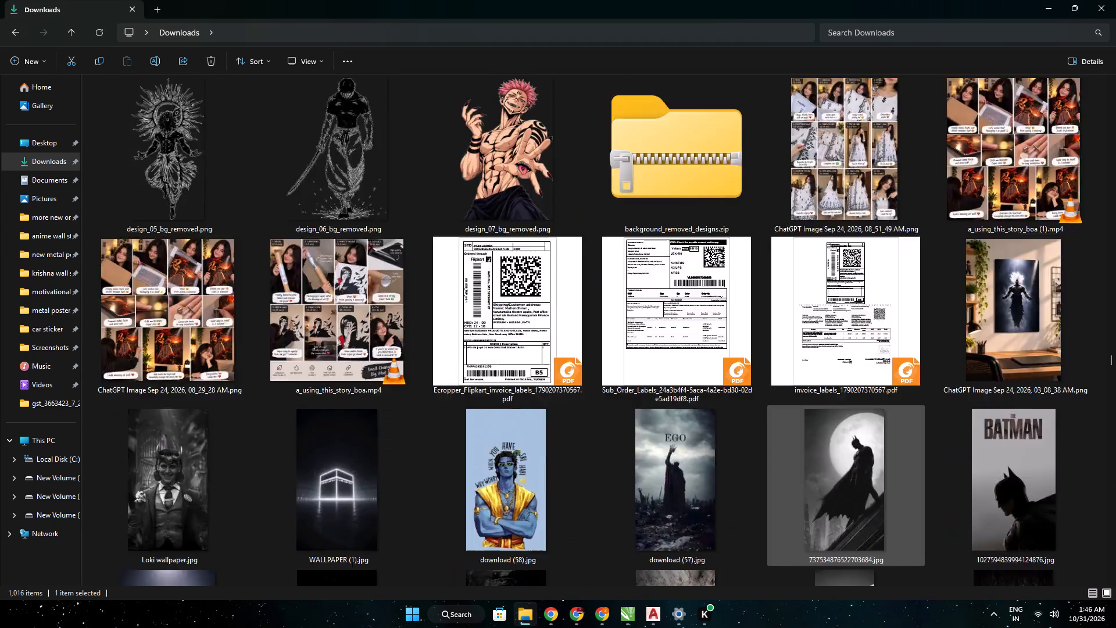
scroll(825, 486, up, 14)
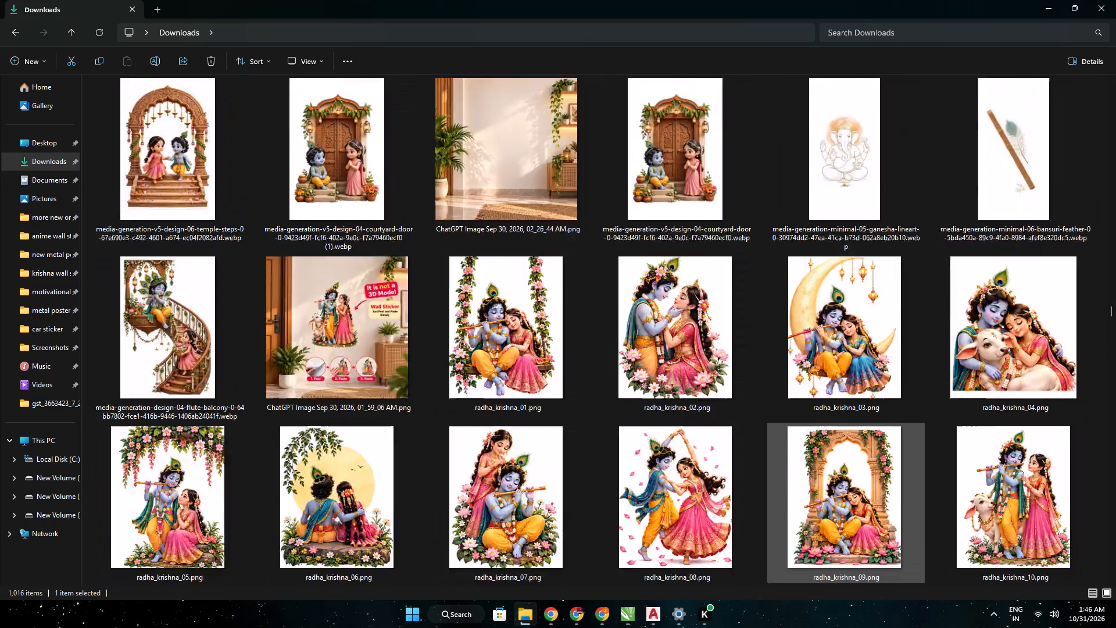
scroll(825, 486, up, 11)
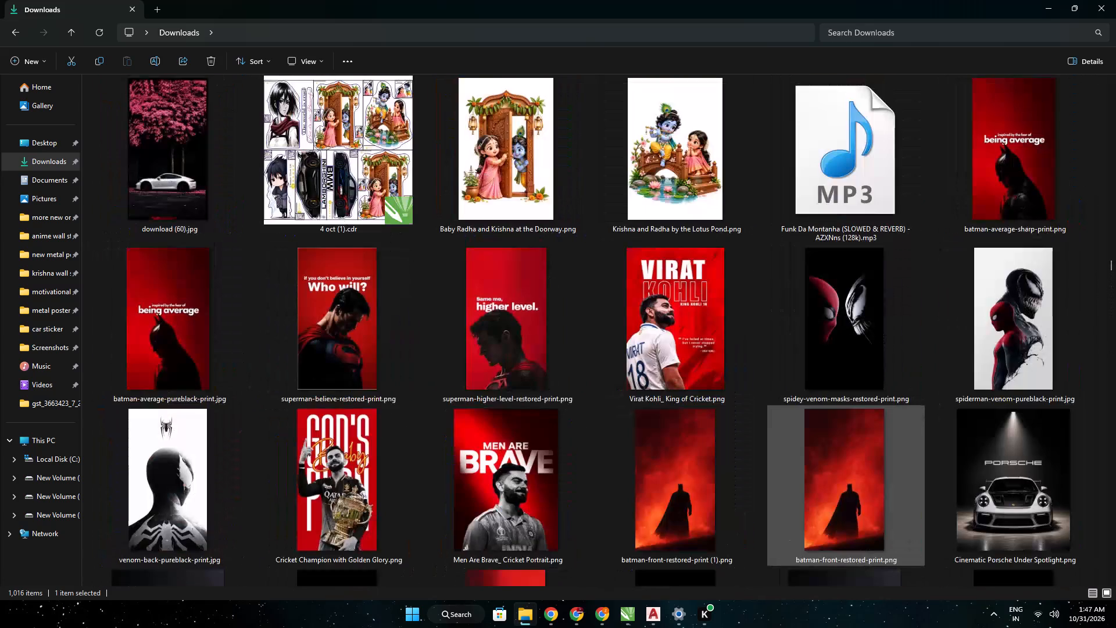
scroll(835, 488, up, 5)
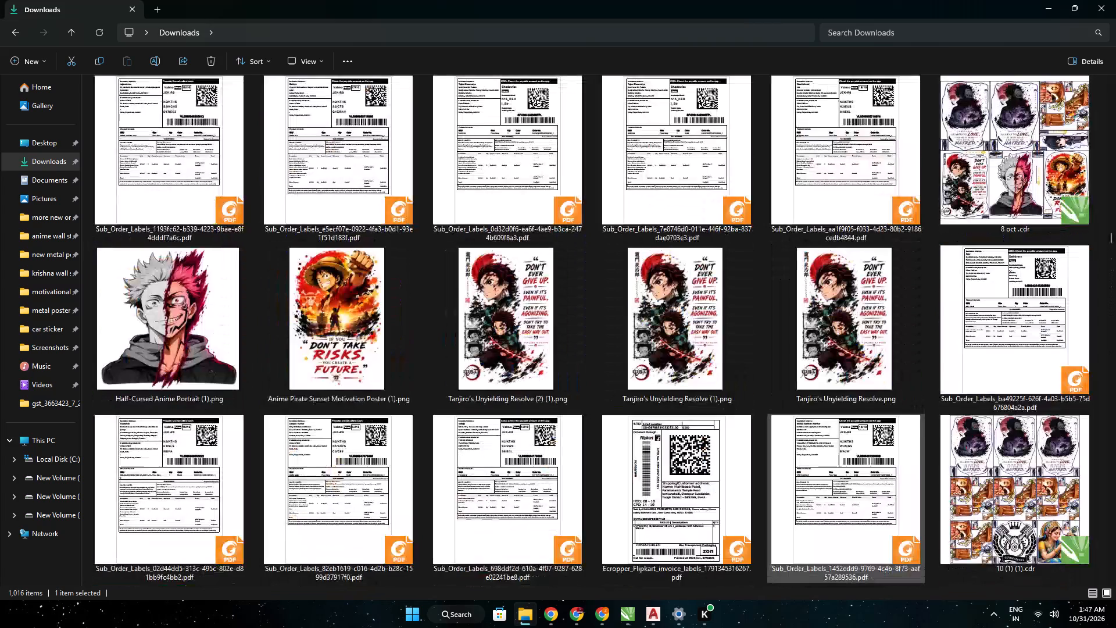
scroll(835, 488, up, 1)
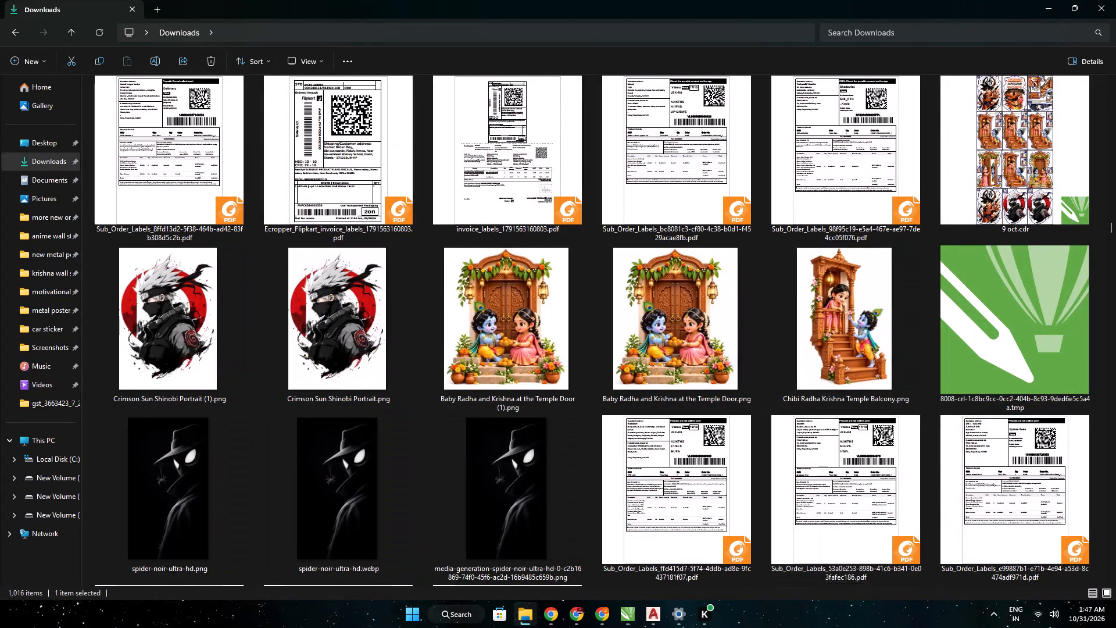
double_click(1023, 153)
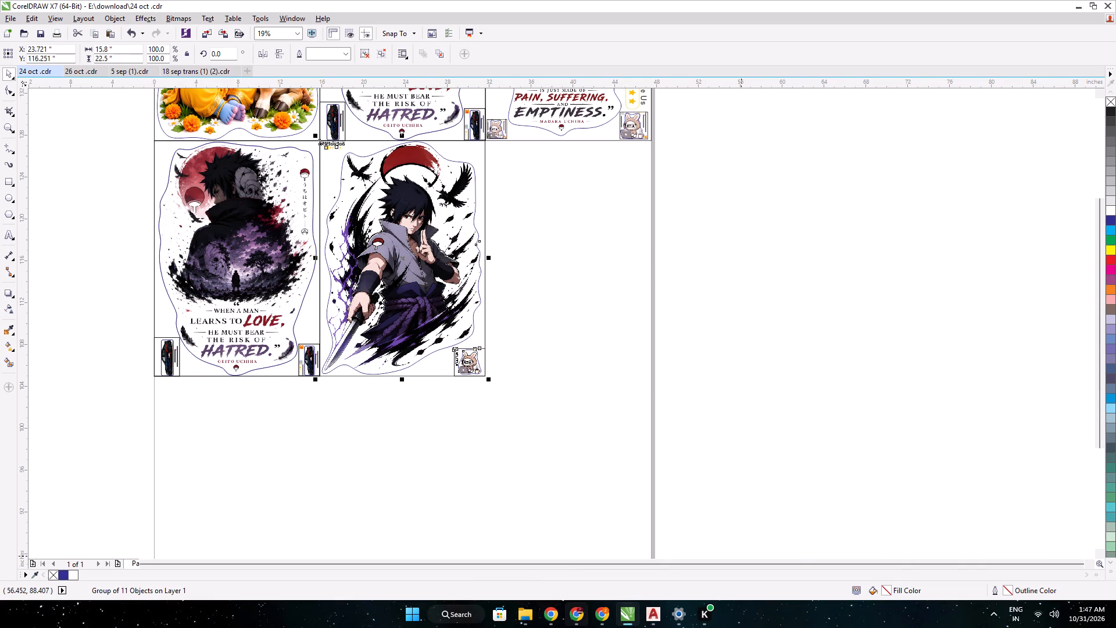
Check the product picture of the VPD Krishna 2 order in the Meesho pending list.
click(583, 609)
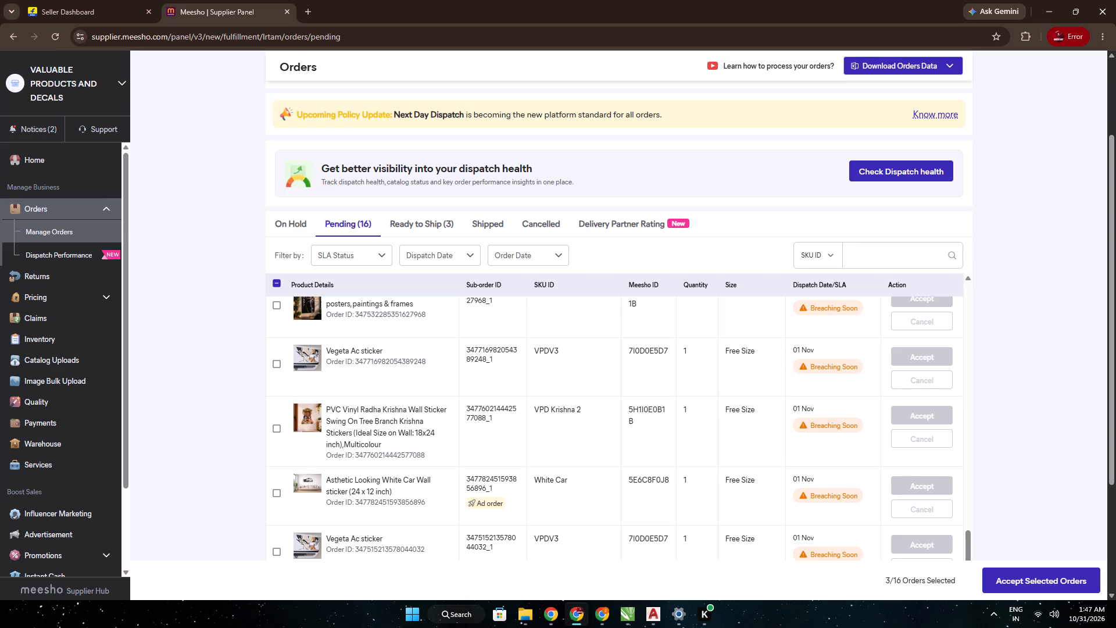
click(306, 426)
click(213, 395)
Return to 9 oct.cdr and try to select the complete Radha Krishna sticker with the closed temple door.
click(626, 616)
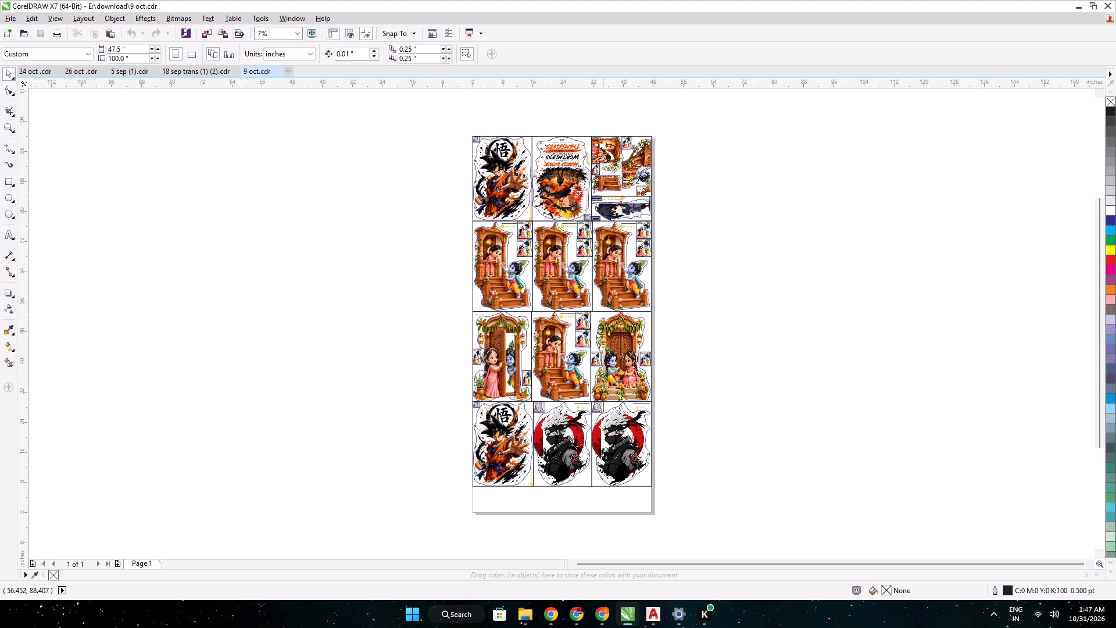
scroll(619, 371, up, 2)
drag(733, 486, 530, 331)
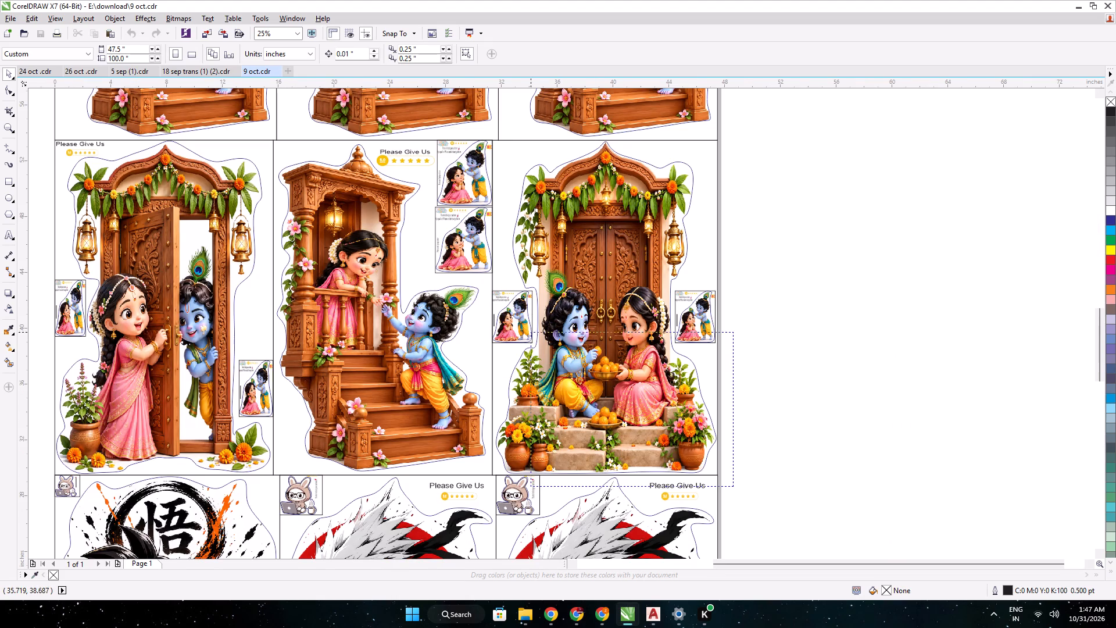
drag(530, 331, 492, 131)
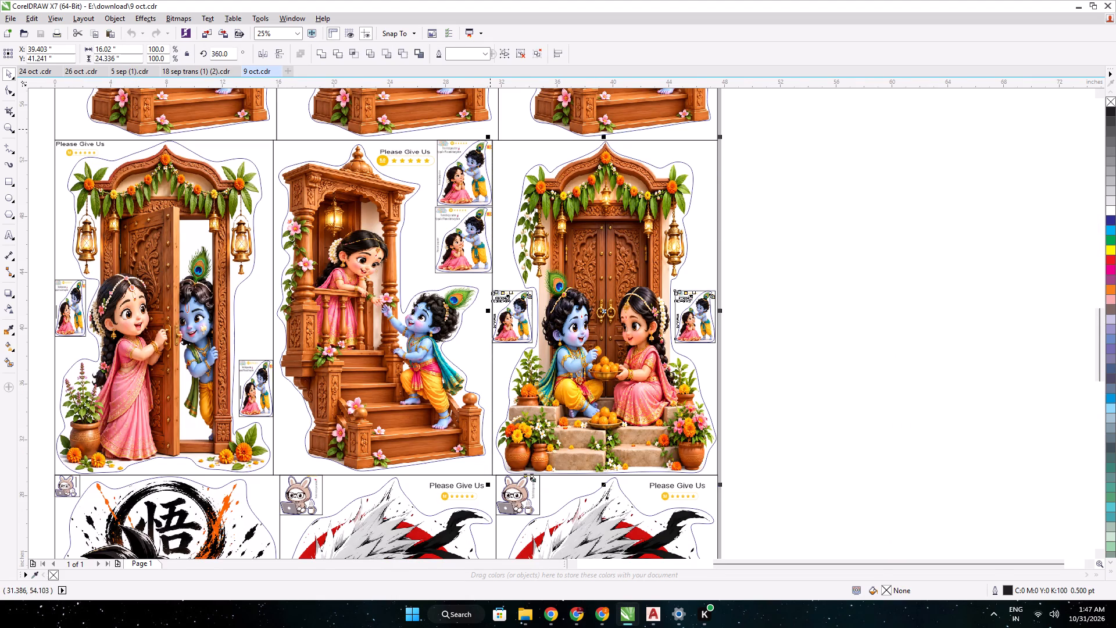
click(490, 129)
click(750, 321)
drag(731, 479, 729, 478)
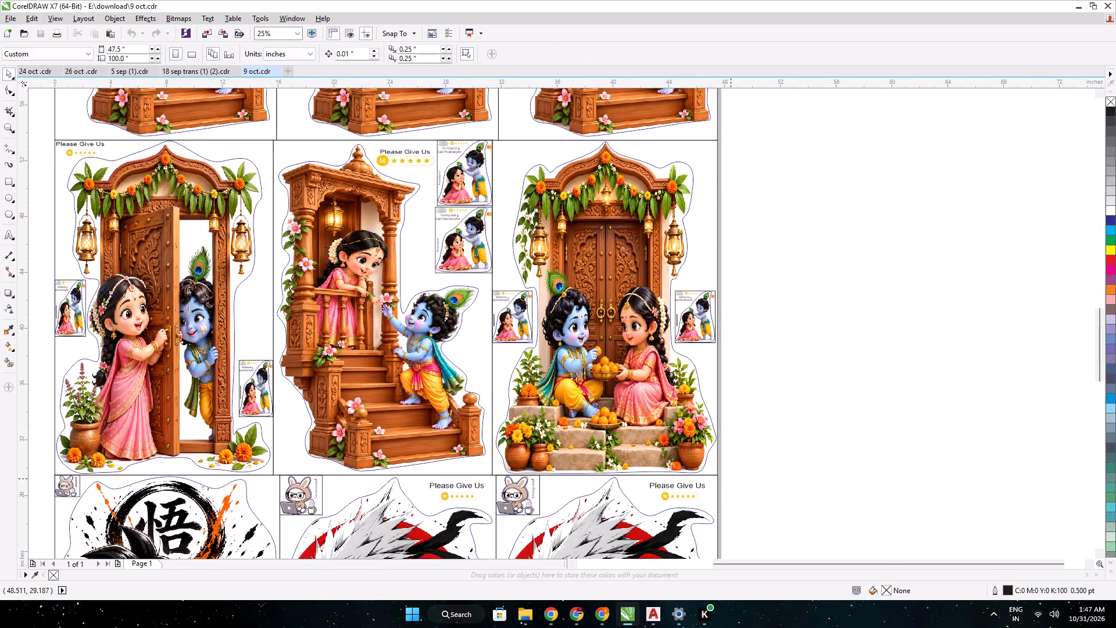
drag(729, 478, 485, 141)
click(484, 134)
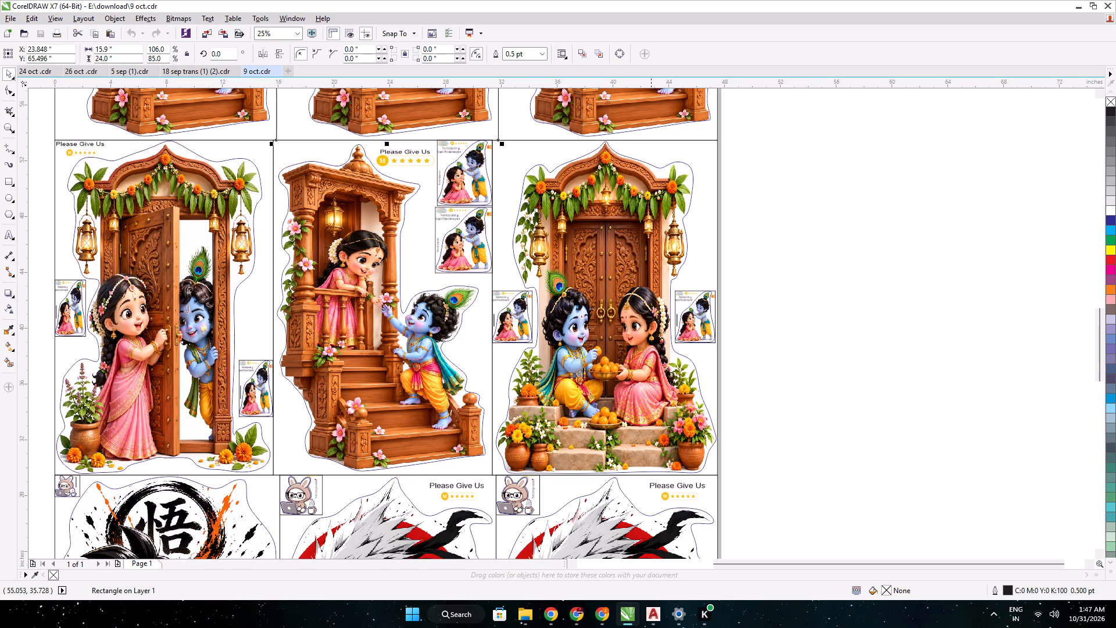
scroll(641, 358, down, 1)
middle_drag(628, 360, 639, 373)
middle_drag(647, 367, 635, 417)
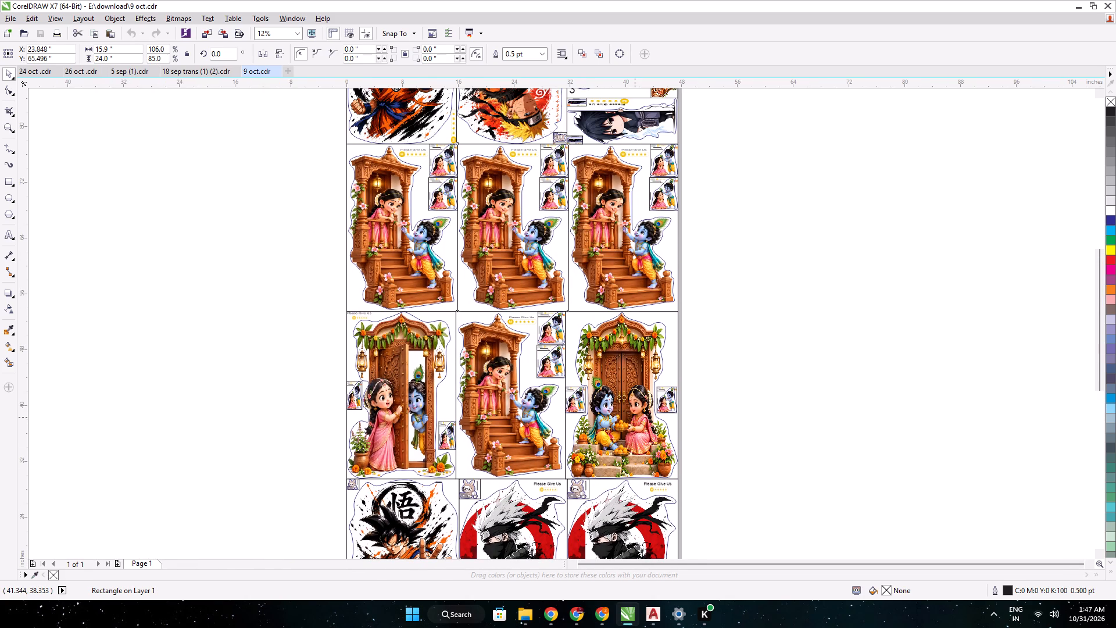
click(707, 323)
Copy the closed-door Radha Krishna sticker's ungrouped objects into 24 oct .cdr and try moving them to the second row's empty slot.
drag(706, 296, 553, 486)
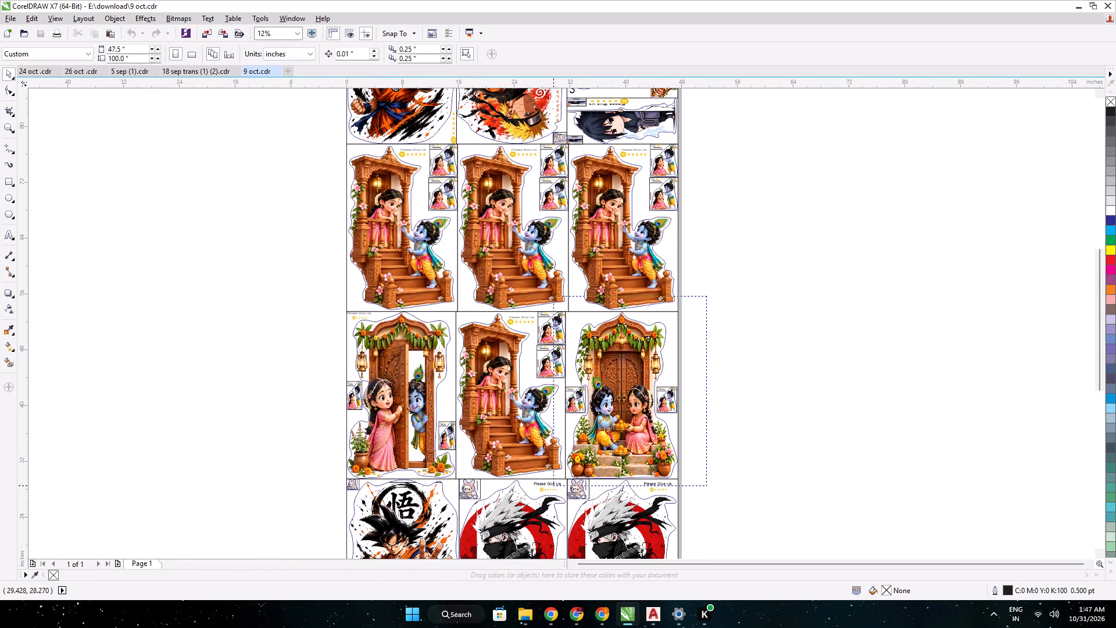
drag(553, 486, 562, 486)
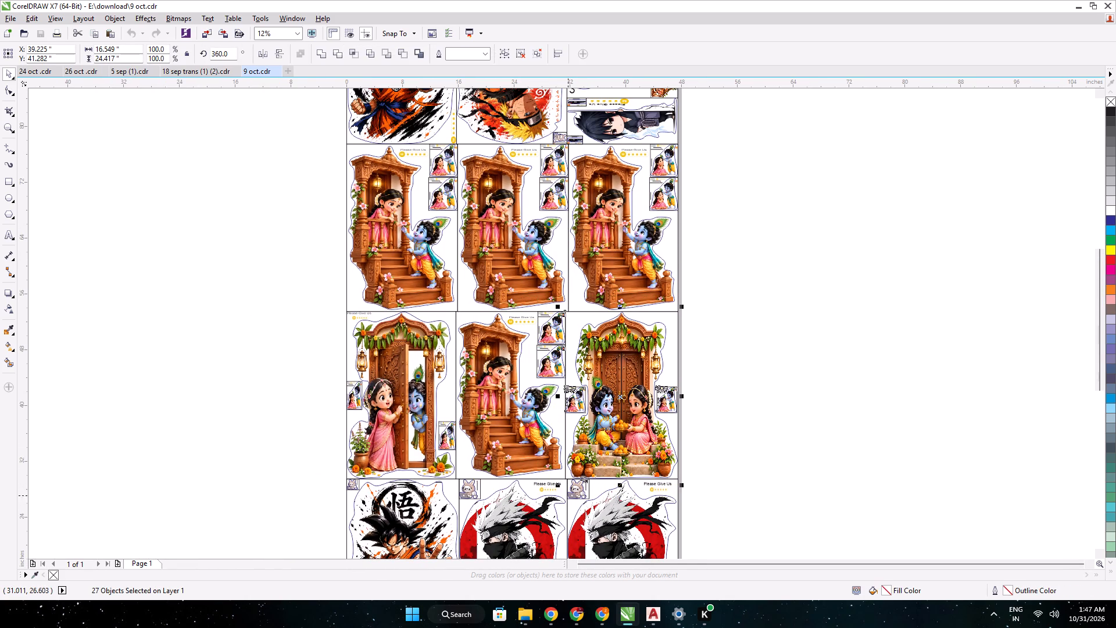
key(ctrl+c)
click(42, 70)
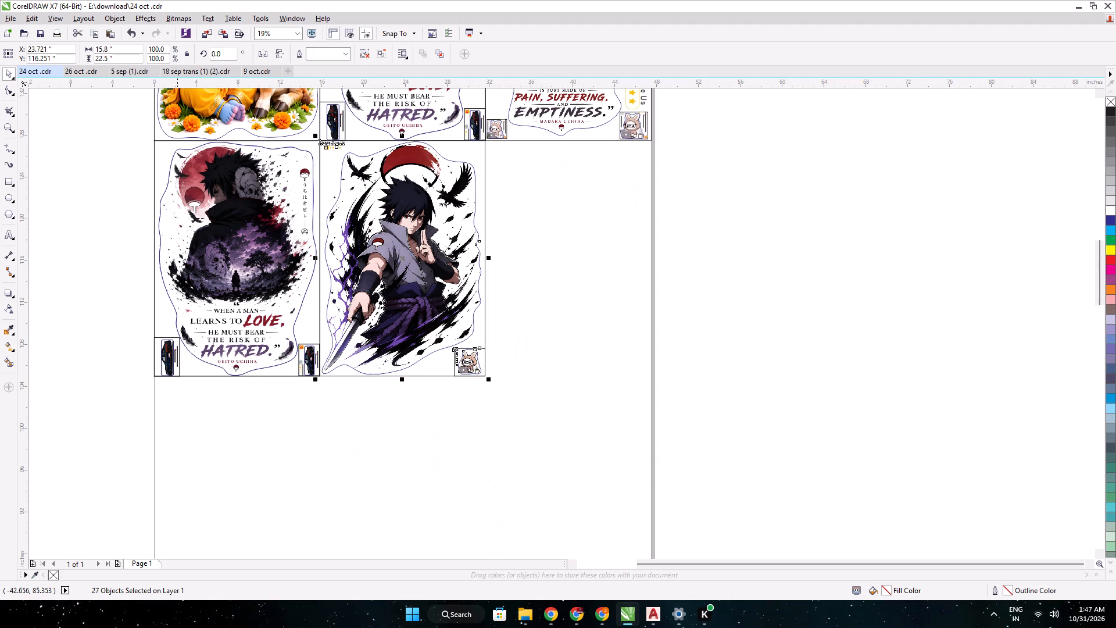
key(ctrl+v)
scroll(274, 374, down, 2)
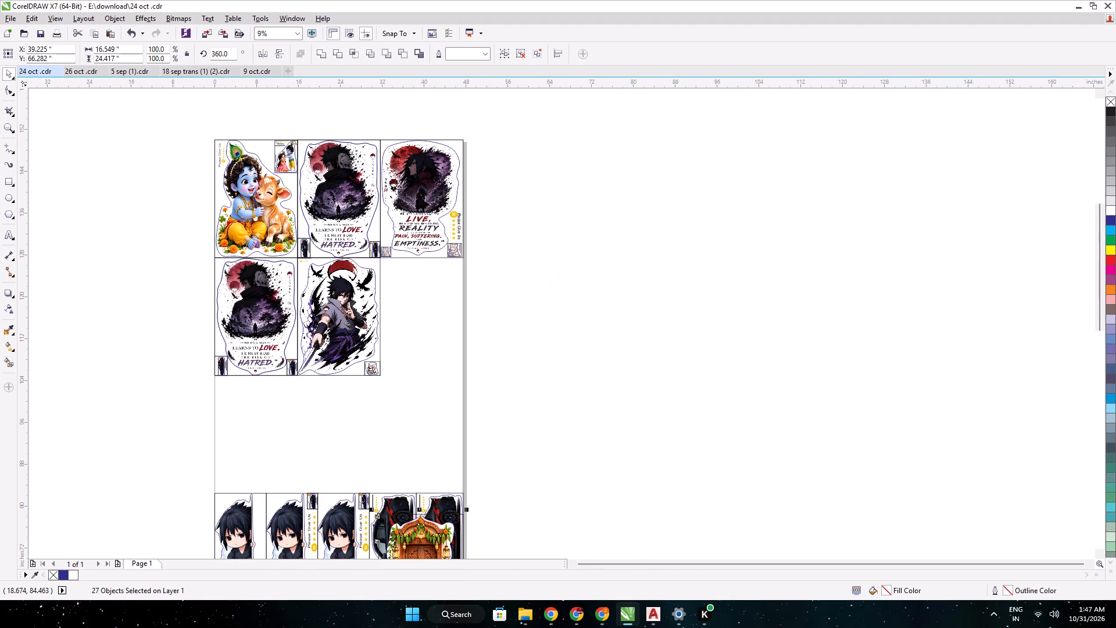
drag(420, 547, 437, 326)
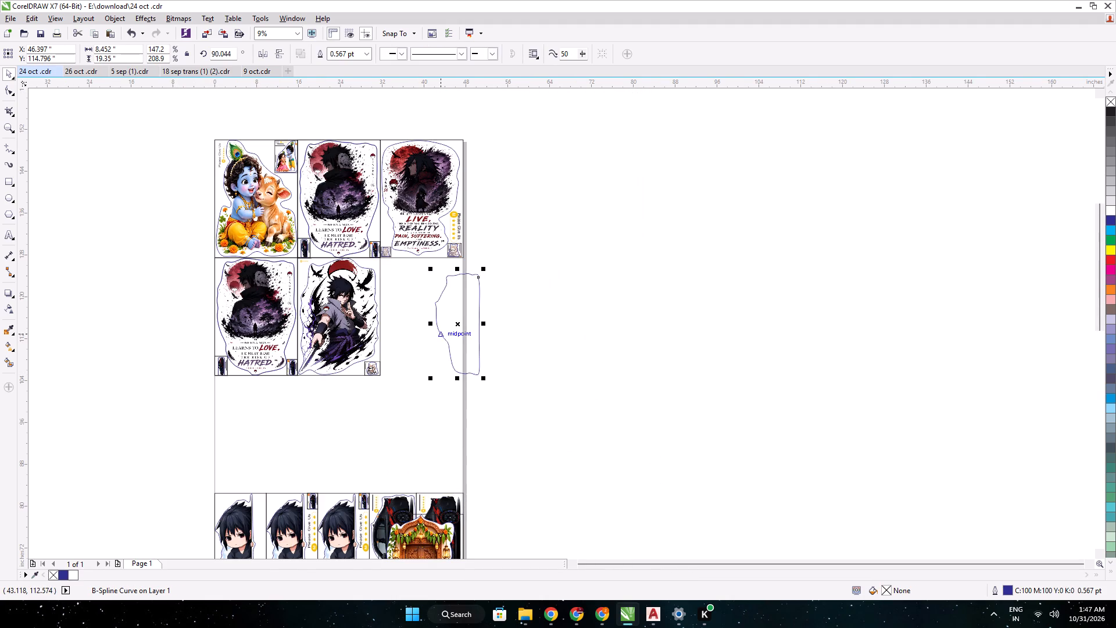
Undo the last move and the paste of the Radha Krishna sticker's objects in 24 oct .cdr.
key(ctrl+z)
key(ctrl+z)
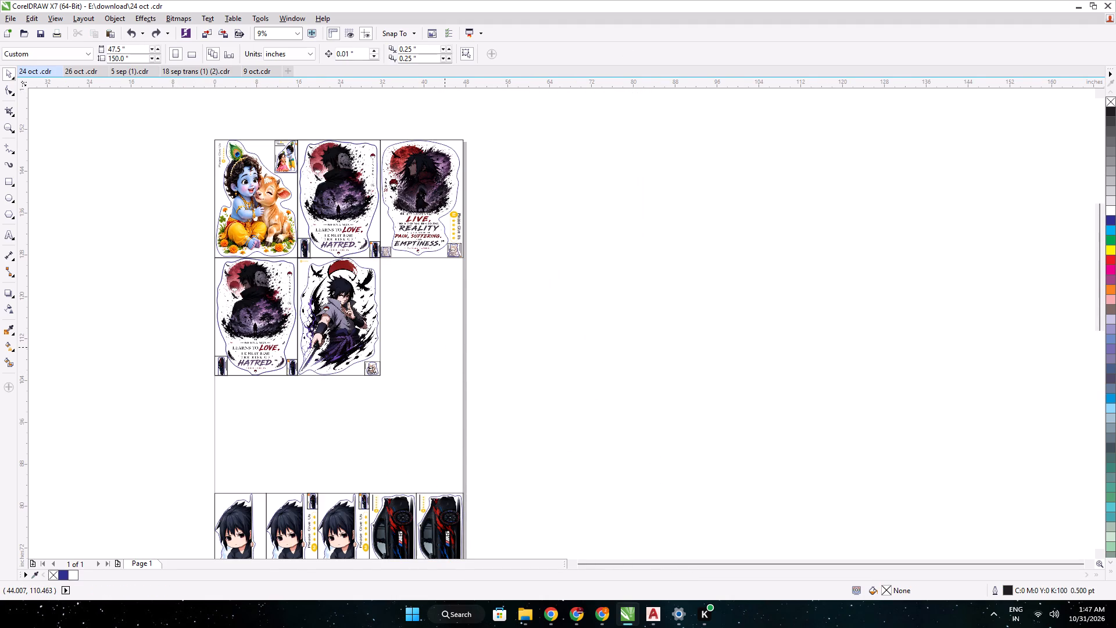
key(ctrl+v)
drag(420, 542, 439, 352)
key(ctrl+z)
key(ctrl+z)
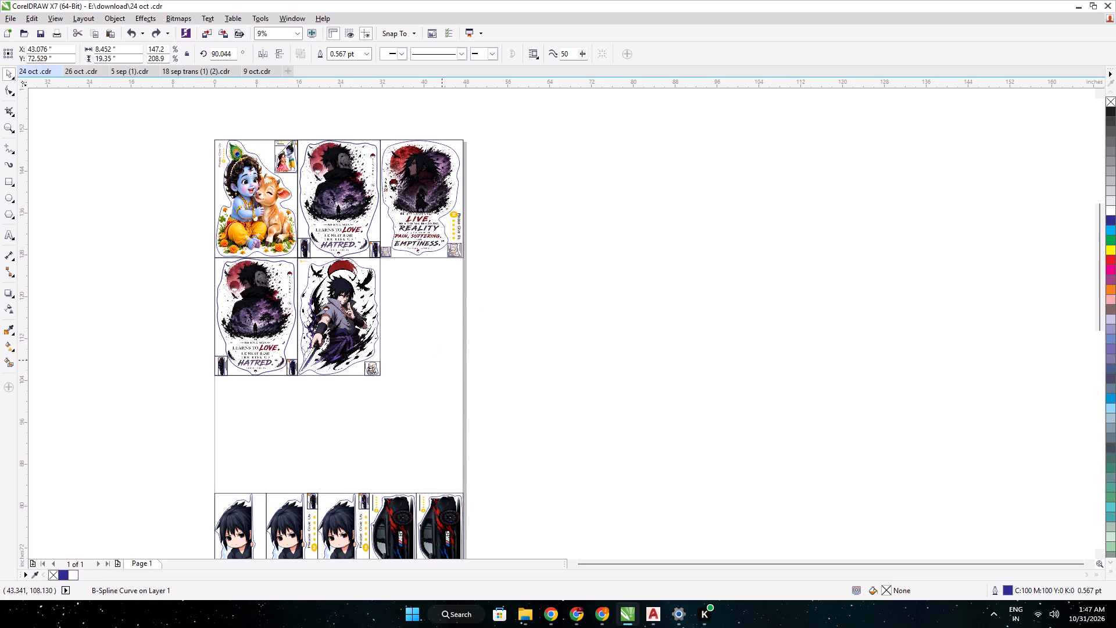
Paste the closed-door Radha Krishna sticker's objects near the second row's empty slot and size them to 15.8 by 22.5 inches.
key(ctrl+v)
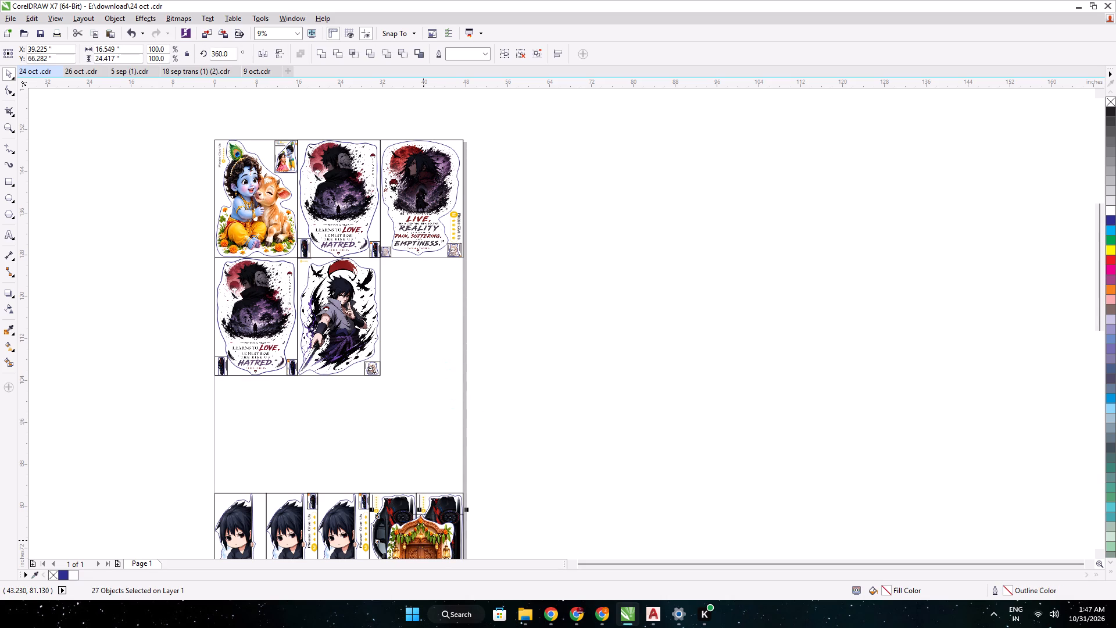
drag(423, 540, 429, 297)
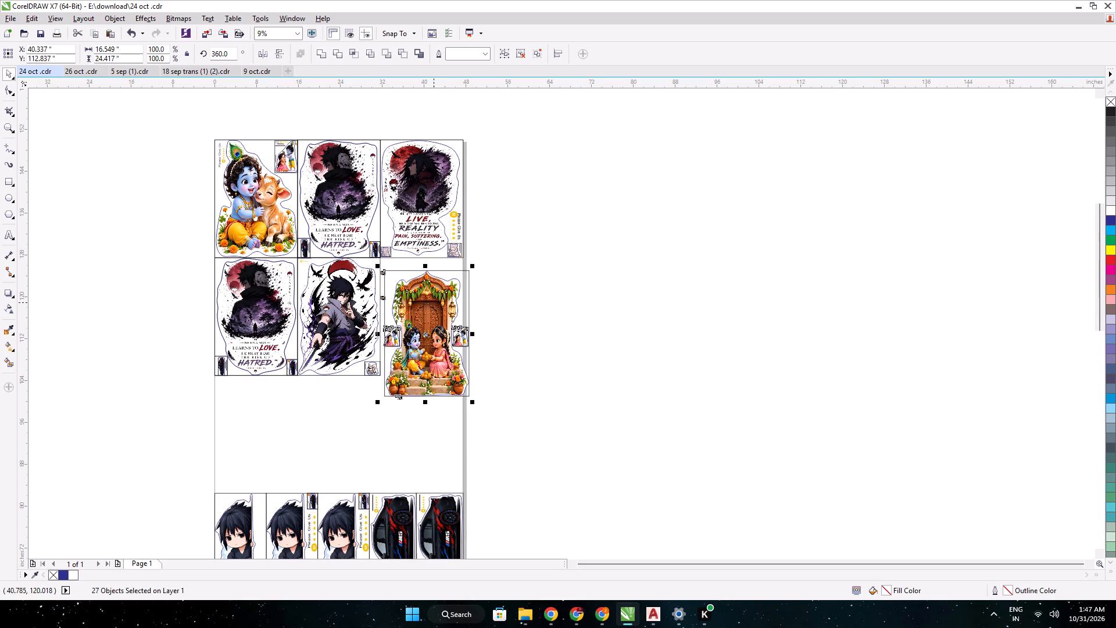
double_click(102, 52)
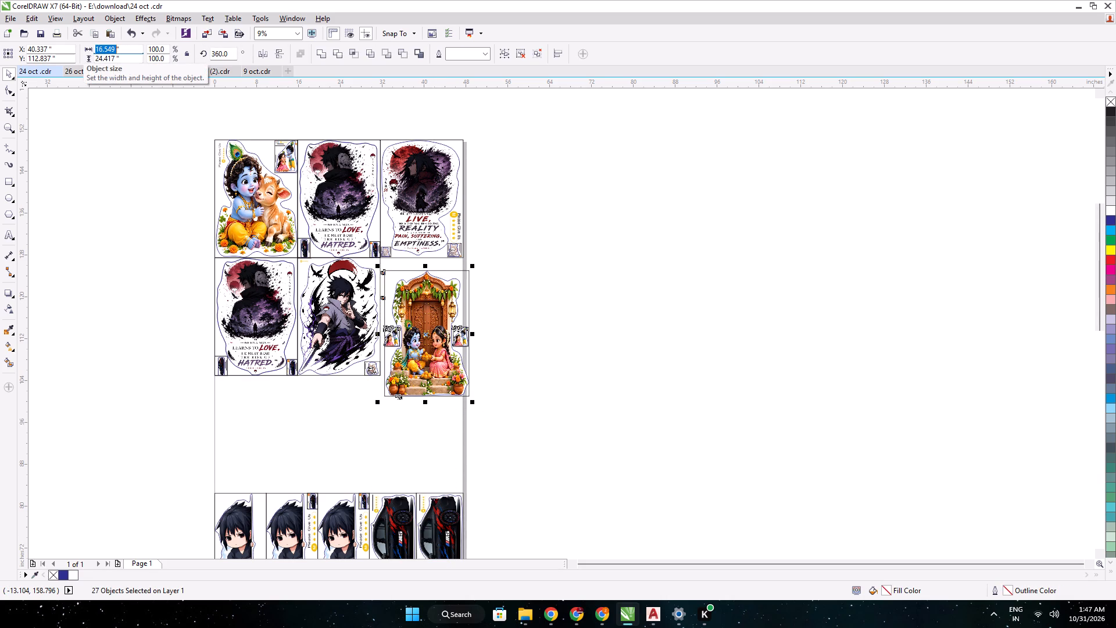
text(15)
key(3)
key(BackSpace)
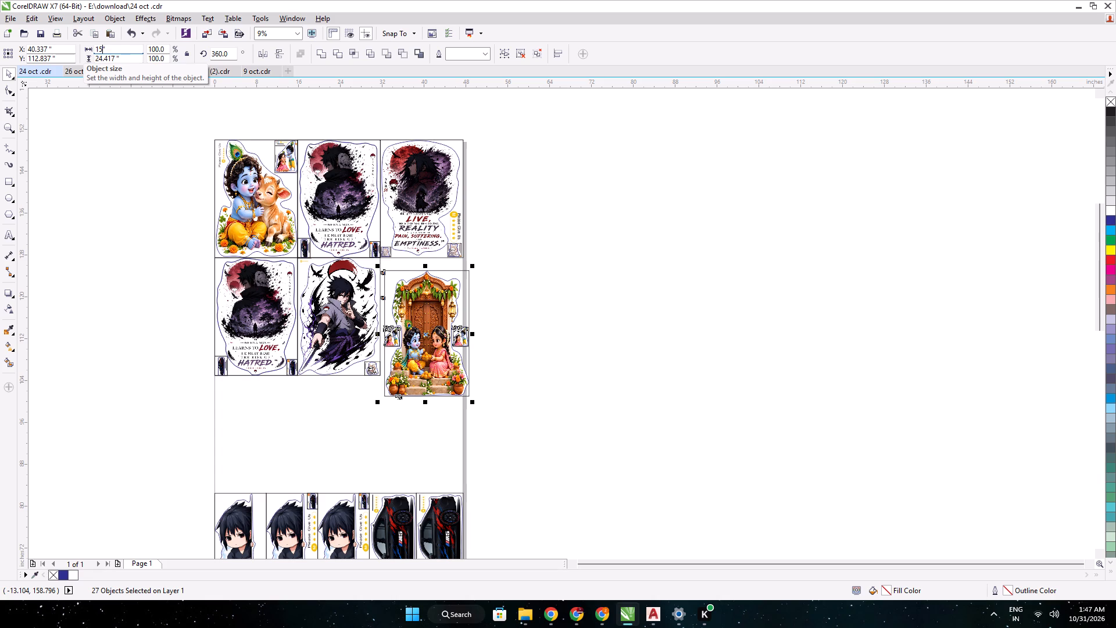
text(.8)
double_click(104, 60)
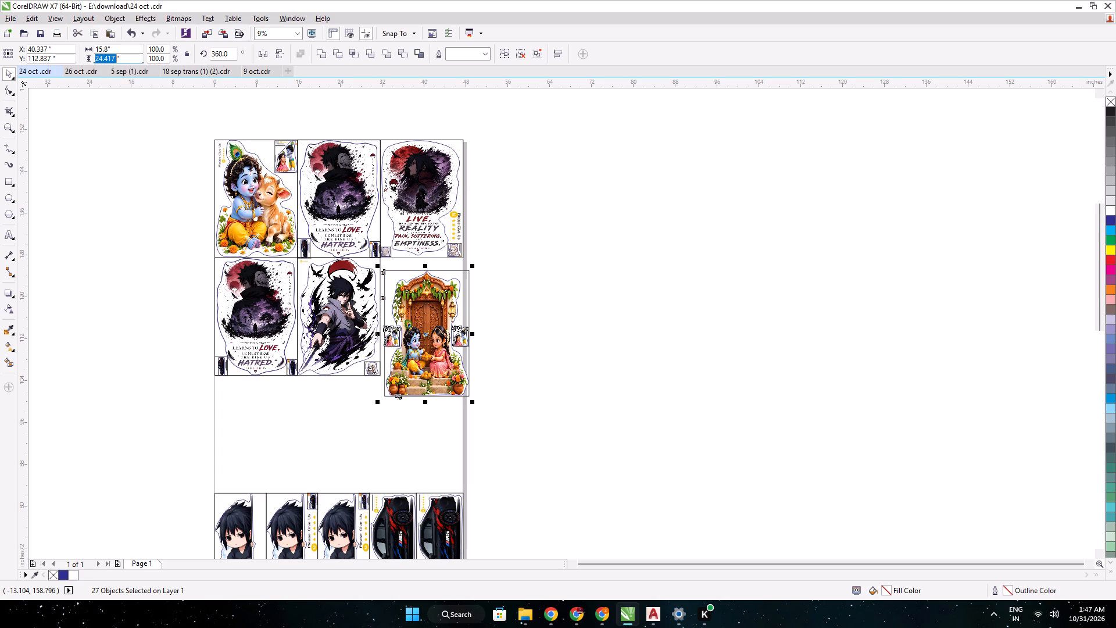
text(22.5)
key(Return)
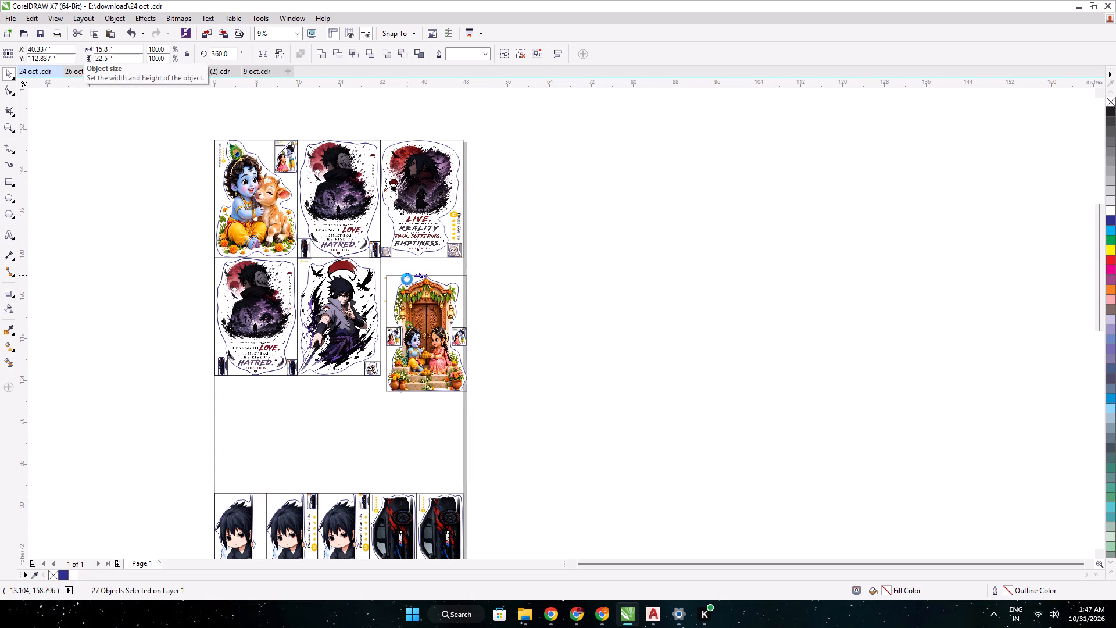
Move the Radha Krishna sticker off the page and delete the stray small objects along its left edge.
scroll(406, 283, up, 2)
drag(420, 267, 418, 255)
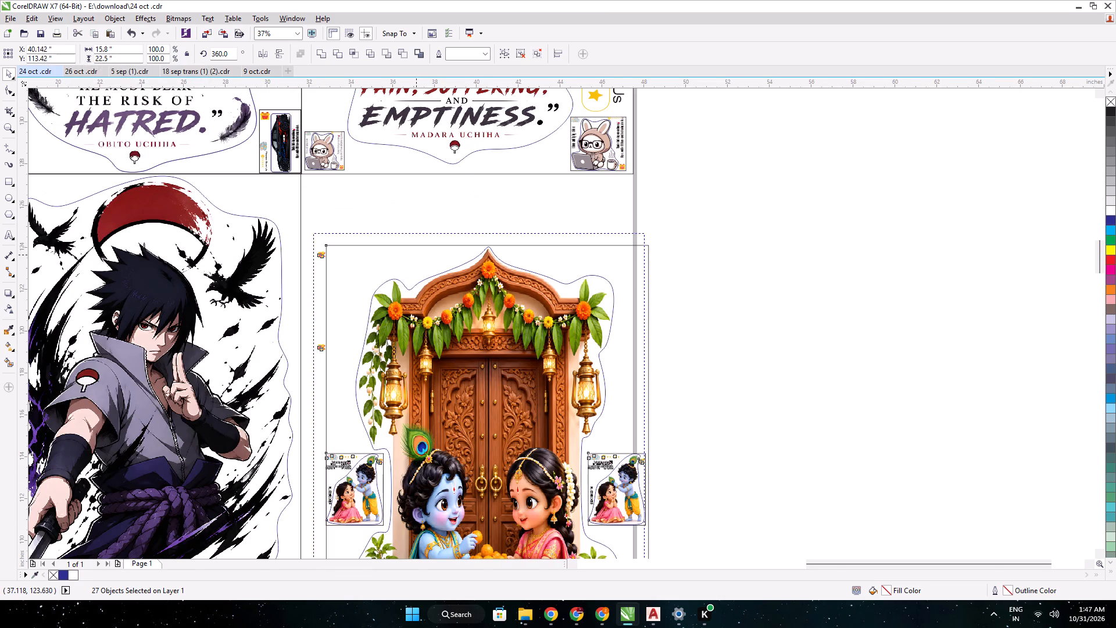
drag(418, 255, 811, 231)
scroll(684, 282, down, 1)
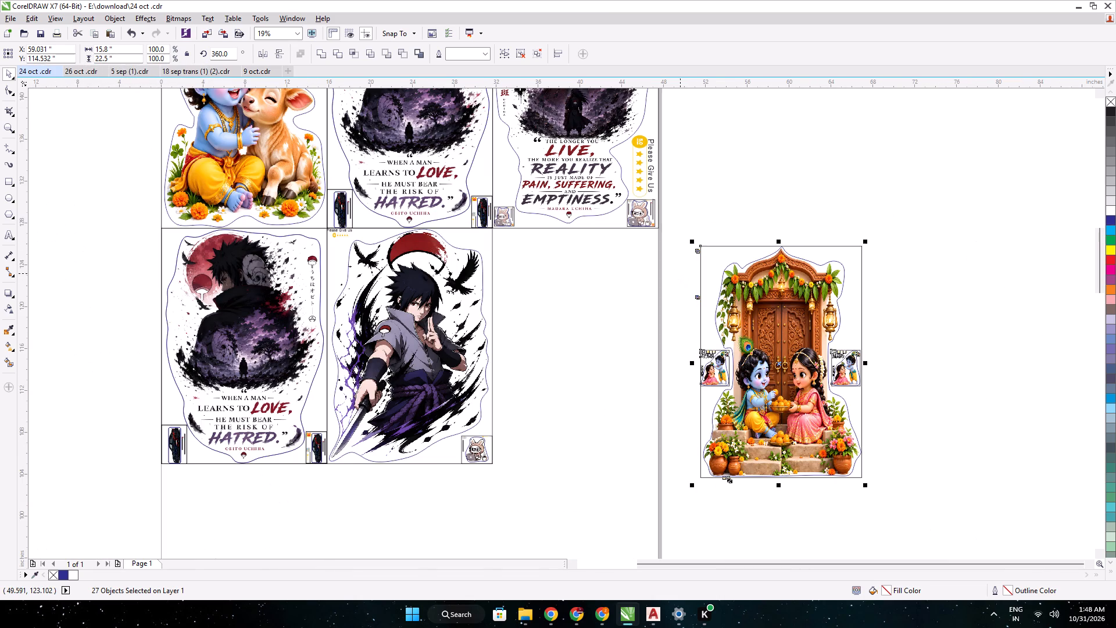
click(679, 269)
drag(683, 241, 703, 406)
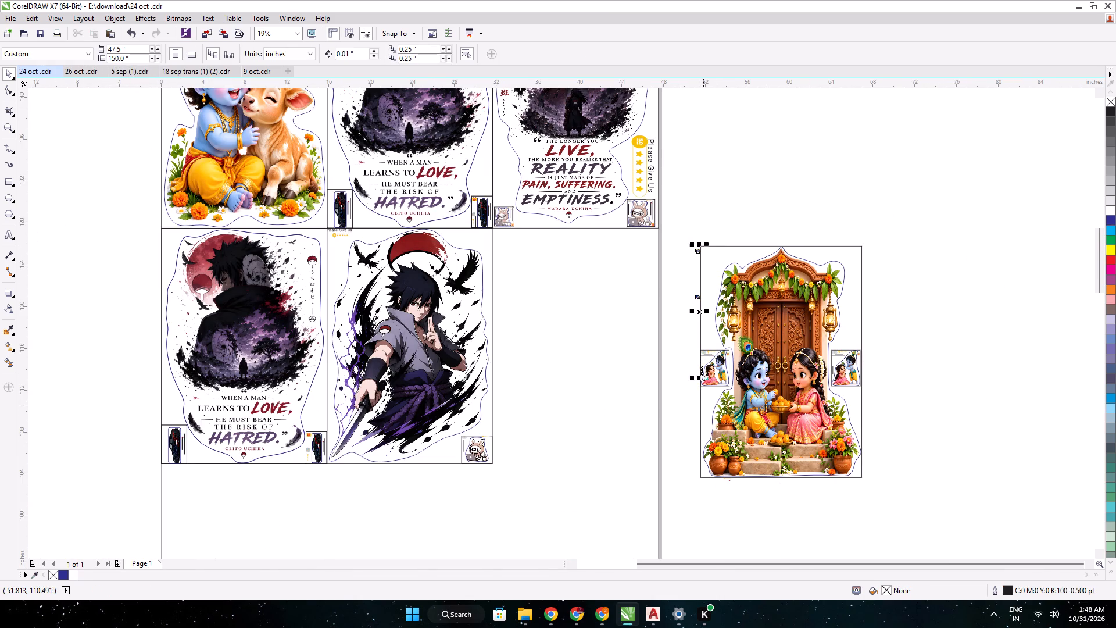
key(Delete)
Select the whole Radha Krishna sticker and set its width to 15.8 inches.
drag(890, 513, 651, 231)
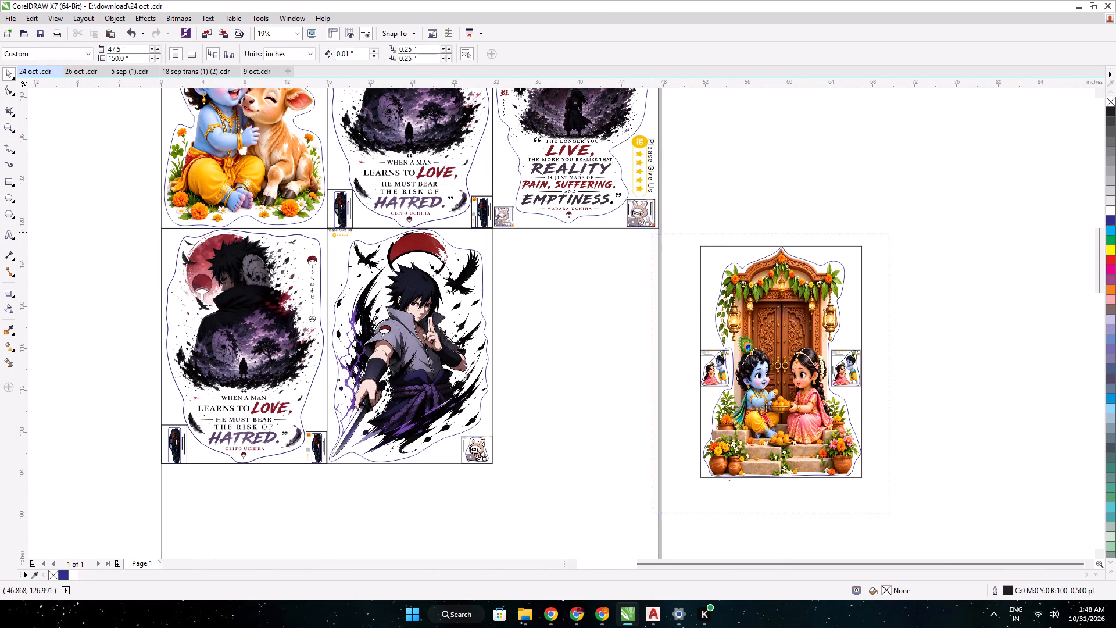
drag(651, 231, 649, 222)
double_click(99, 51)
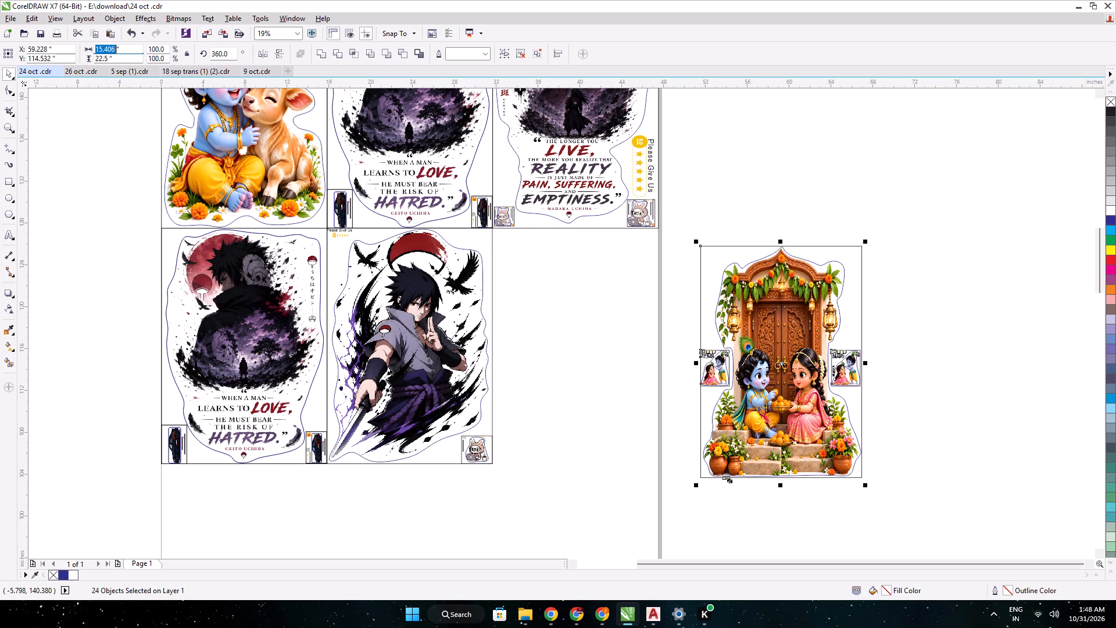
text(15.8)
key(Return)
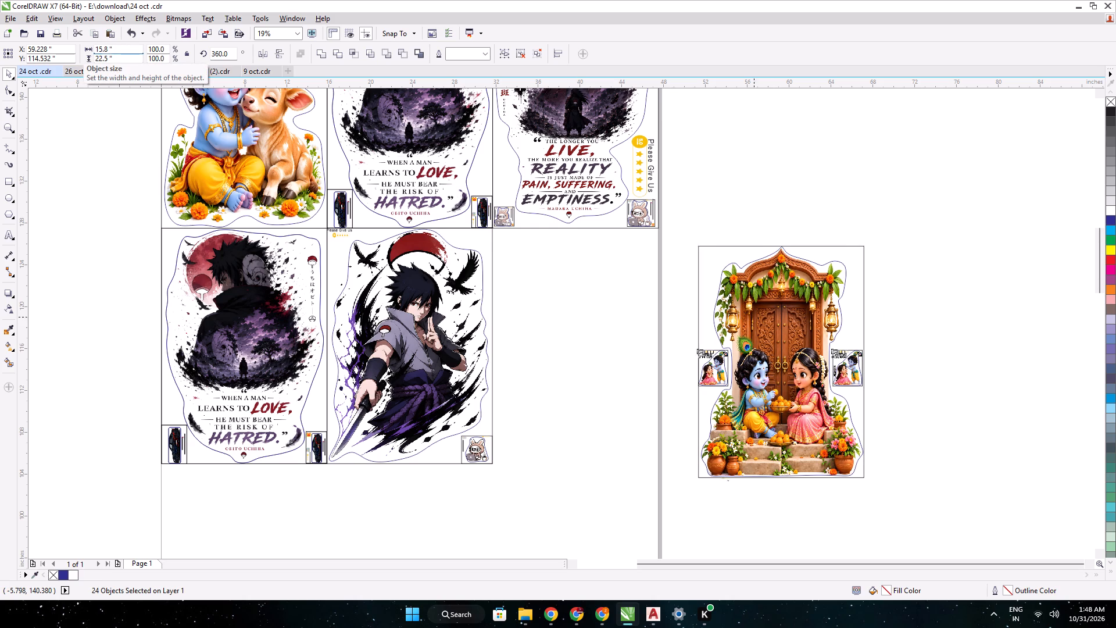
Move the Radha Krishna sticker into the second row's empty slot, aligning its top-left corner with the neighbouring sticker borders.
drag(764, 319, 560, 304)
scroll(487, 222, up, 4)
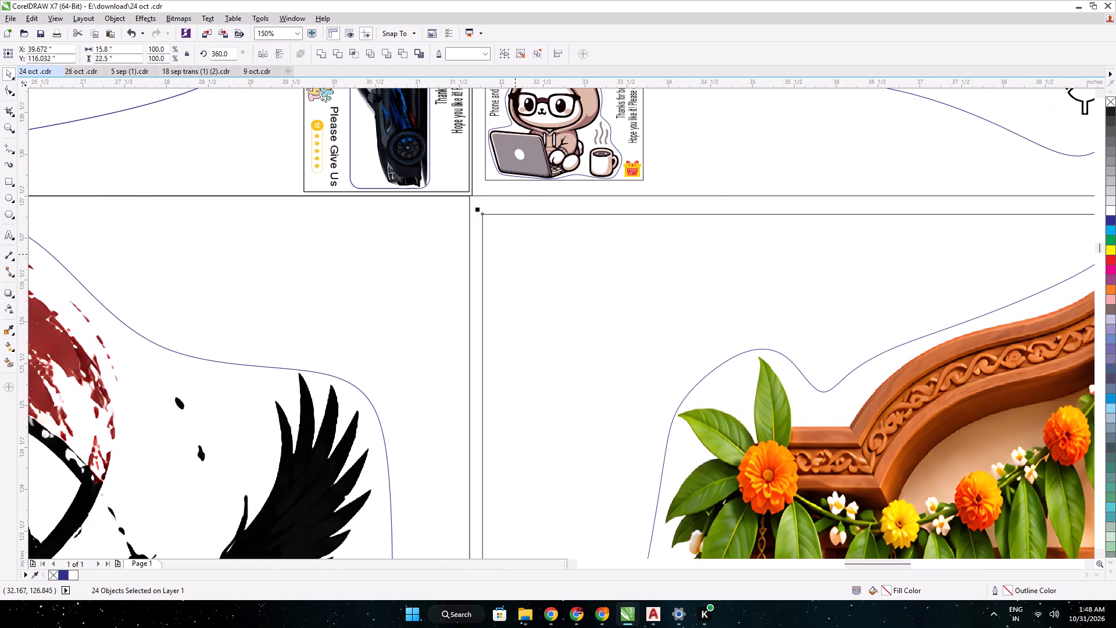
drag(516, 257, 504, 237)
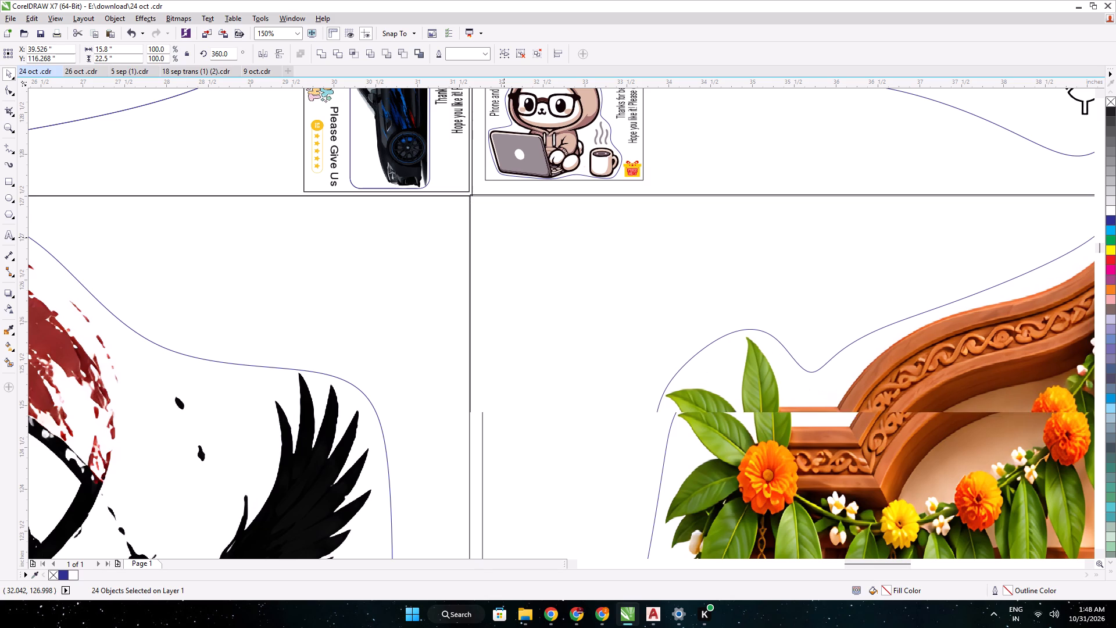
key(Left)
key(Down)
key(Down)
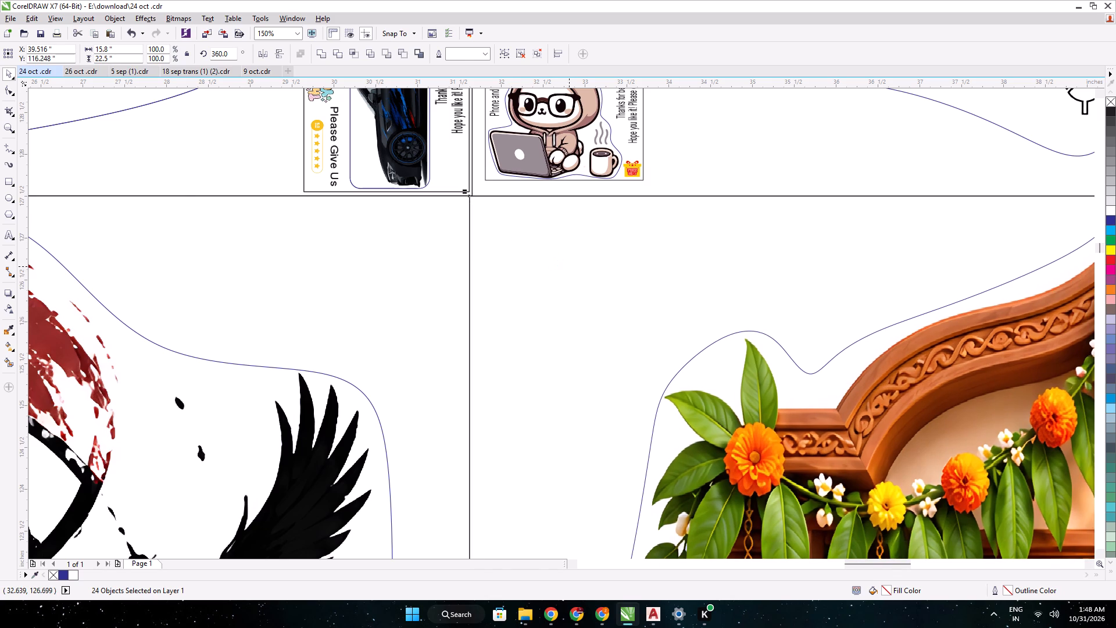
Stretch the Radha Krishna sticker's right side to the page edge, making it about 15.88 inches wide.
scroll(570, 267, down, 2)
middle_drag(652, 278, 102, 169)
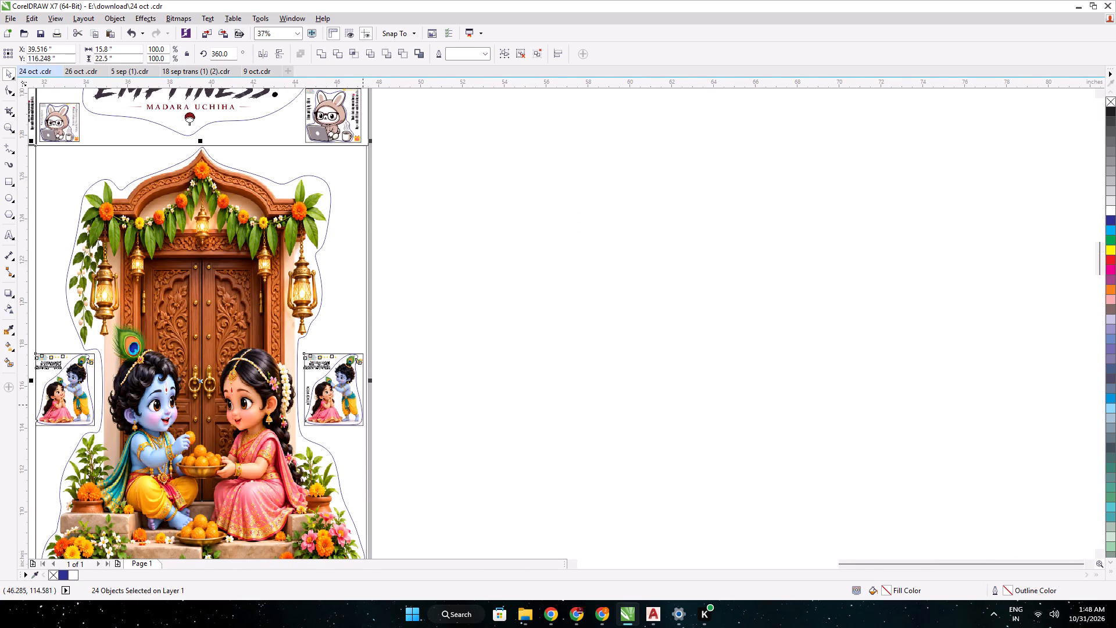
scroll(366, 401, up, 5)
drag(341, 184, 369, 195)
scroll(482, 252, down, 9)
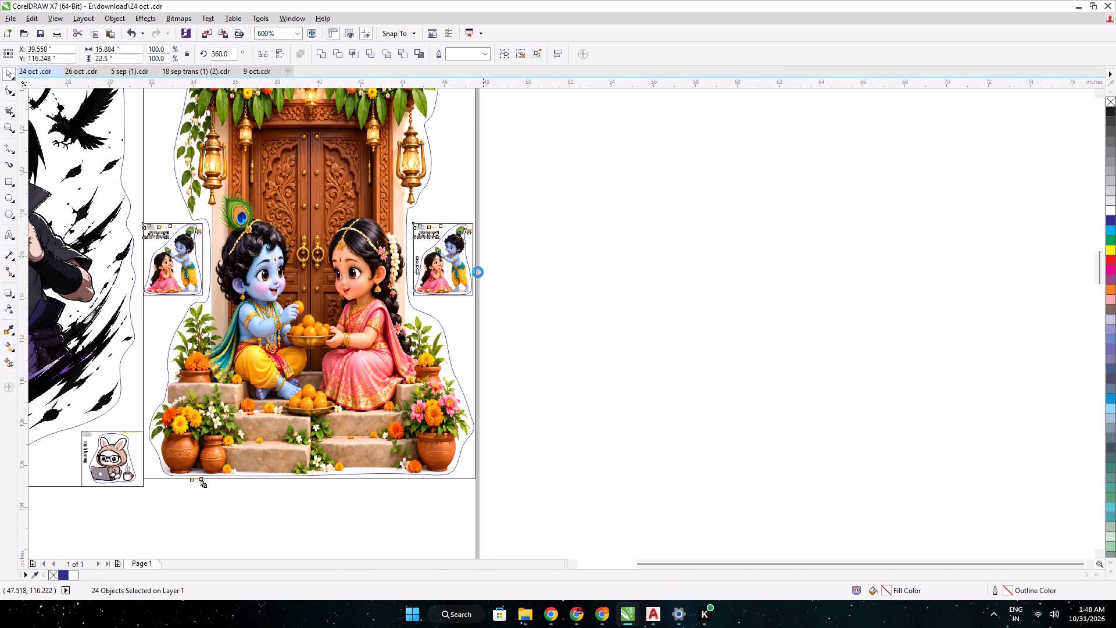
scroll(436, 316, down, 1)
middle_drag(434, 326, 556, 295)
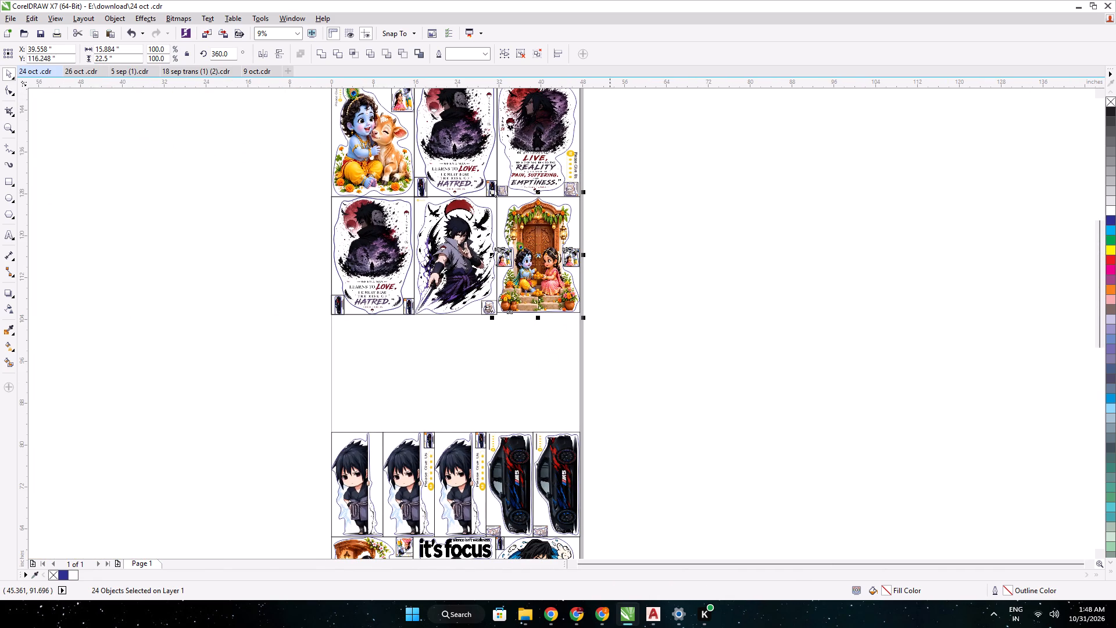
Mark the VPD Krishna 2 and VPD Saku 18x24 orders as selected in the Meesho pending list.
click(571, 610)
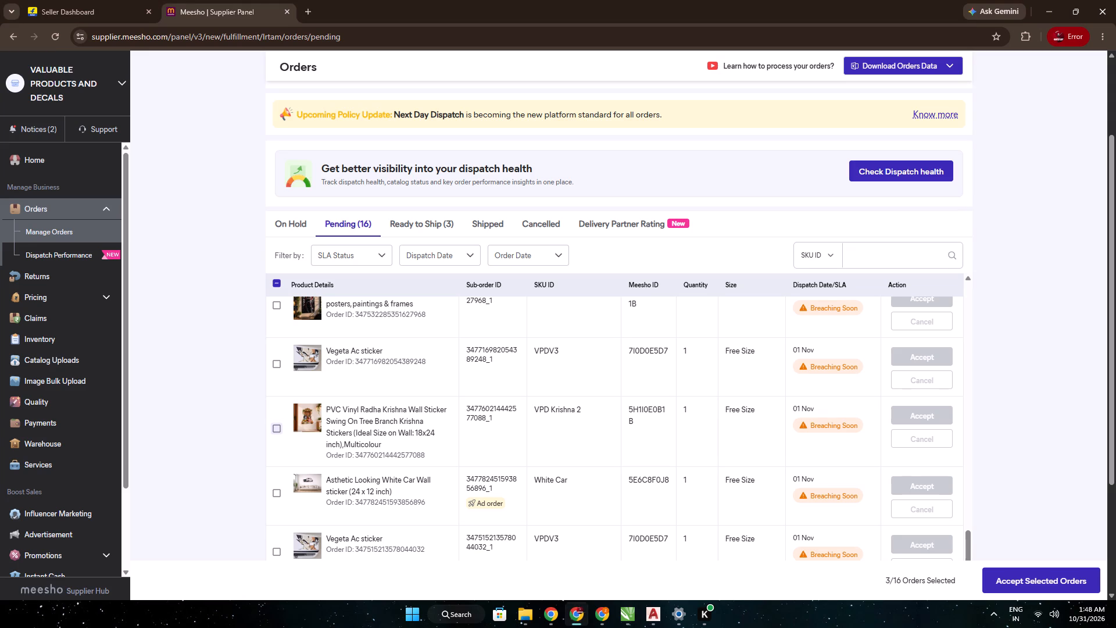
click(278, 430)
scroll(413, 496, down, 2)
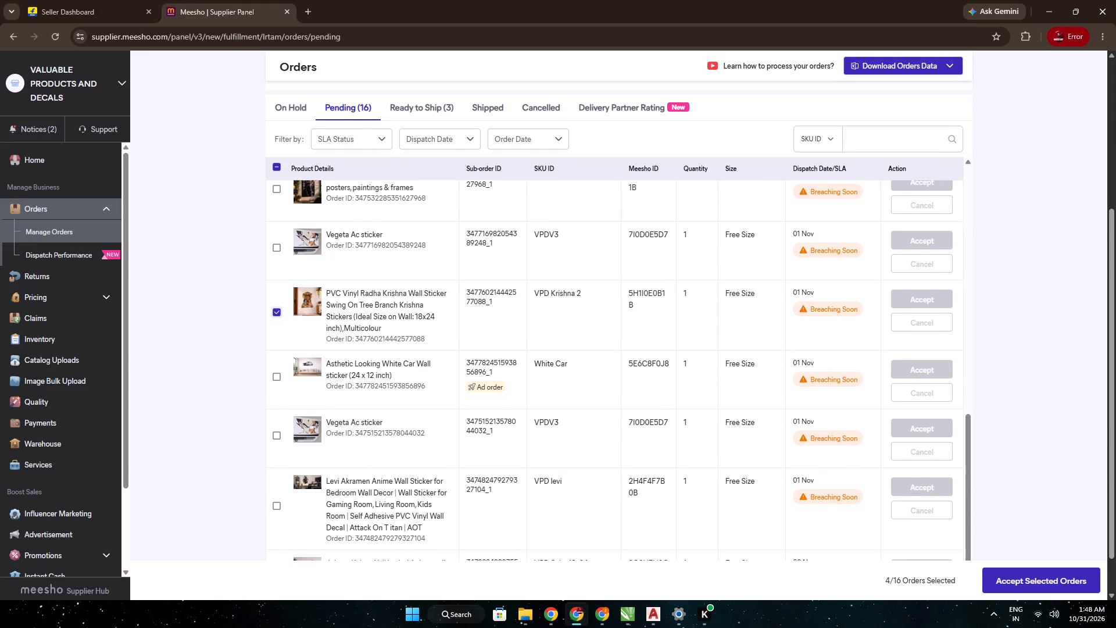
scroll(428, 491, down, 3)
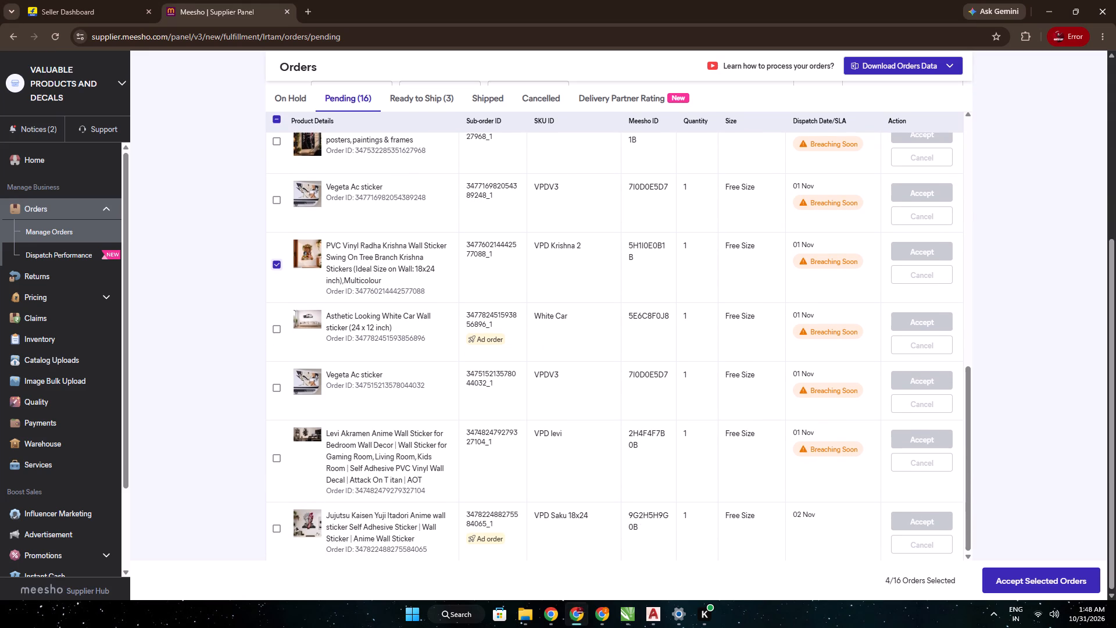
click(274, 529)
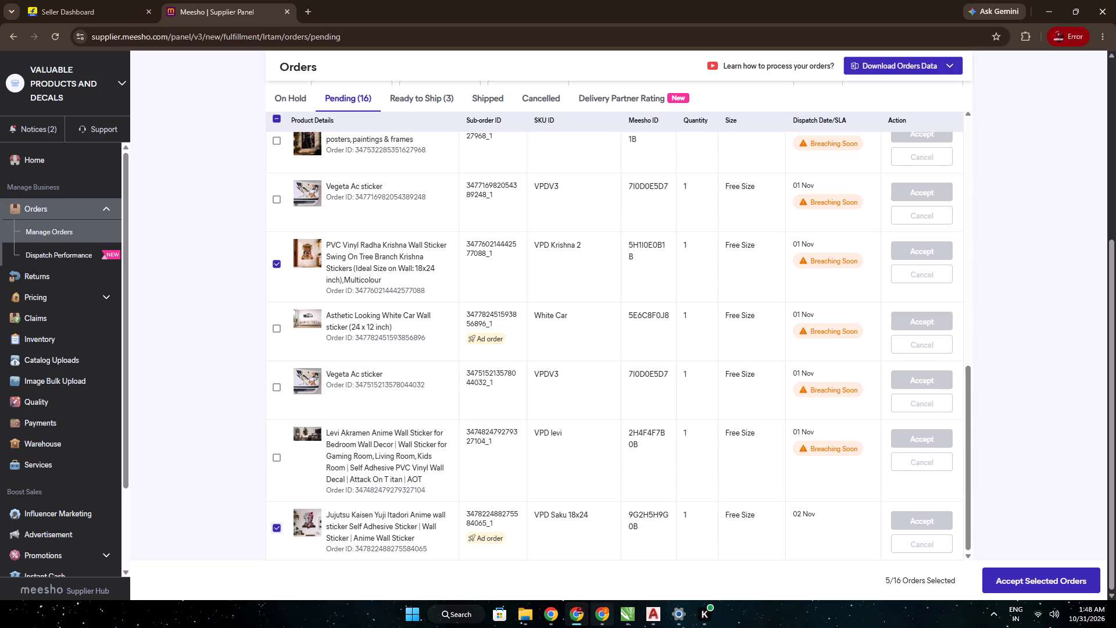
Look over the 9 oct.cdr layout for the Jujutsu Kaisen sticker of the VPD Saku 18x24 order.
click(525, 612)
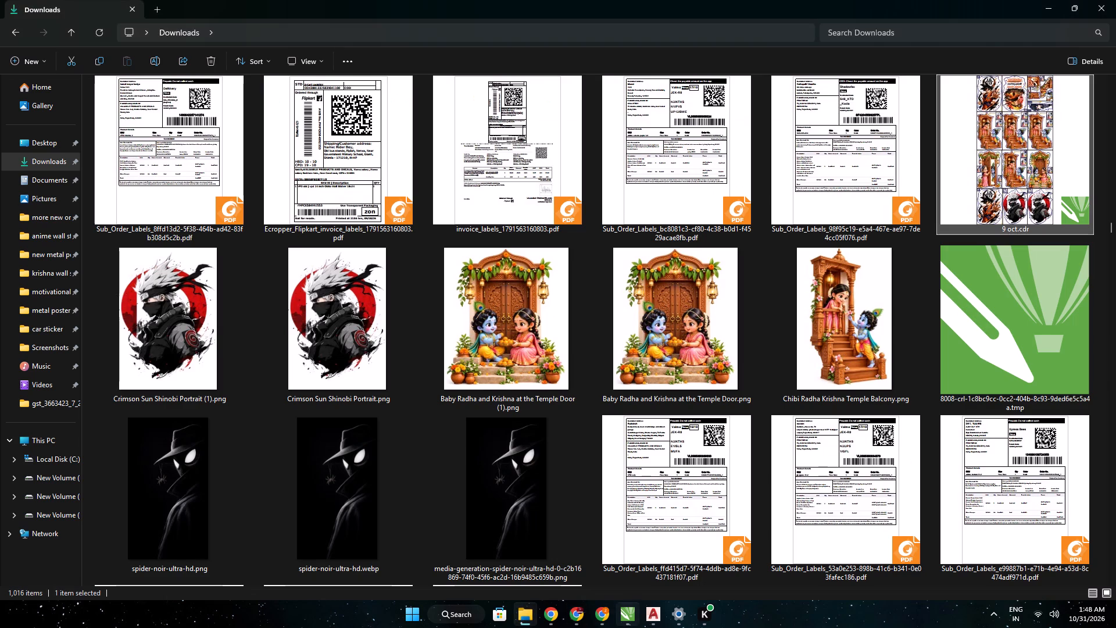
click(631, 612)
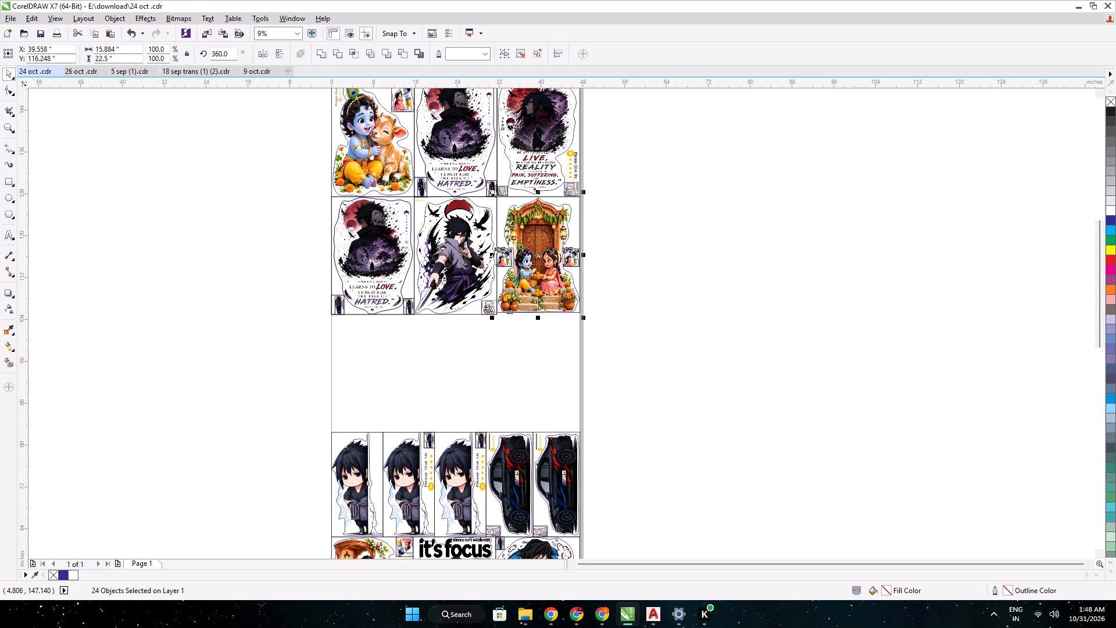
click(213, 75)
click(260, 72)
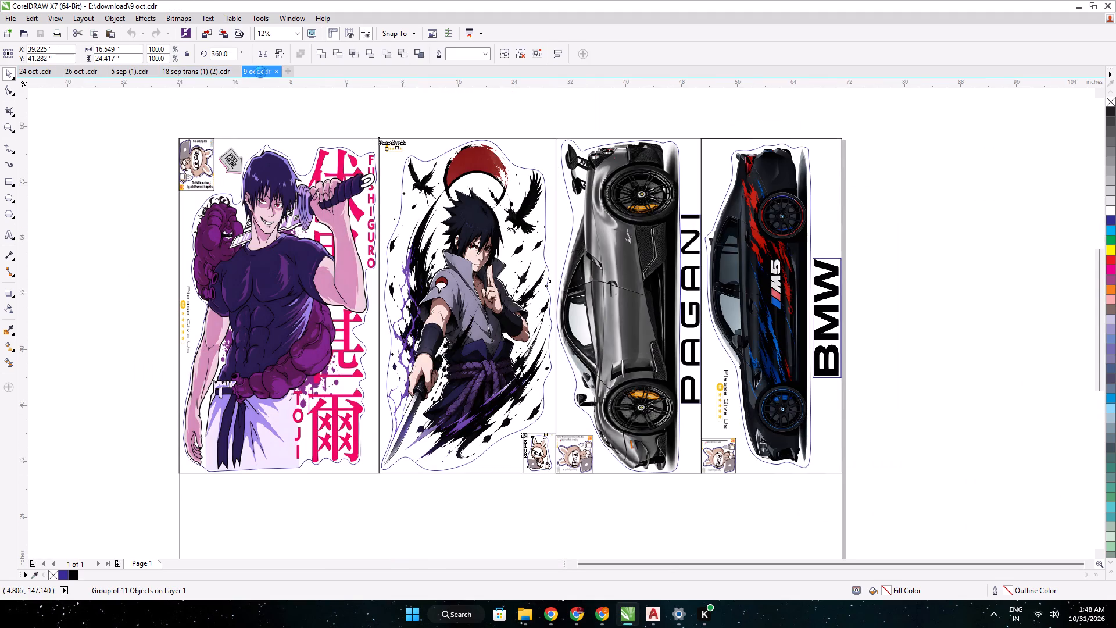
scroll(339, 158, down, 1)
middle_drag(341, 161, 371, 258)
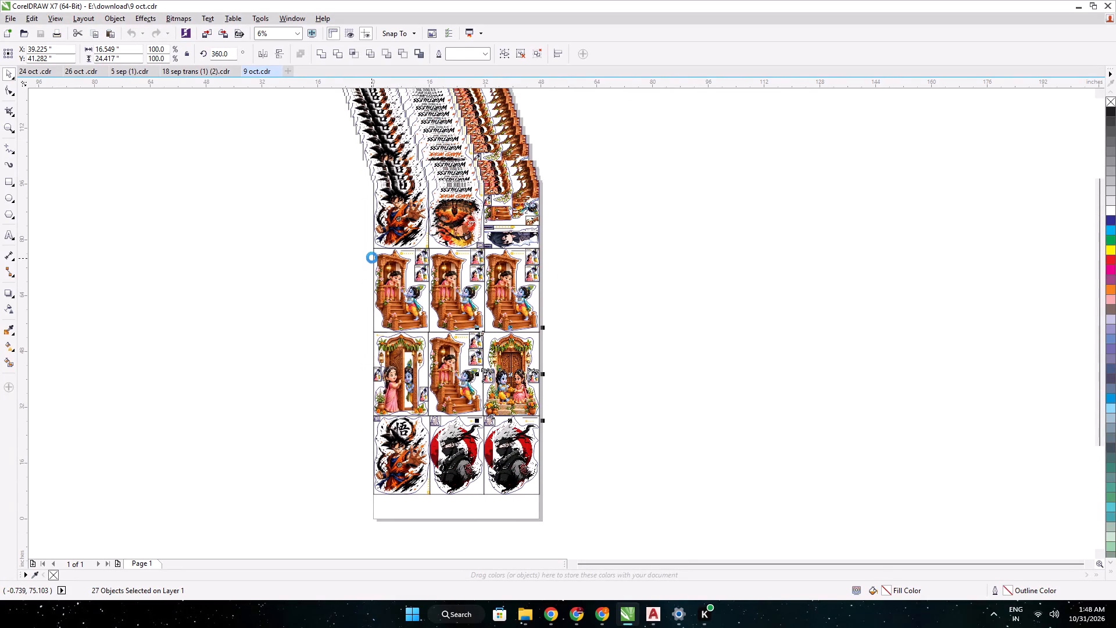
Browse the Downloads folder for another earlier sticker layout and open 28 oct urgent .cdr.
click(521, 612)
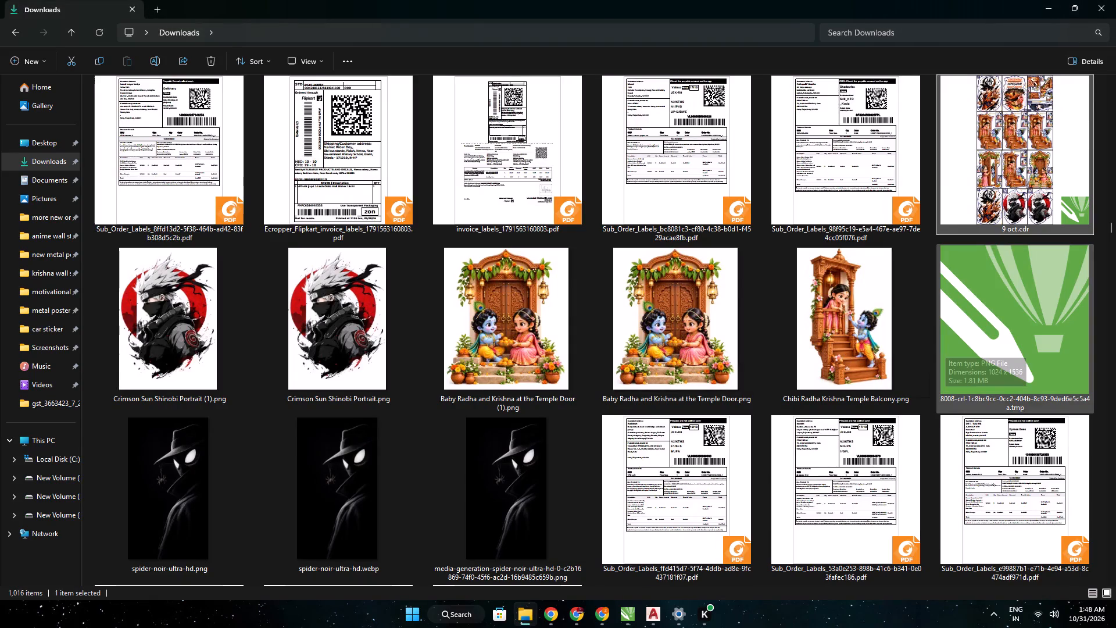
scroll(948, 345, up, 9)
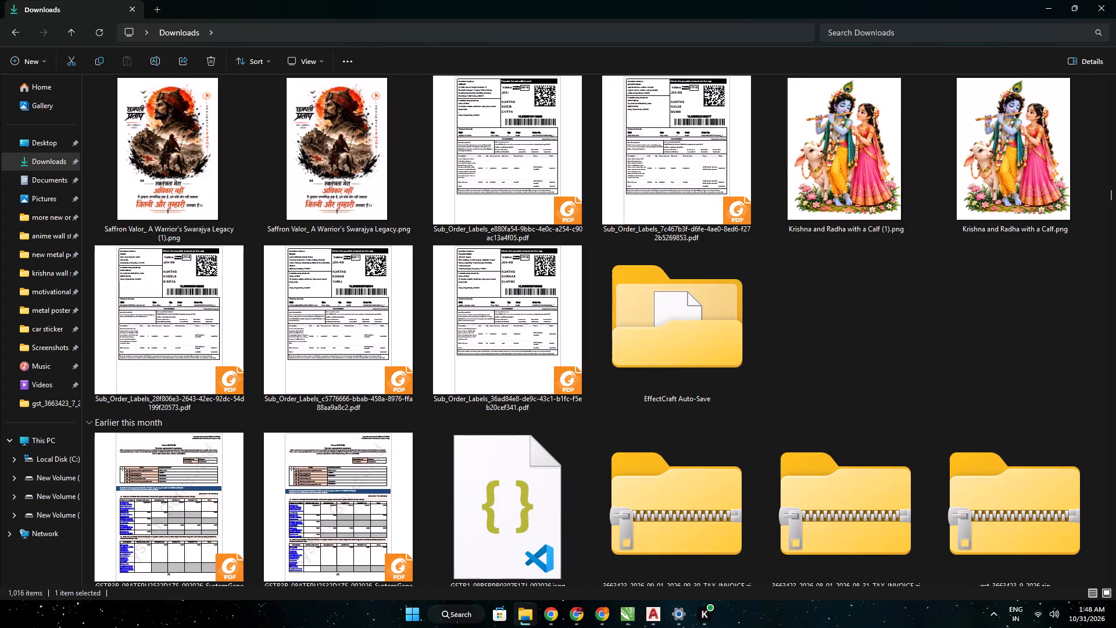
scroll(952, 348, up, 6)
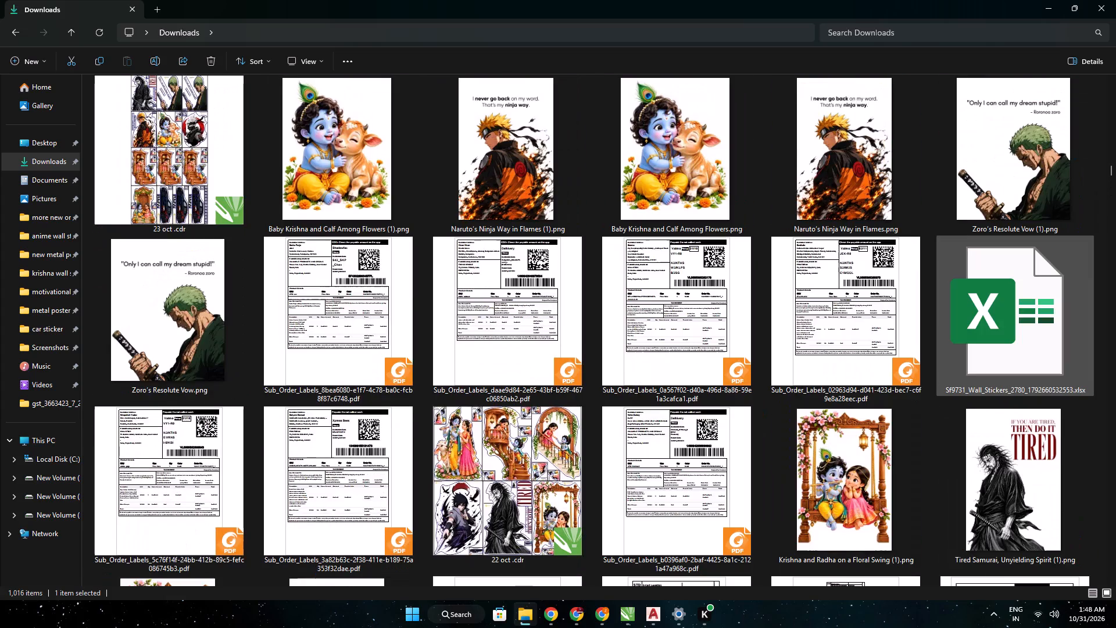
scroll(952, 348, up, 15)
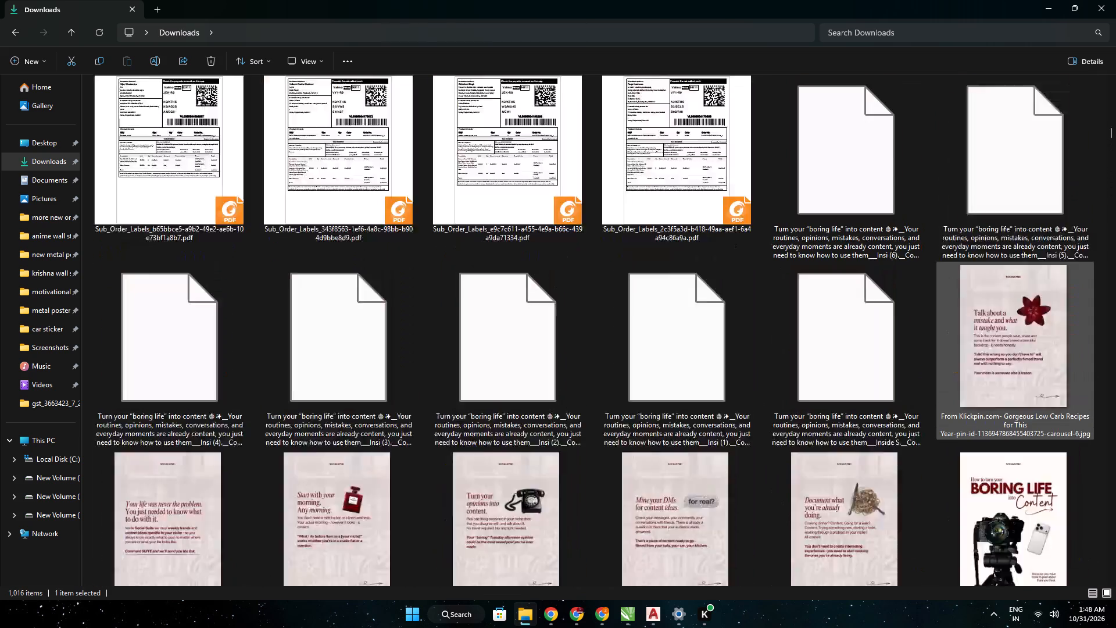
scroll(953, 348, up, 8)
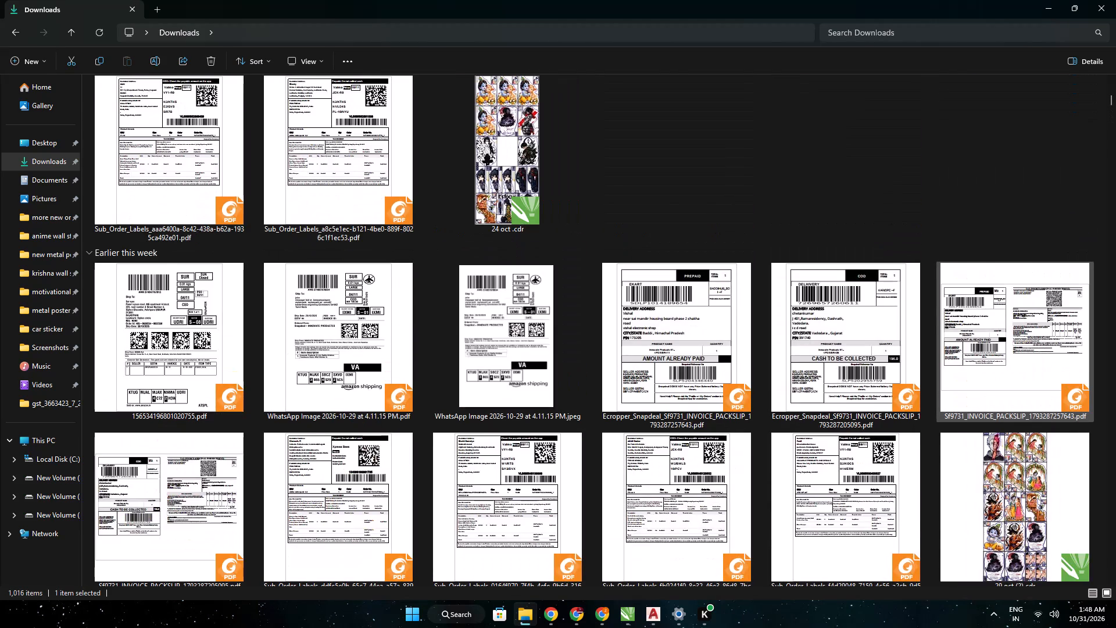
scroll(956, 349, up, 5)
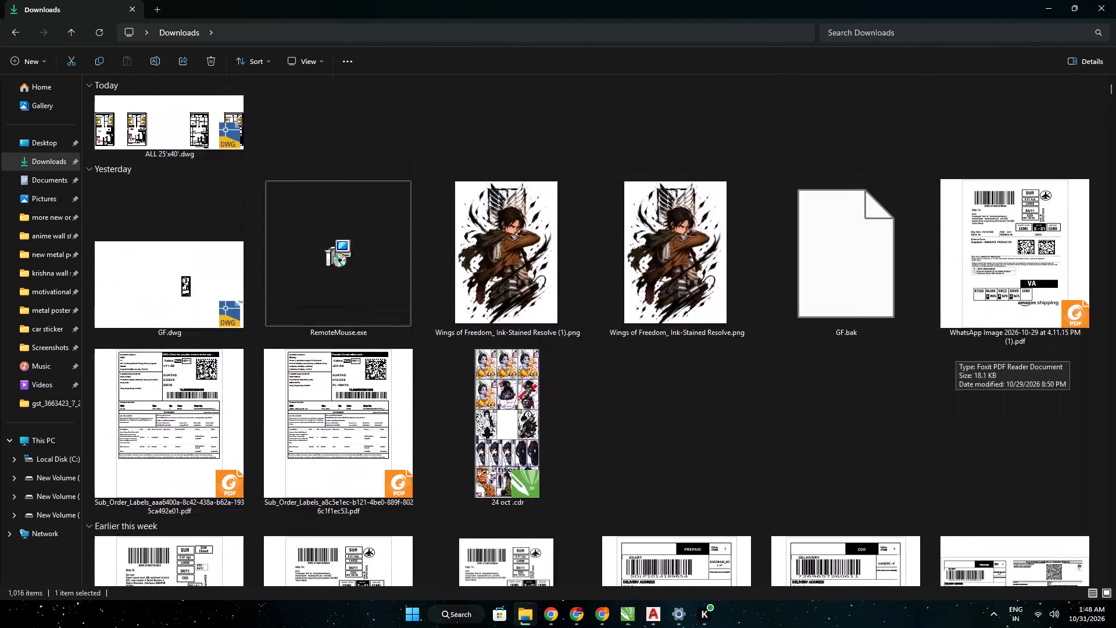
scroll(956, 349, down, 3)
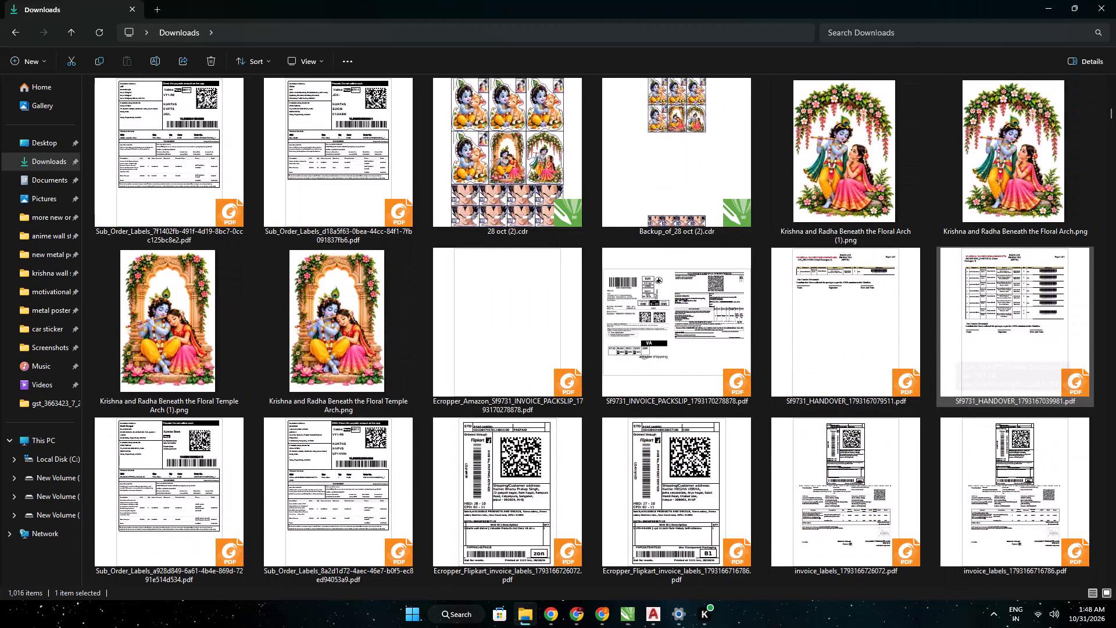
scroll(956, 349, down, 2)
double_click(301, 318)
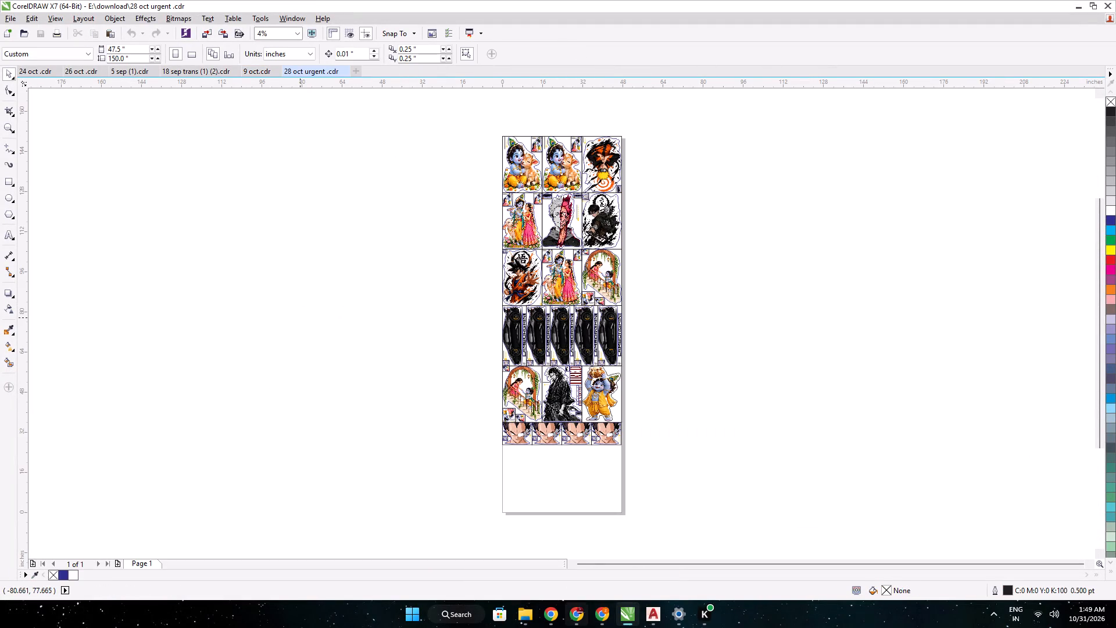
Deselect the VPD Saku 18x24 order in the Meesho pending list.
click(580, 621)
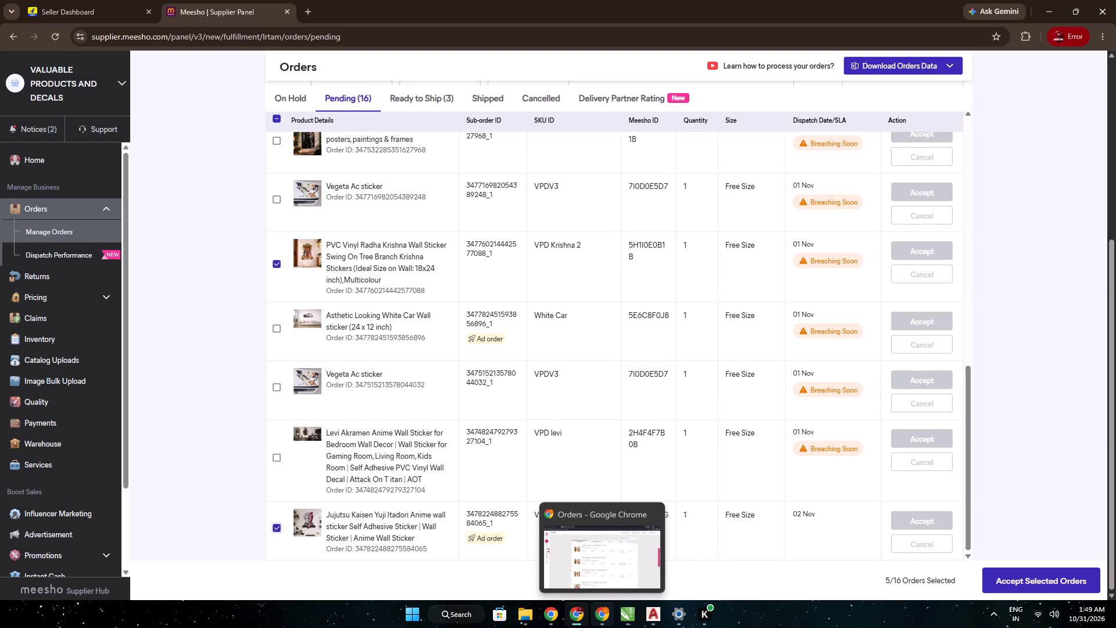
click(643, 615)
click(632, 615)
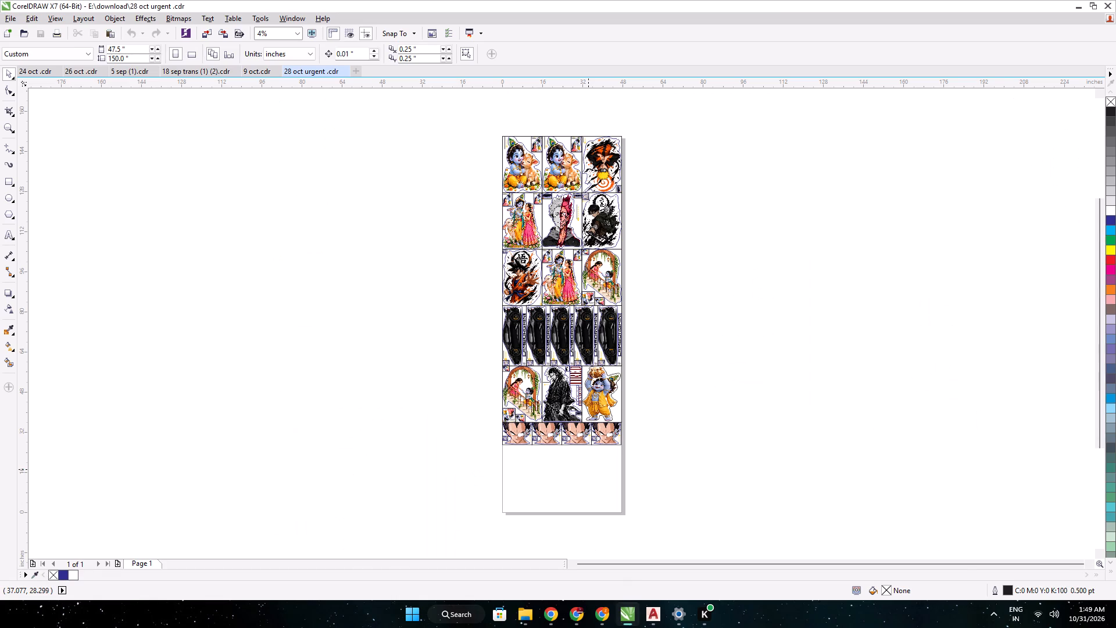
click(631, 614)
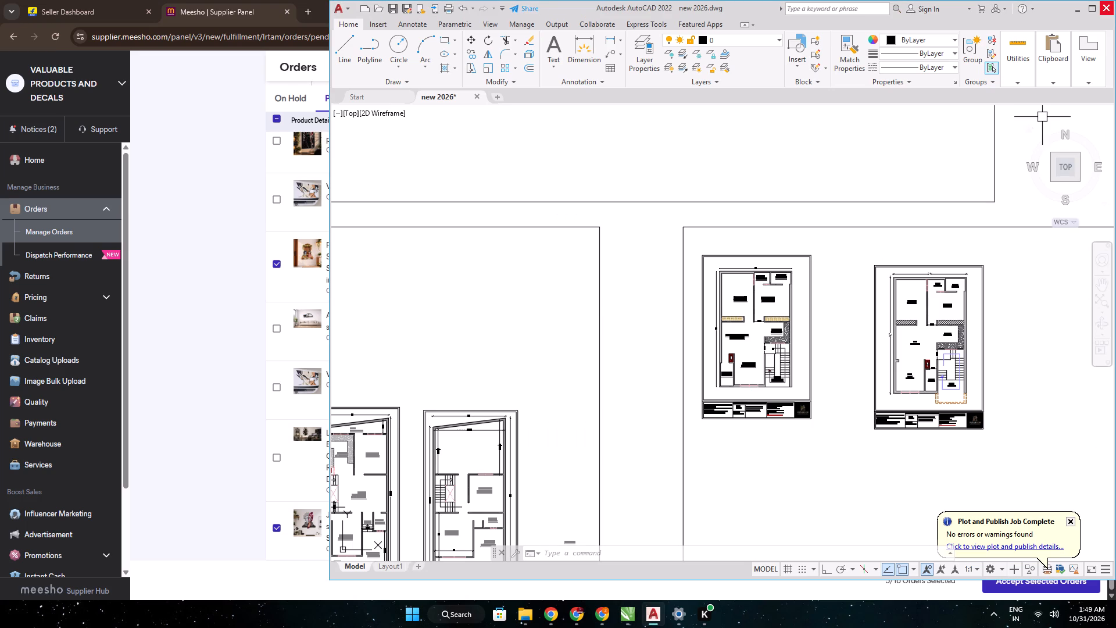
click(1081, 9)
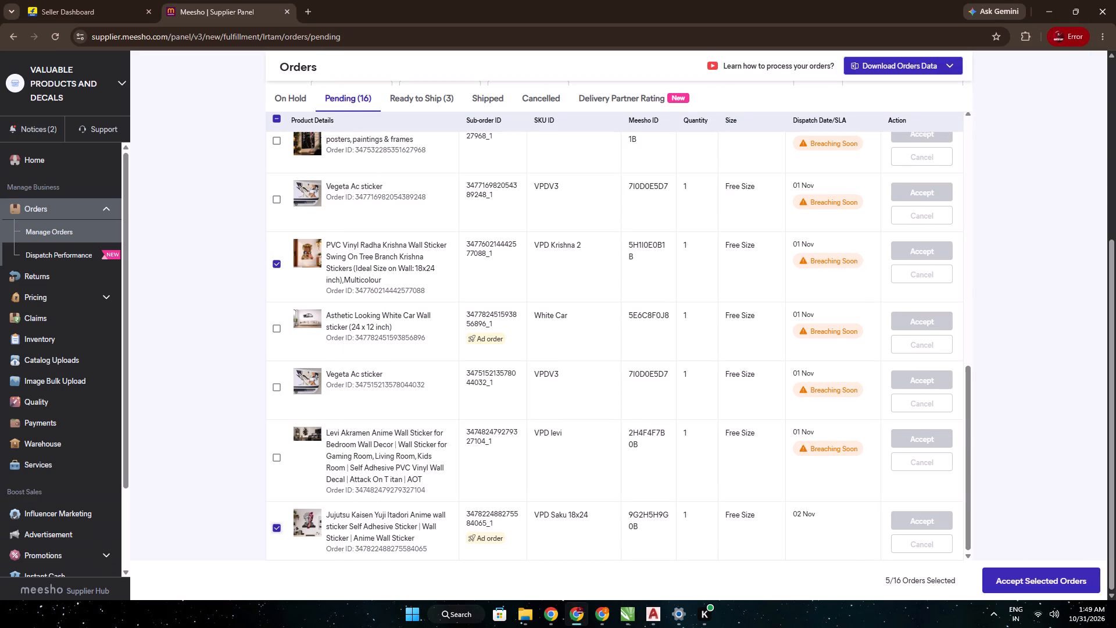
click(276, 527)
scroll(516, 434, up, 1)
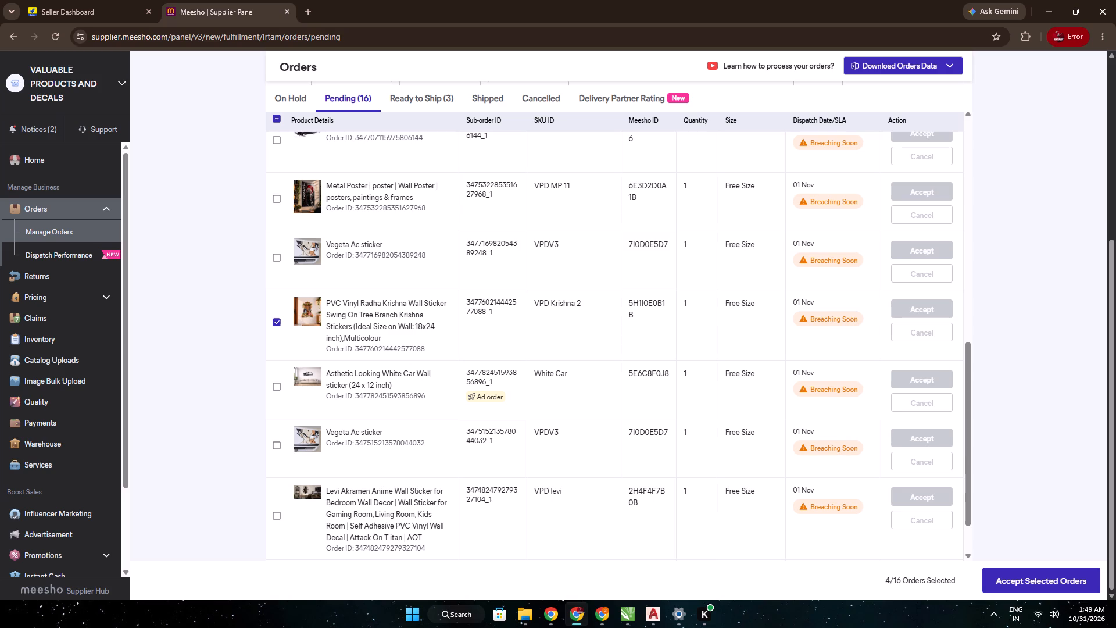
Import Wings of Freedom_ Ink-Stained Resolve (1).png into 24 oct .cdr, placing it on the empty area beside the page.
click(632, 615)
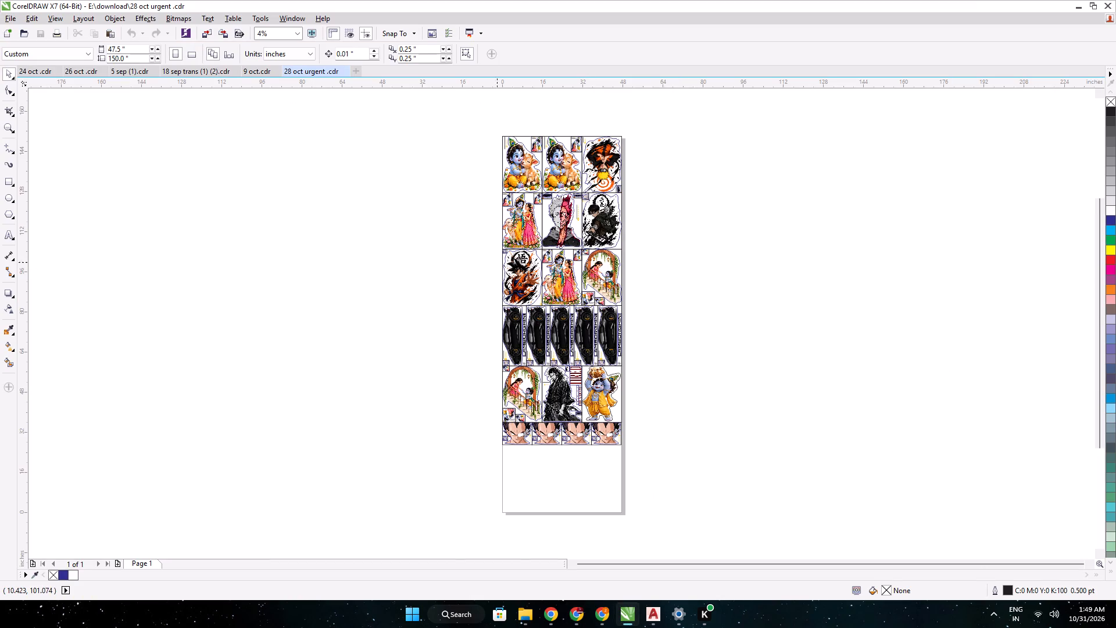
click(32, 71)
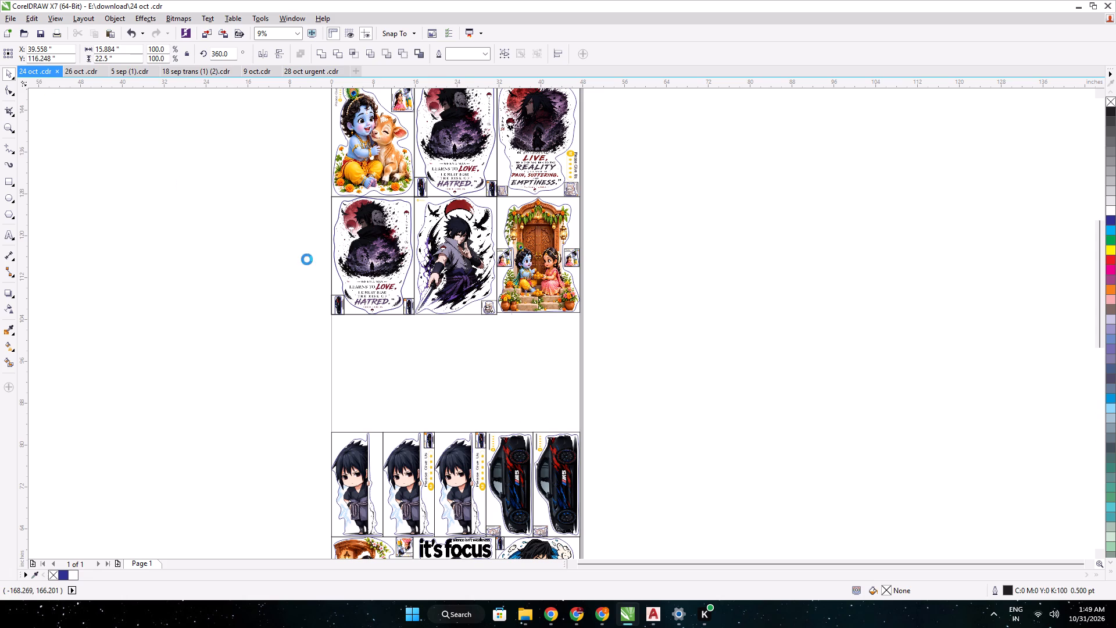
click(315, 342)
key(ctrl+i)
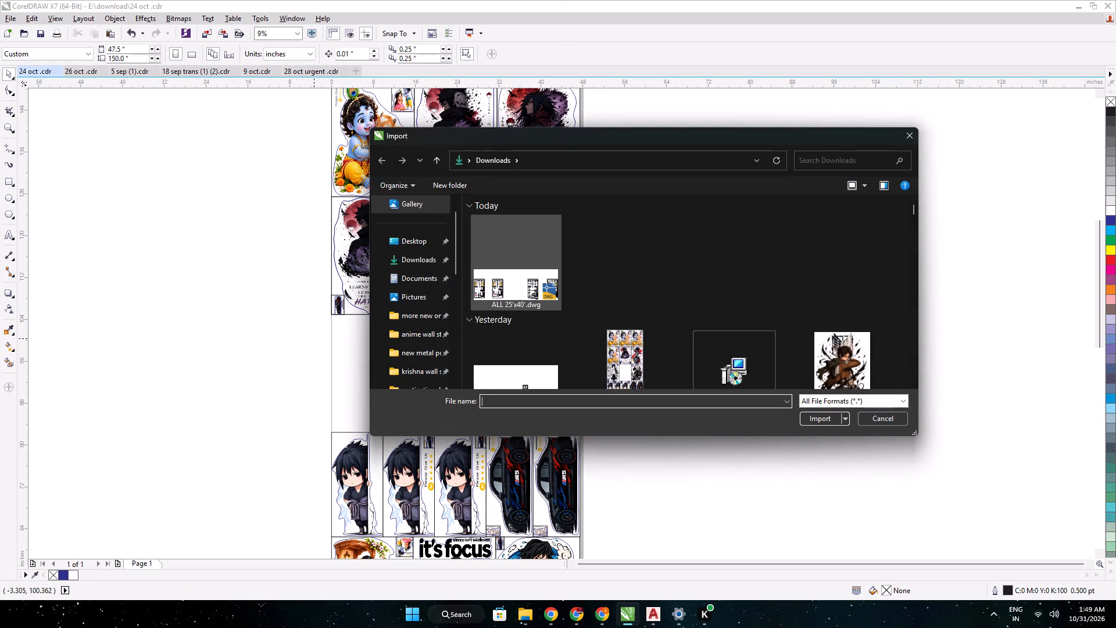
click(832, 348)
click(824, 419)
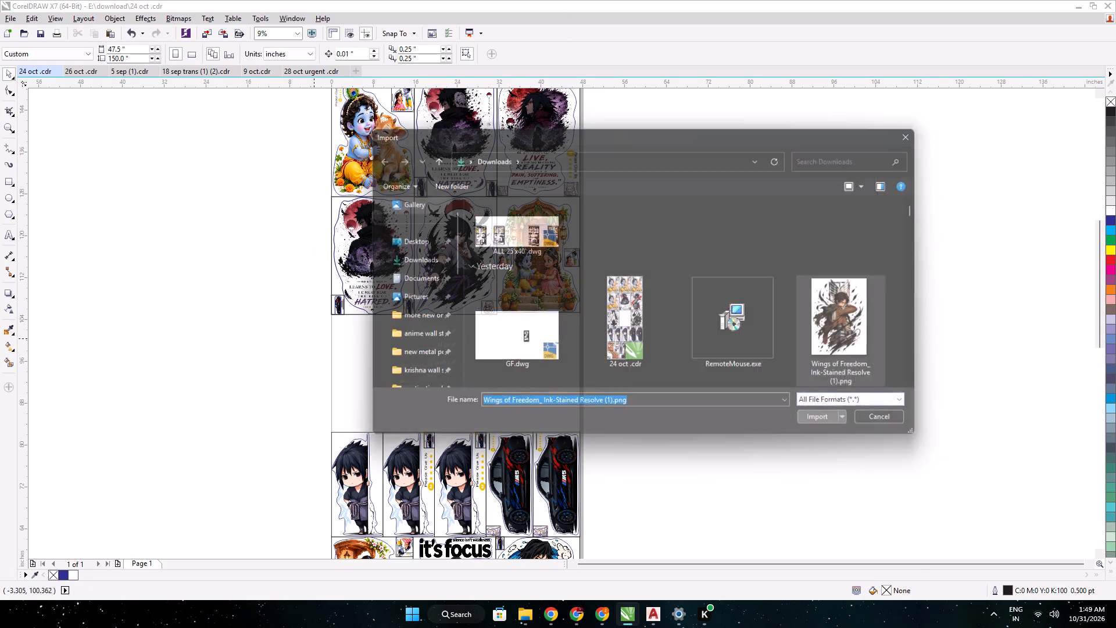
click(784, 287)
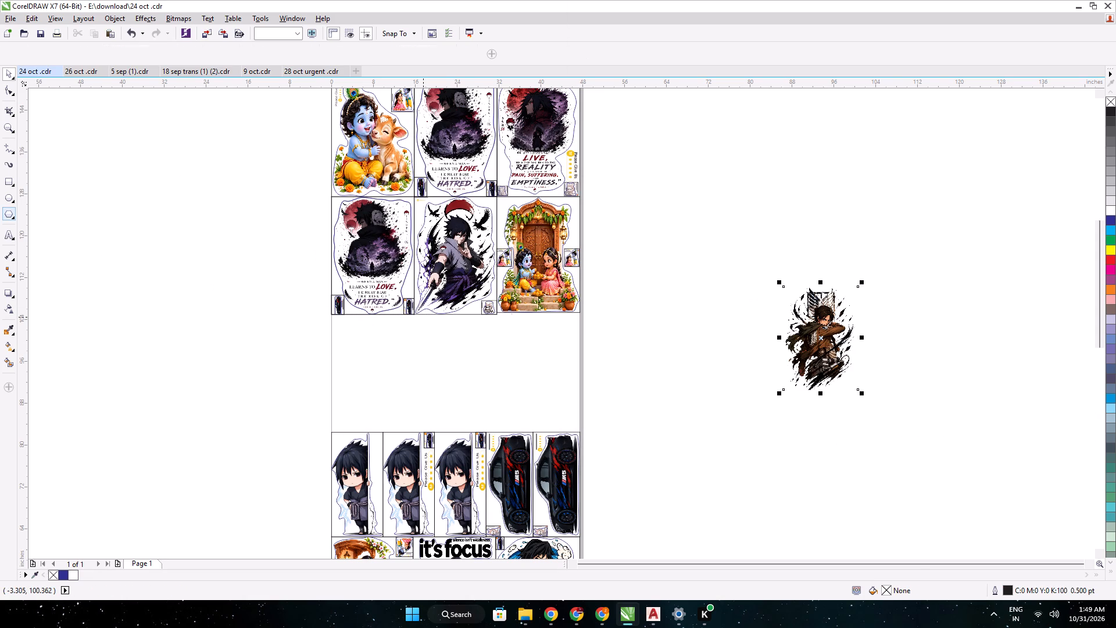
Begin a B-Spline cut outline around the imported anime figure, tracing from below the cloak down its left side and along the bottom.
click(15, 154)
click(46, 194)
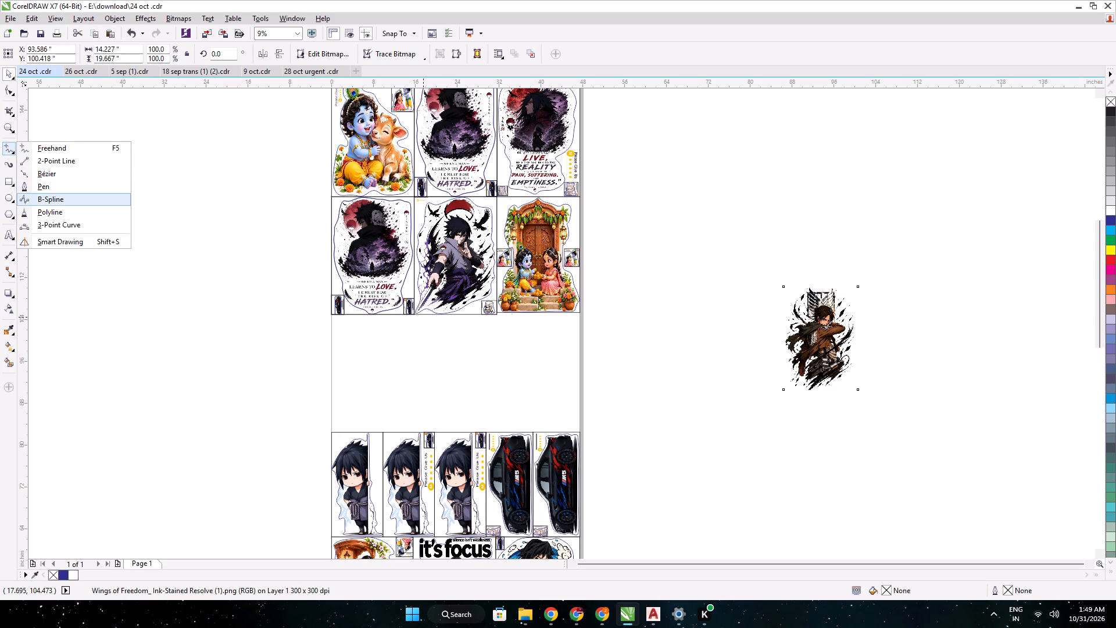
scroll(830, 379, up, 3)
scroll(758, 380, up, 1)
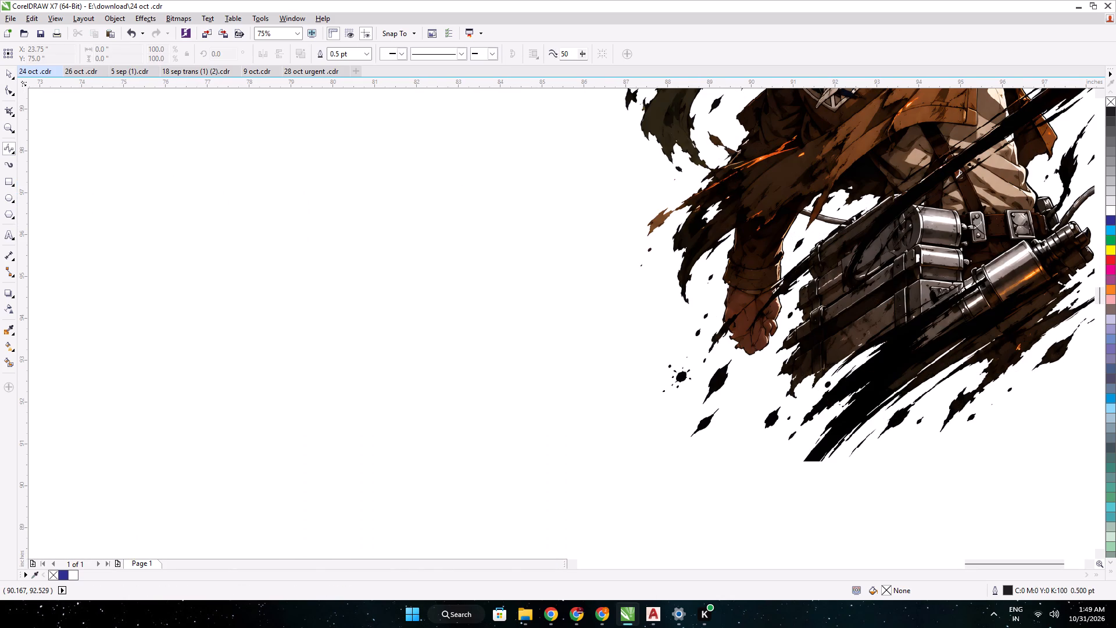
click(636, 149)
click(666, 181)
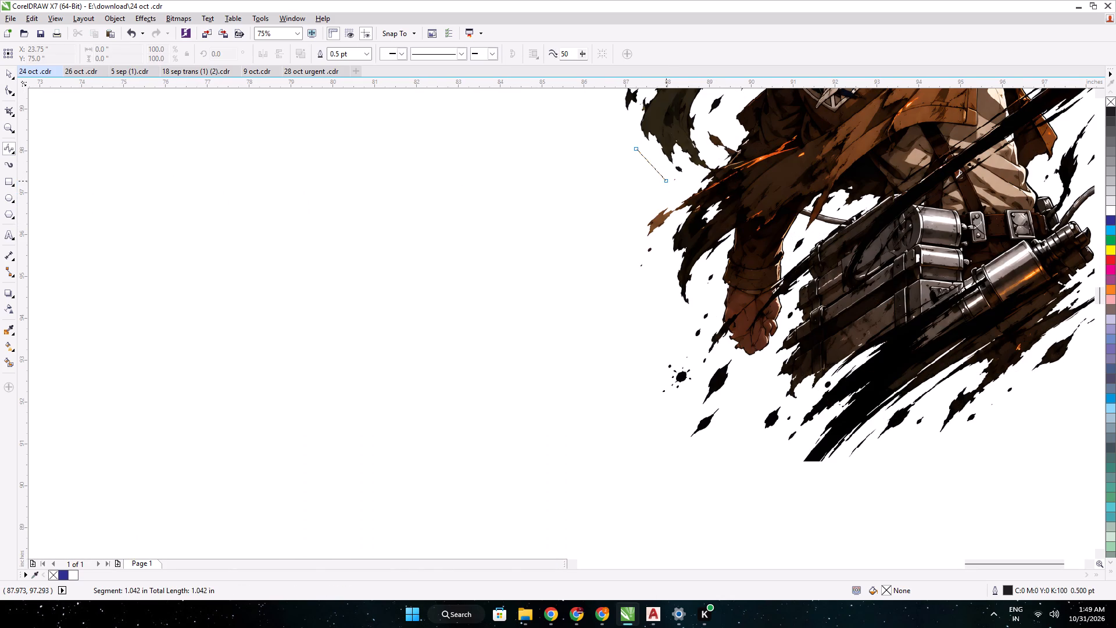
click(634, 222)
click(624, 263)
click(663, 316)
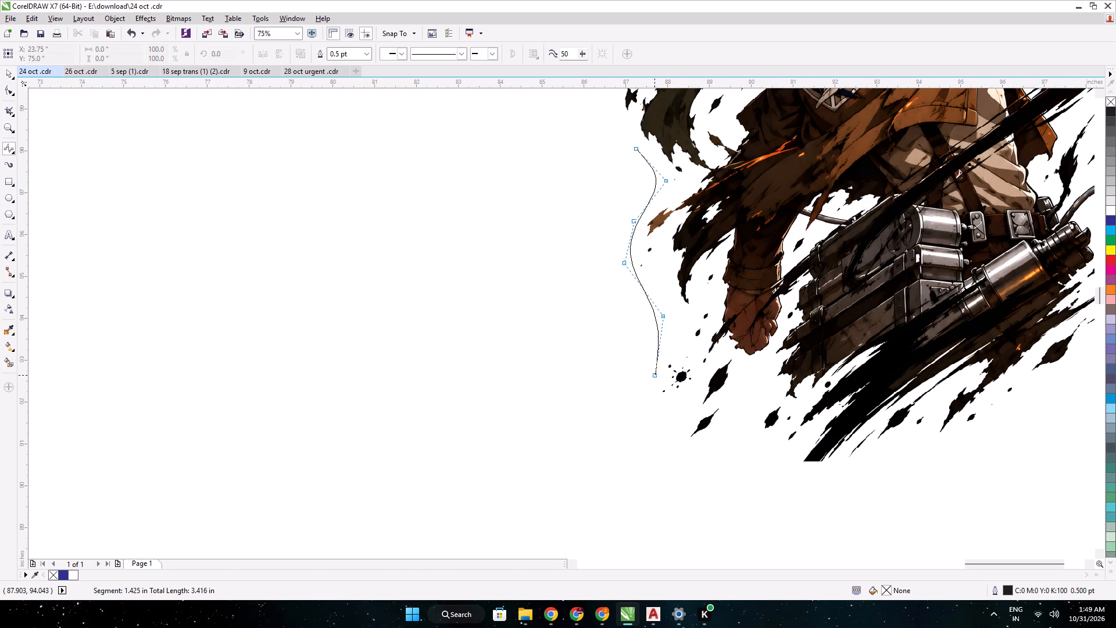
click(650, 379)
click(650, 421)
click(686, 419)
click(677, 455)
click(720, 469)
click(763, 447)
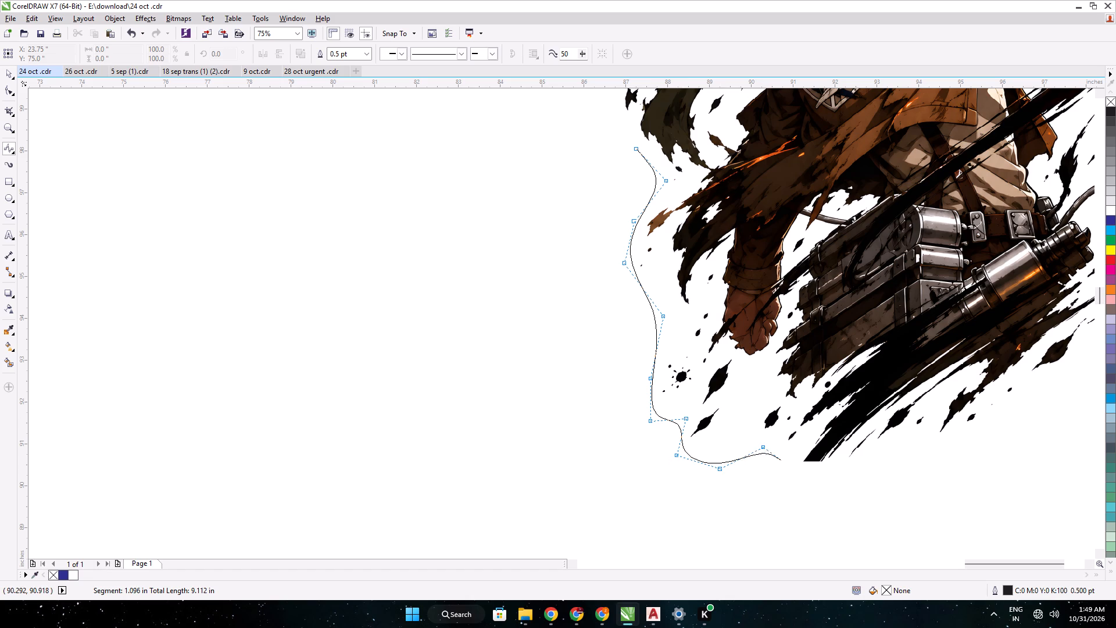
click(811, 481)
click(901, 461)
click(942, 444)
Continue the B-Spline outline up the figure's right side, from the bottom ink strokes past the gear to beside the head.
middle_drag(961, 439, 398, 444)
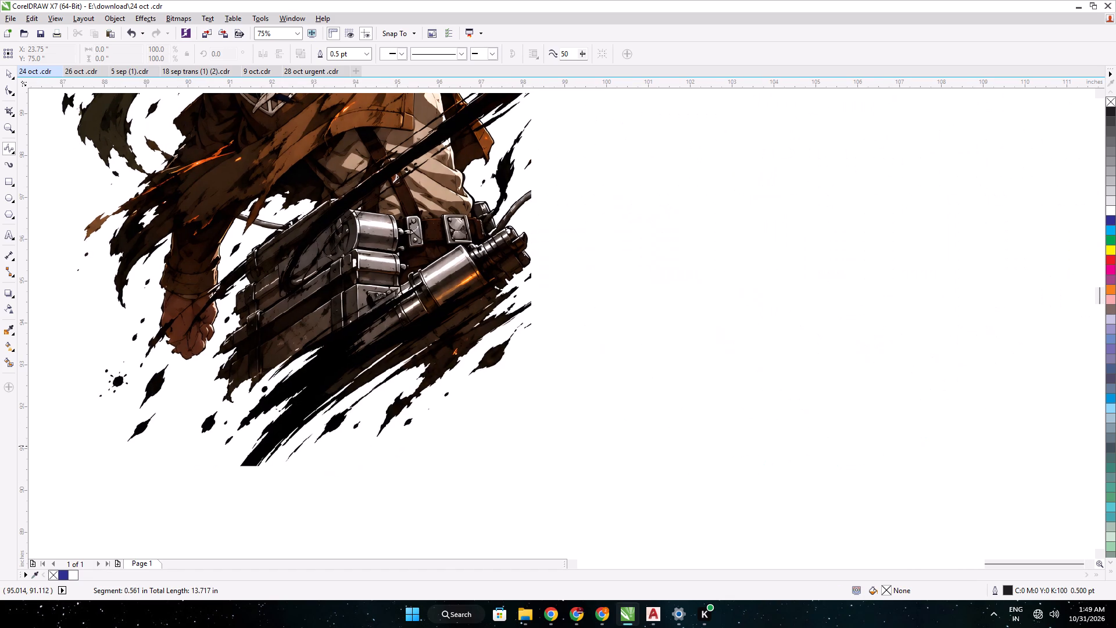
click(435, 431)
click(488, 388)
click(543, 363)
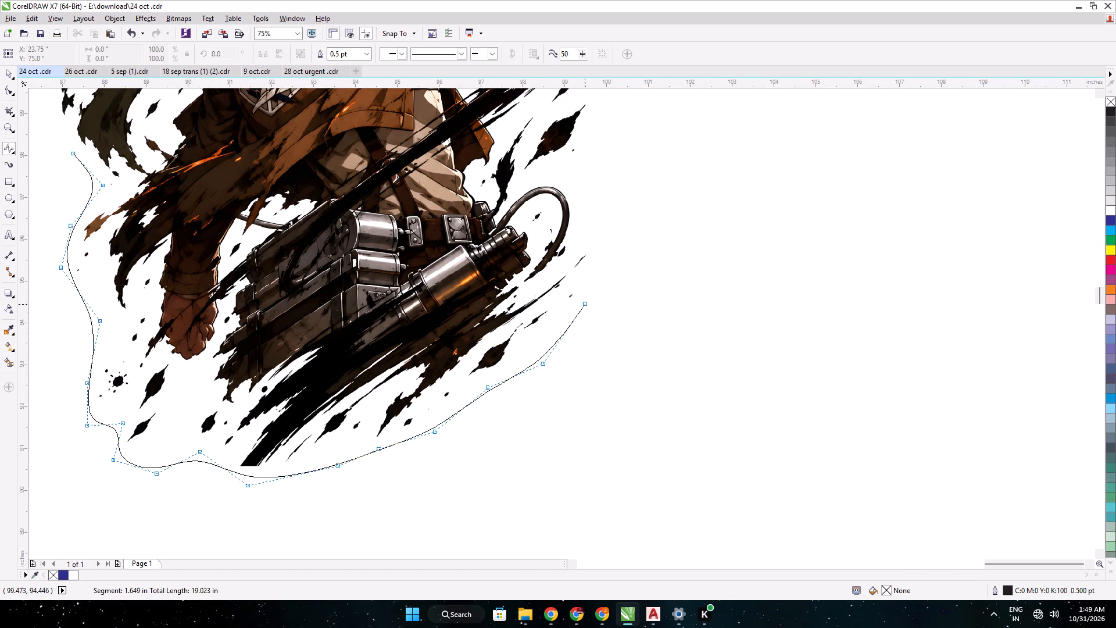
click(585, 304)
click(628, 273)
click(582, 212)
click(576, 165)
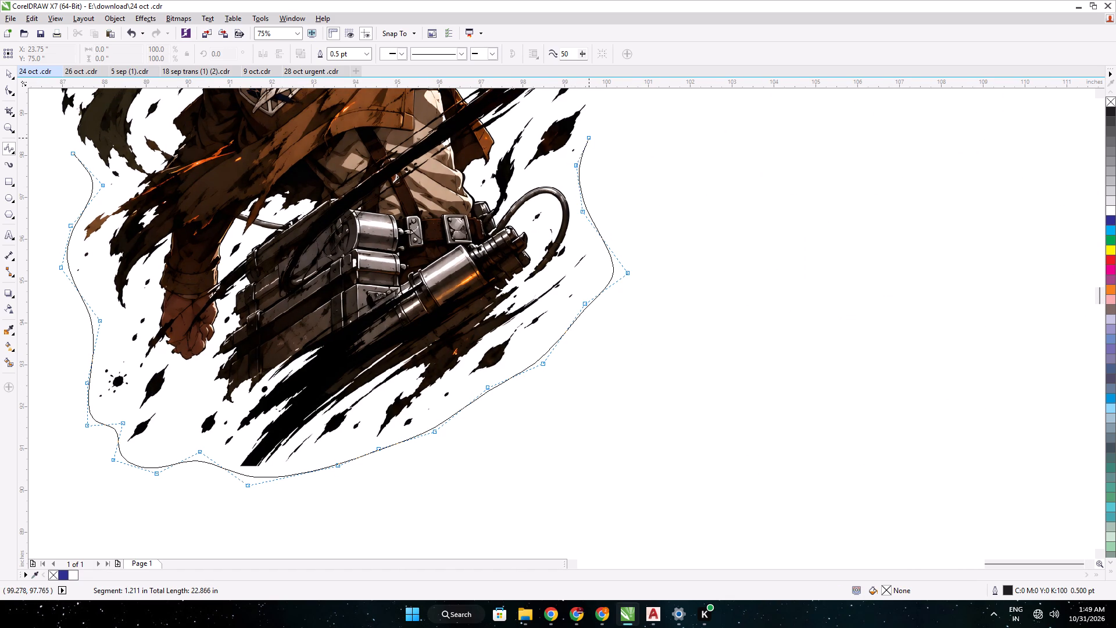
middle_drag(591, 137, 577, 431)
click(591, 379)
click(617, 324)
click(605, 247)
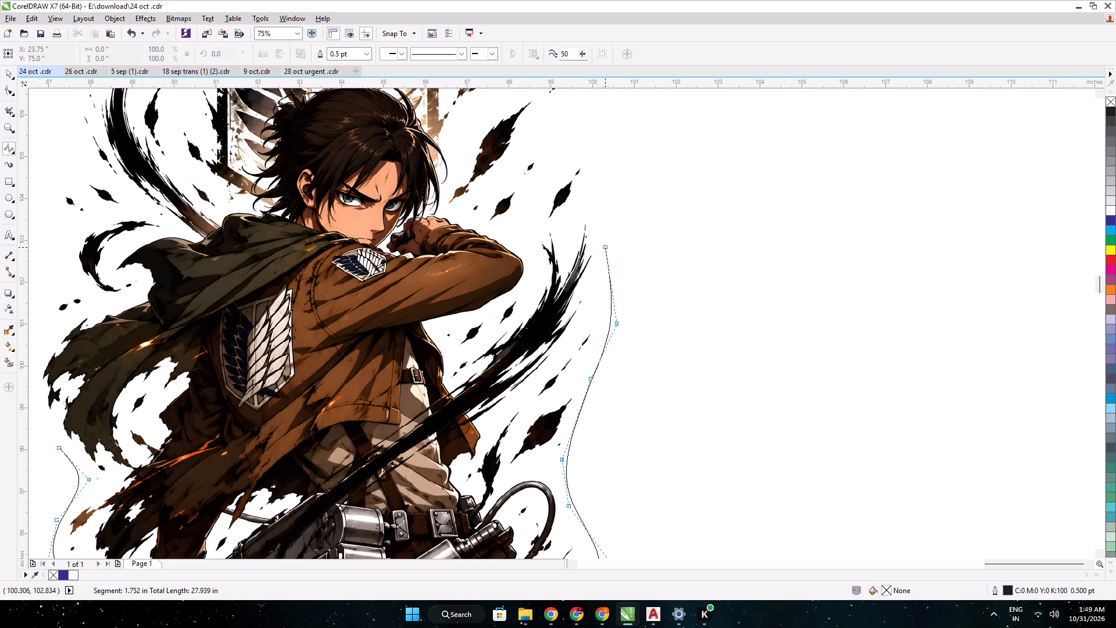
click(596, 213)
click(604, 152)
click(547, 146)
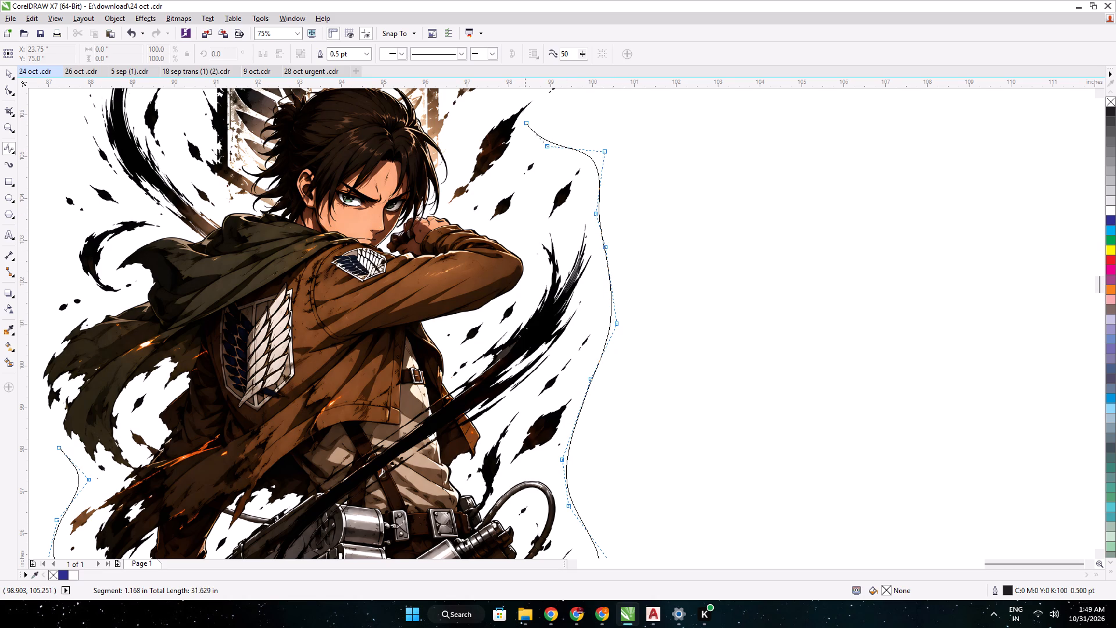
Continue the B-Spline outline around the upper-right ink splatters and over the top of the wings emblem.
middle_drag(530, 122, 566, 347)
click(571, 352)
click(582, 321)
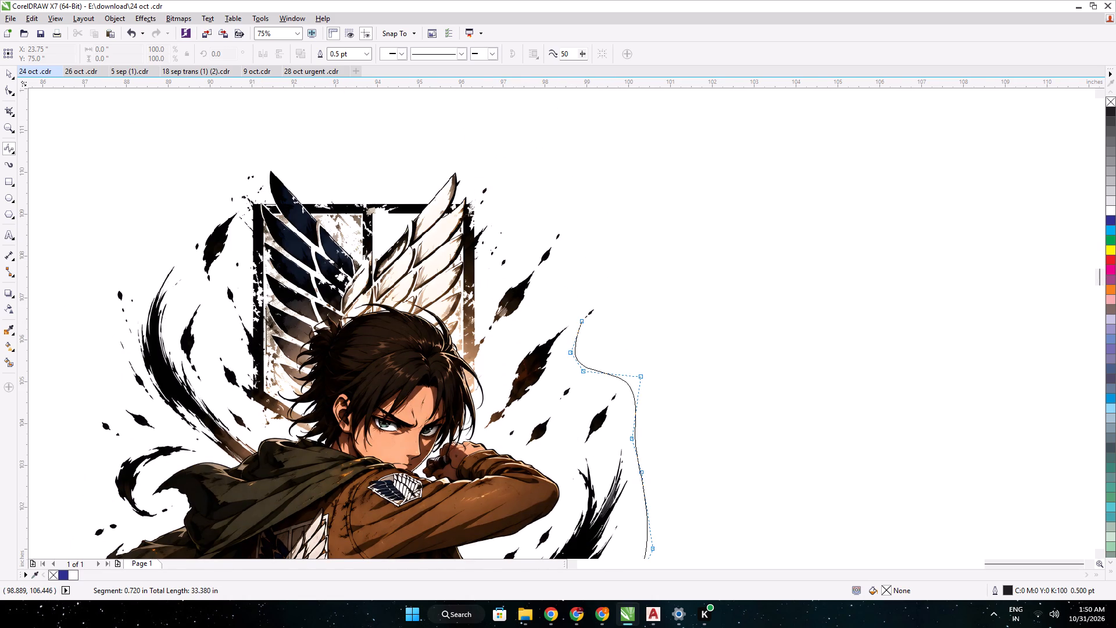
click(553, 275)
click(549, 240)
click(487, 212)
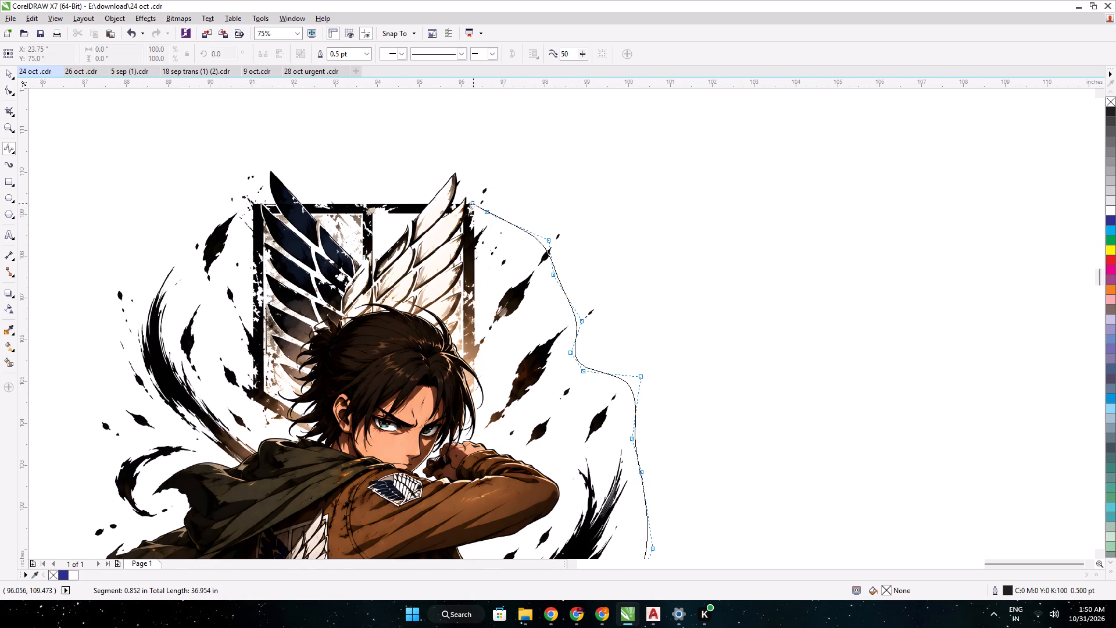
click(479, 188)
click(478, 169)
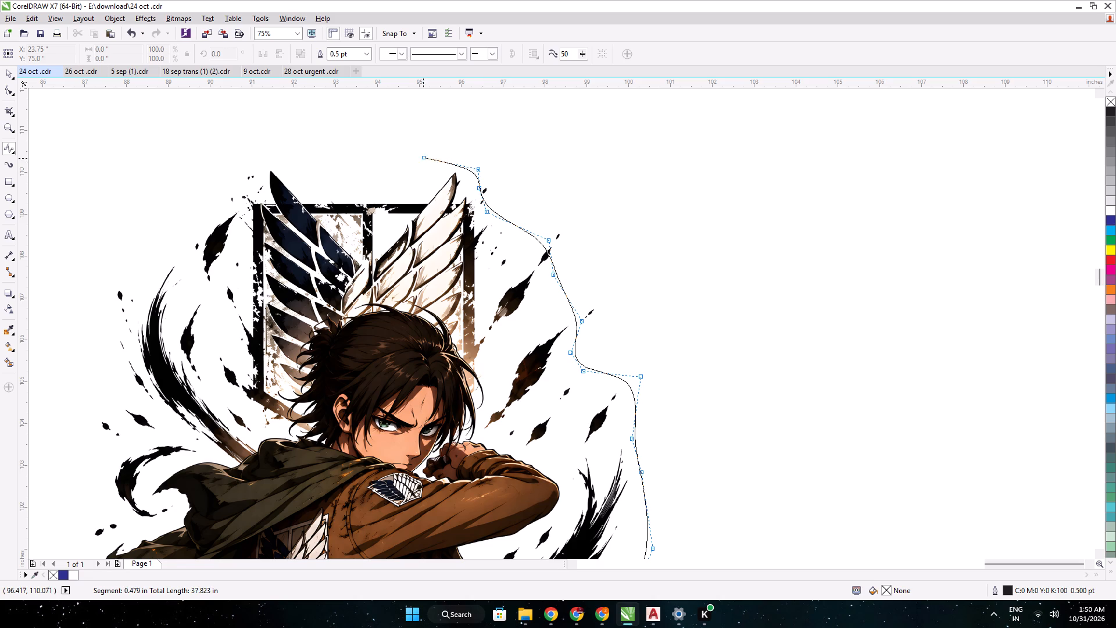
click(420, 166)
click(399, 191)
middle_drag(406, 195, 592, 252)
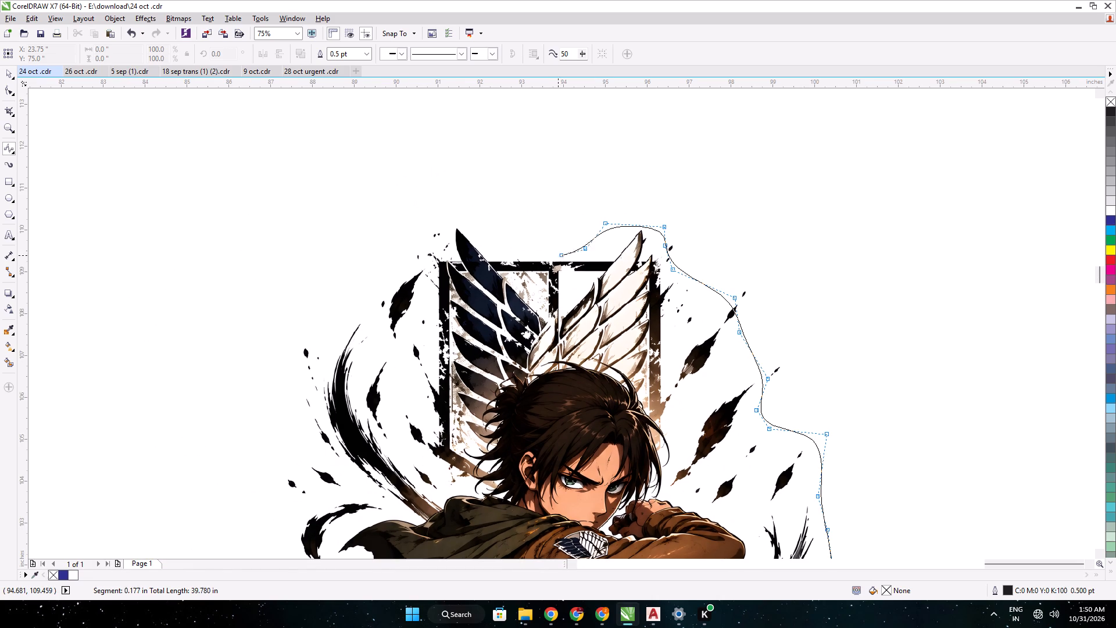
click(502, 251)
click(474, 225)
click(454, 215)
click(412, 242)
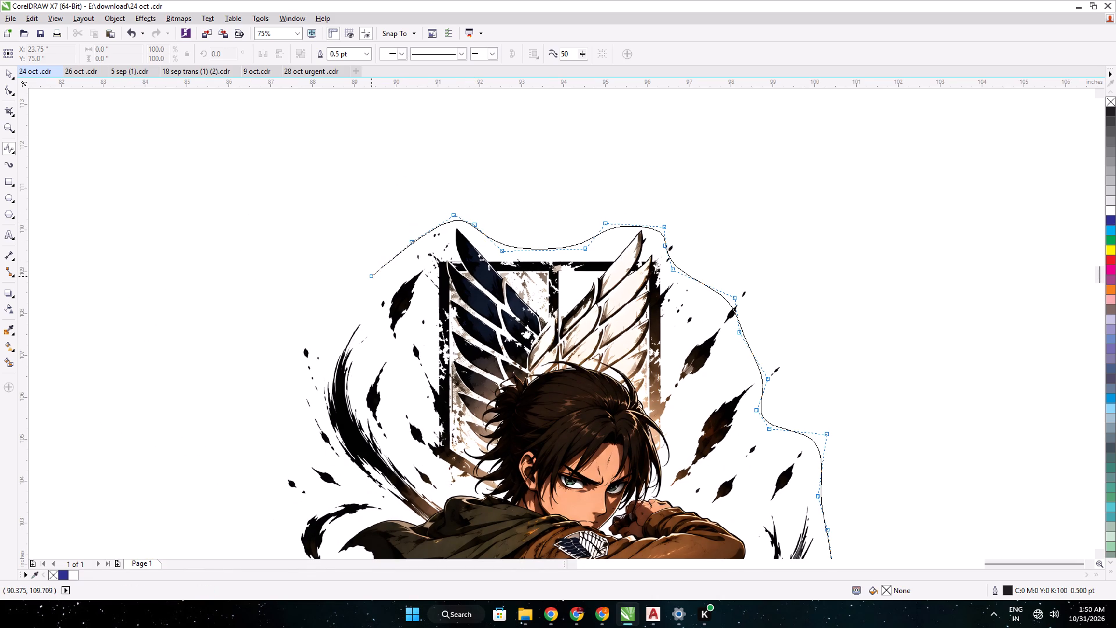
Trace the B-Spline outline down the figure's left side and close it at its start point, about 14.1 × 19.9 inches overall.
click(365, 306)
click(313, 339)
click(292, 329)
click(294, 420)
middle_drag(305, 442, 306, 441)
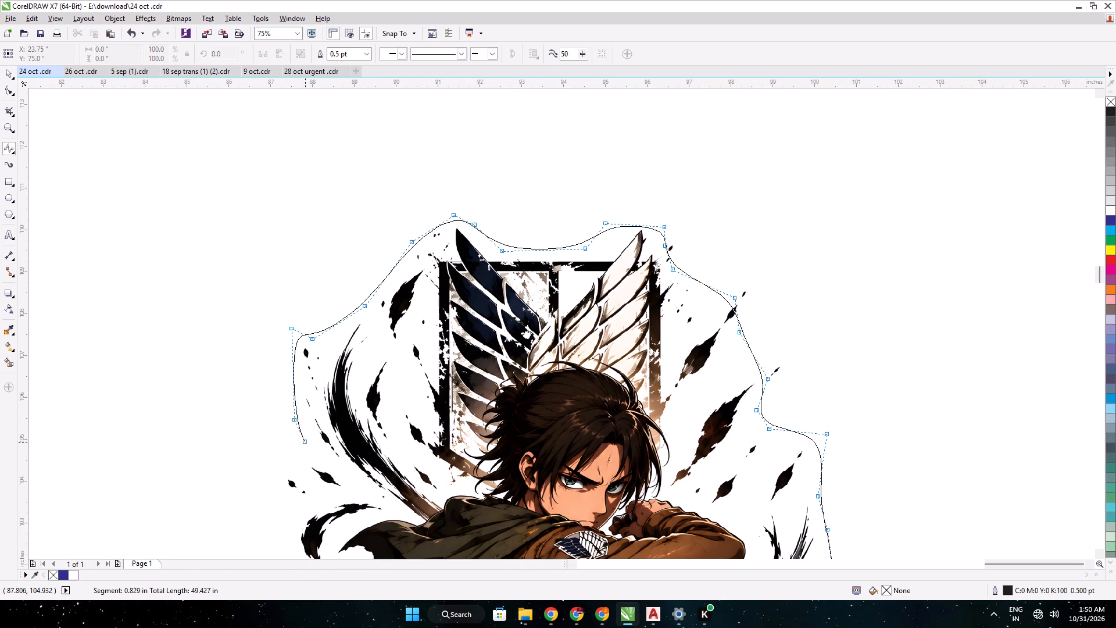
middle_drag(306, 441, 471, 195)
click(439, 254)
click(456, 305)
click(424, 340)
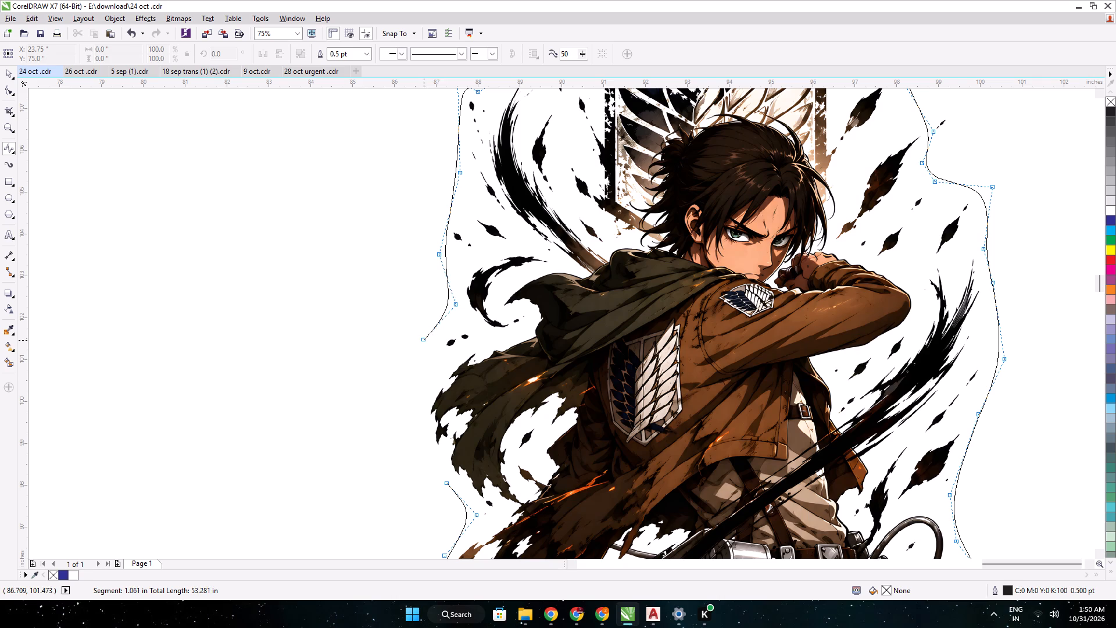
click(434, 380)
click(406, 425)
click(413, 470)
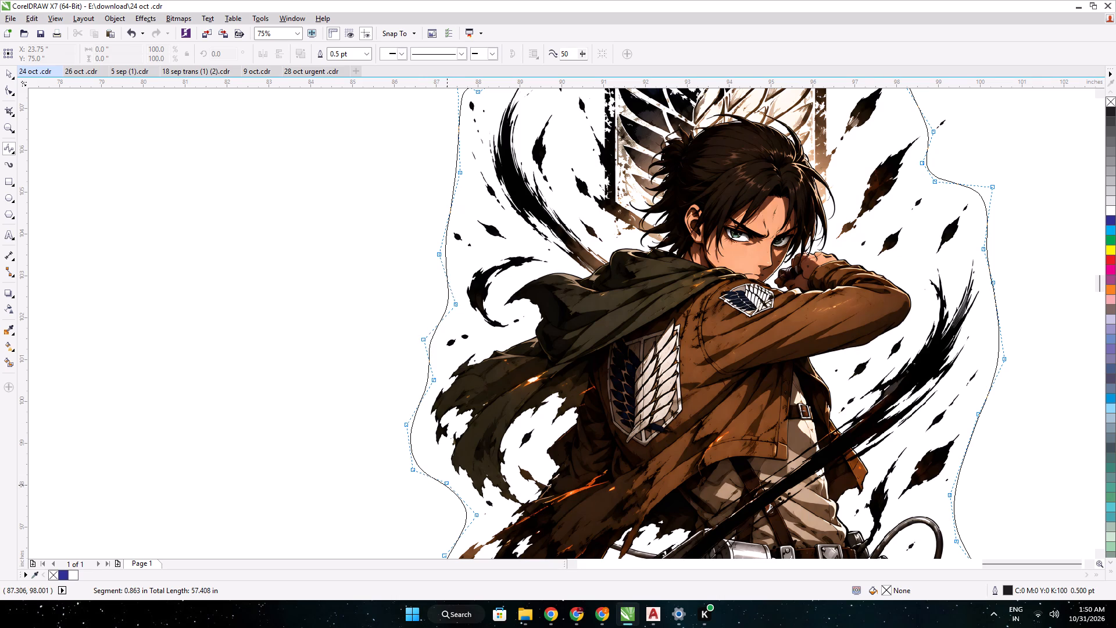
click(446, 484)
Intersect the figure image with its B-Spline outline and delete the leftover original image.
scroll(542, 427, down, 1)
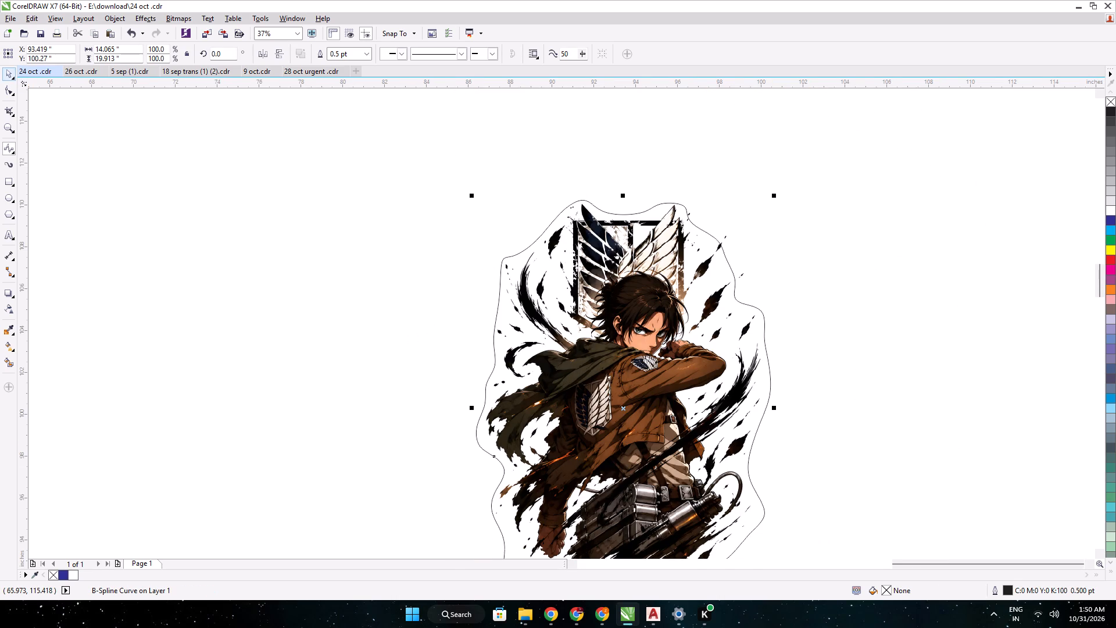
click(8, 77)
shift+click(484, 309)
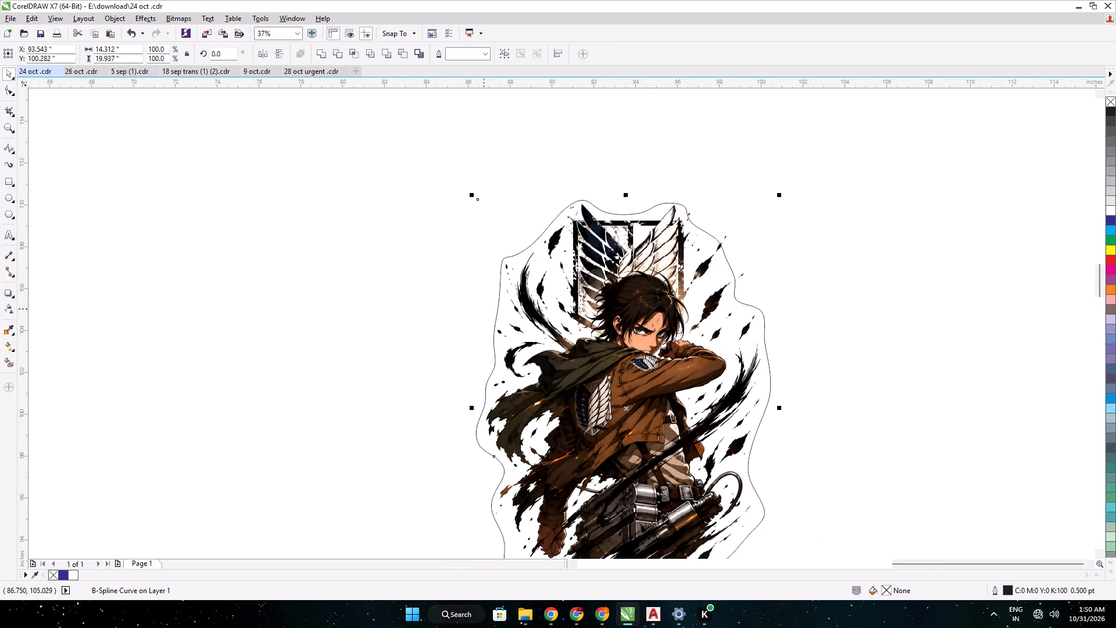
click(356, 58)
click(359, 184)
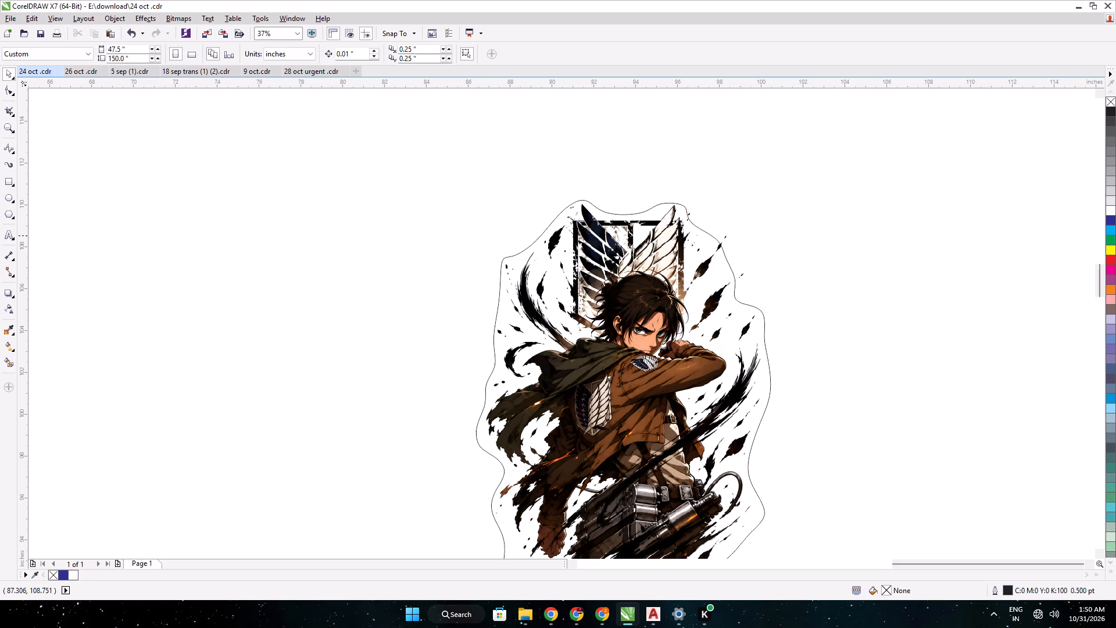
click(518, 235)
key(Delete)
Draw a rectangle around the outlined figure and raise its bottom edge to just below the outline, making it about 15.6 × 21.3 inches.
scroll(525, 239, down, 2)
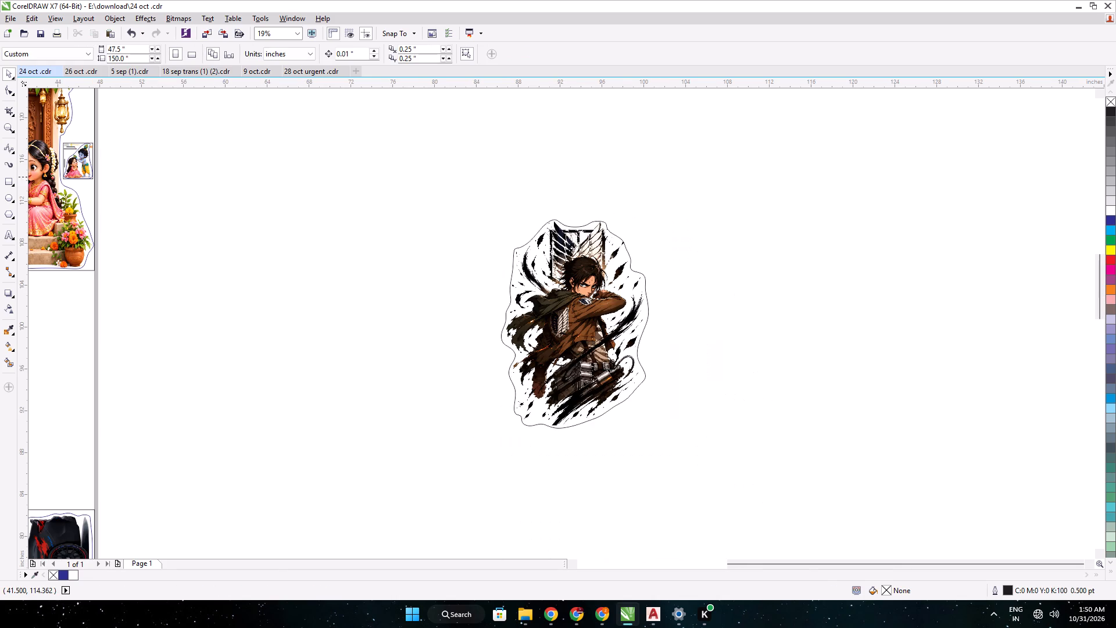
click(8, 182)
drag(488, 206, 651, 459)
scroll(563, 476, up, 3)
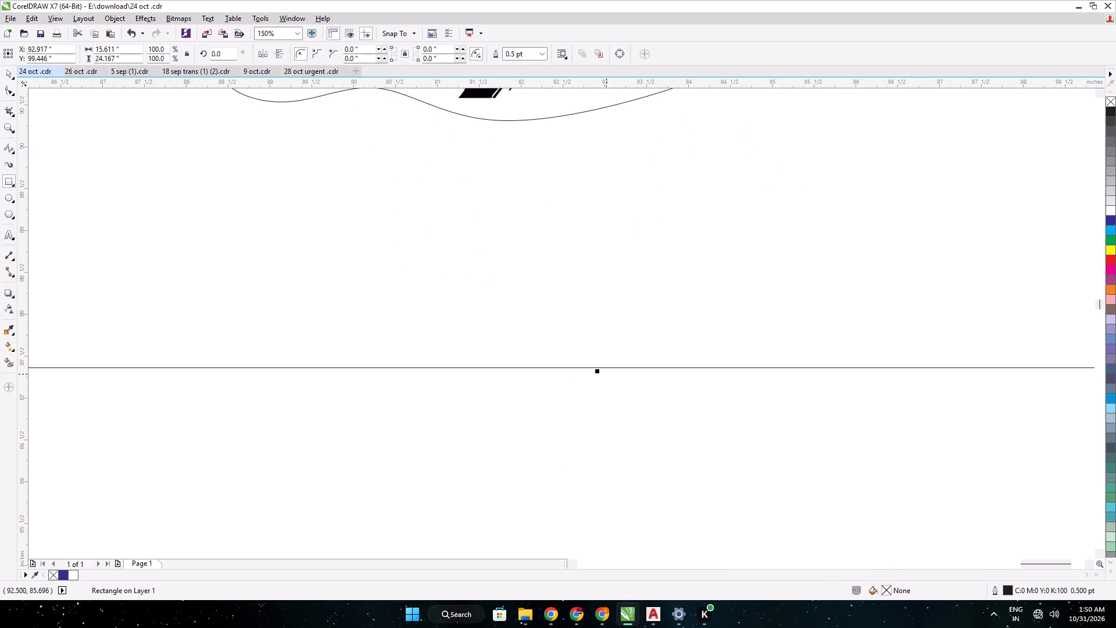
drag(598, 373, 578, 135)
scroll(578, 136, down, 3)
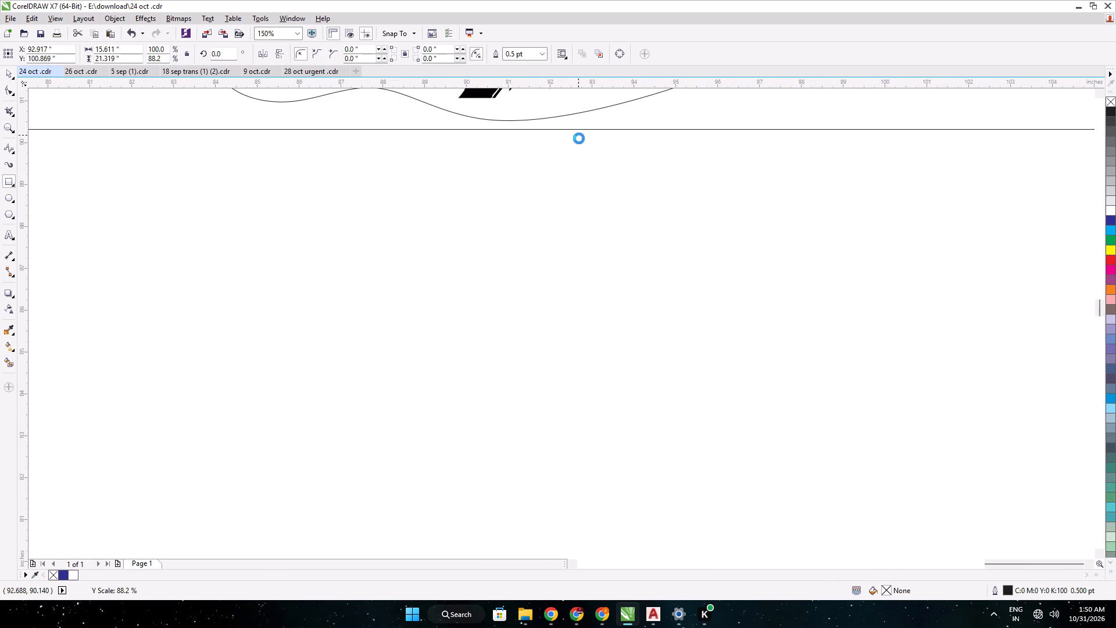
Tighten the rectangle around the outlined figure by lowering its top edge and moving its left edge inward, to about 14.4 × 20.1 inches.
scroll(579, 138, down, 3)
middle_drag(582, 147, 703, 583)
scroll(703, 582, up, 1)
scroll(691, 351, up, 3)
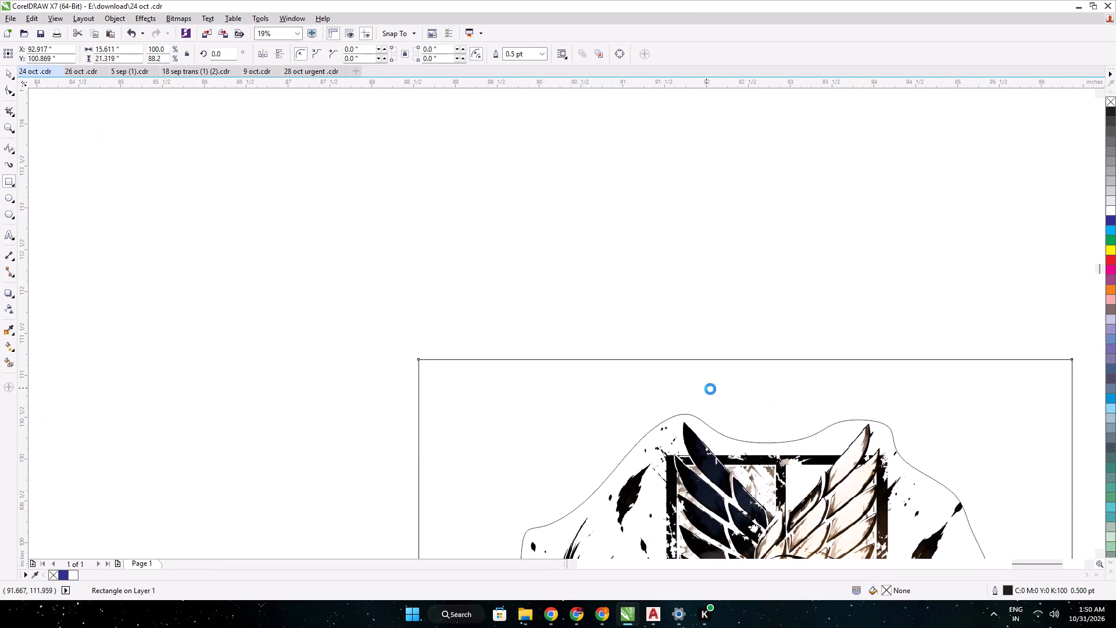
drag(781, 328, 799, 430)
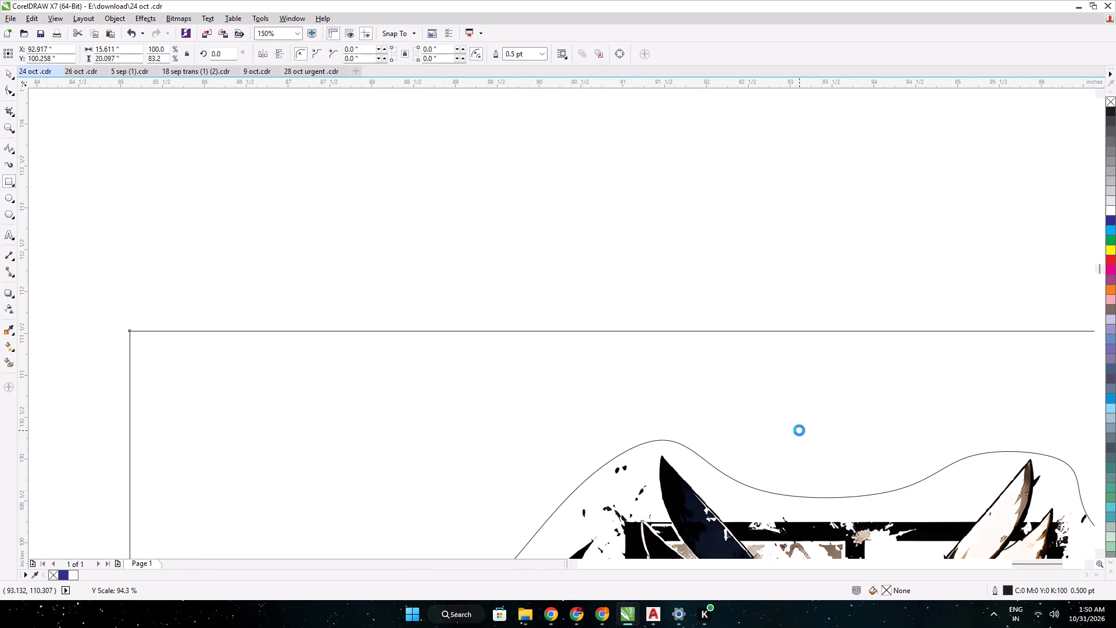
scroll(784, 439, down, 3)
middle_drag(776, 541, 726, 256)
scroll(785, 482, up, 1)
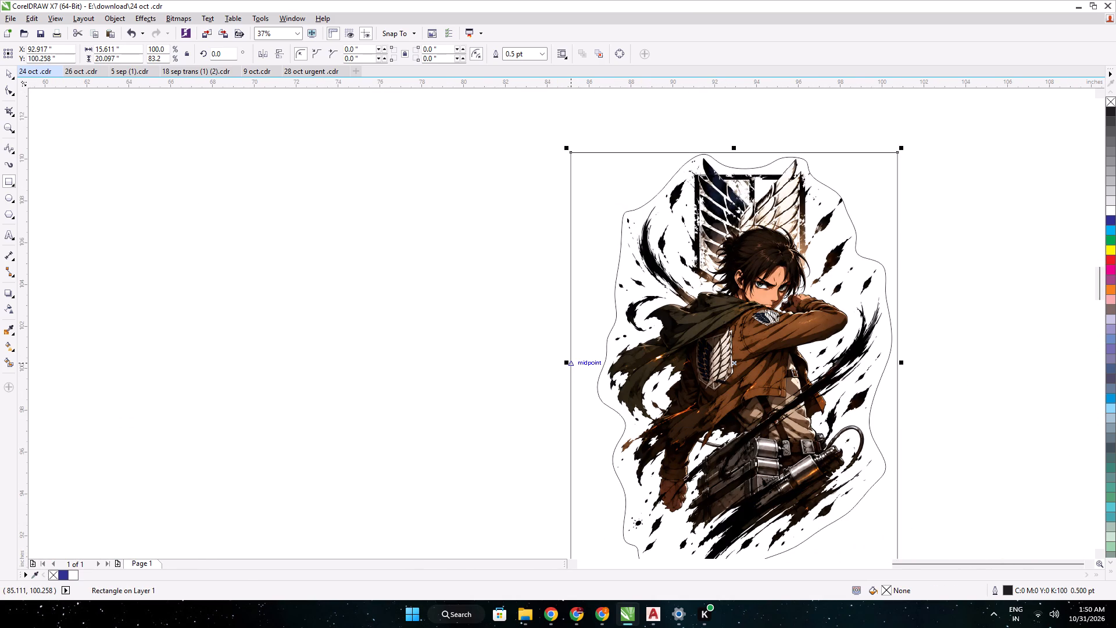
drag(565, 363, 589, 367)
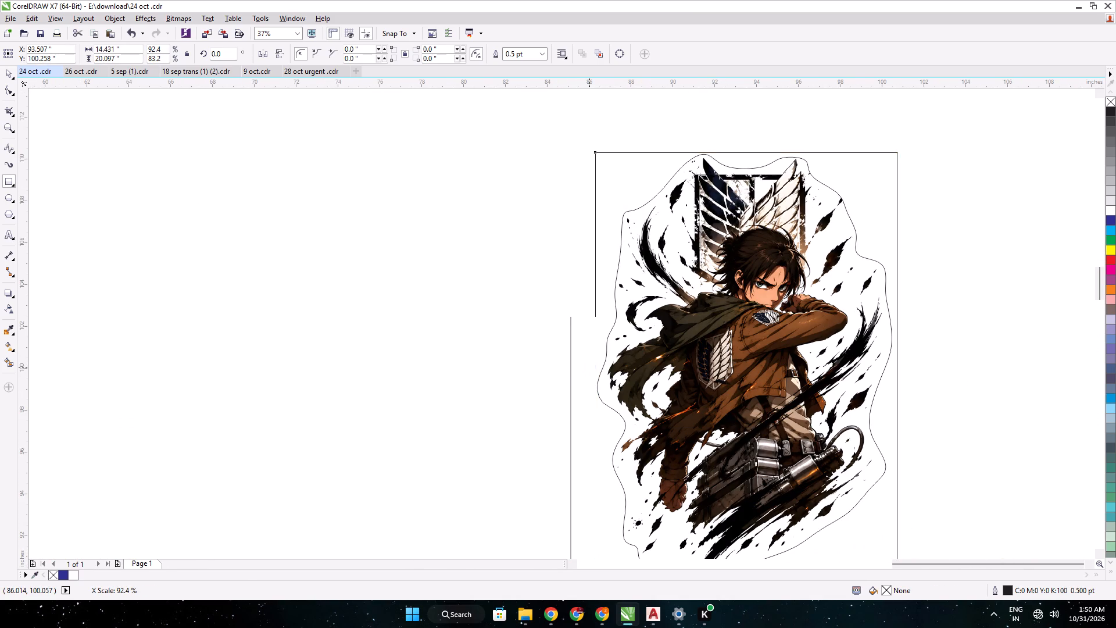
scroll(610, 394, down, 1)
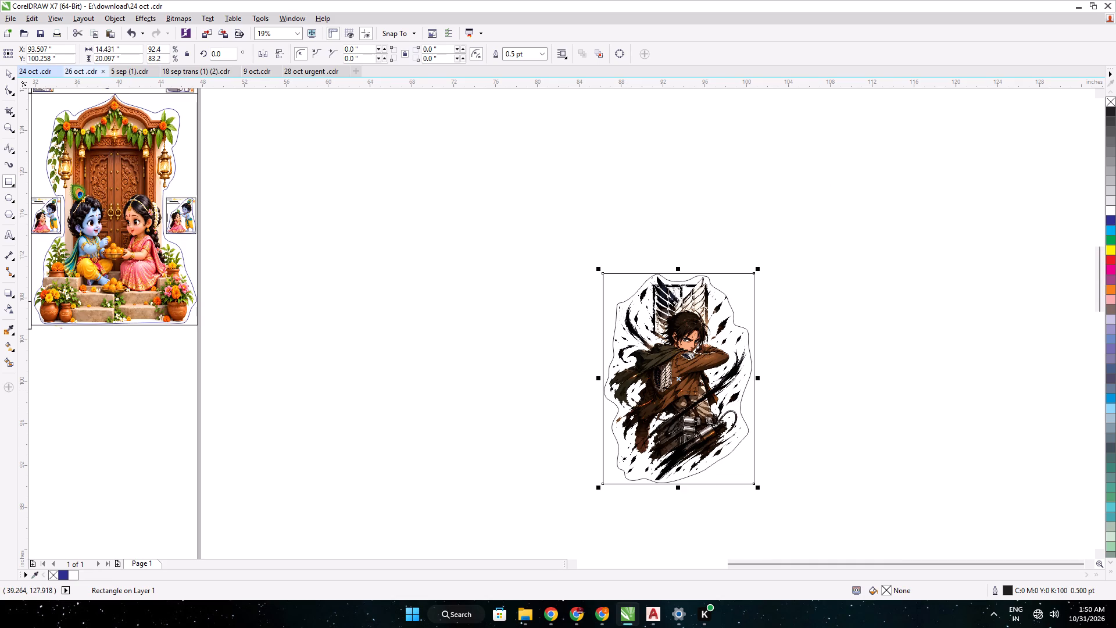
Sample the blue cut-line colour from the Krishna doorway sticker and apply it to the figure's B-Spline outline.
click(8, 323)
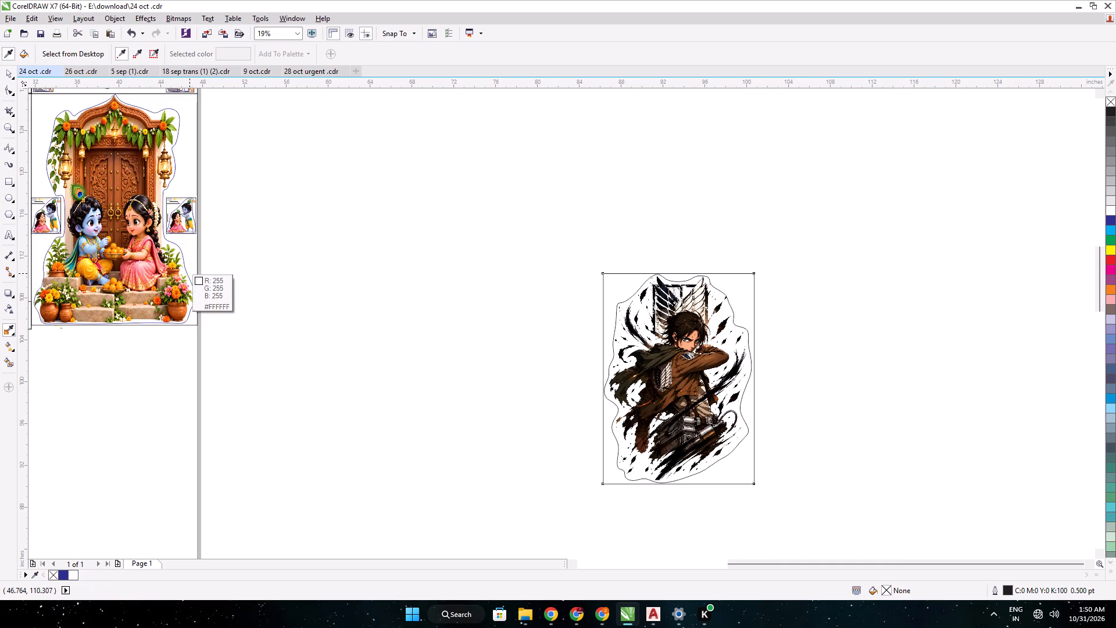
click(185, 272)
scroll(661, 291, up, 2)
scroll(662, 224, up, 1)
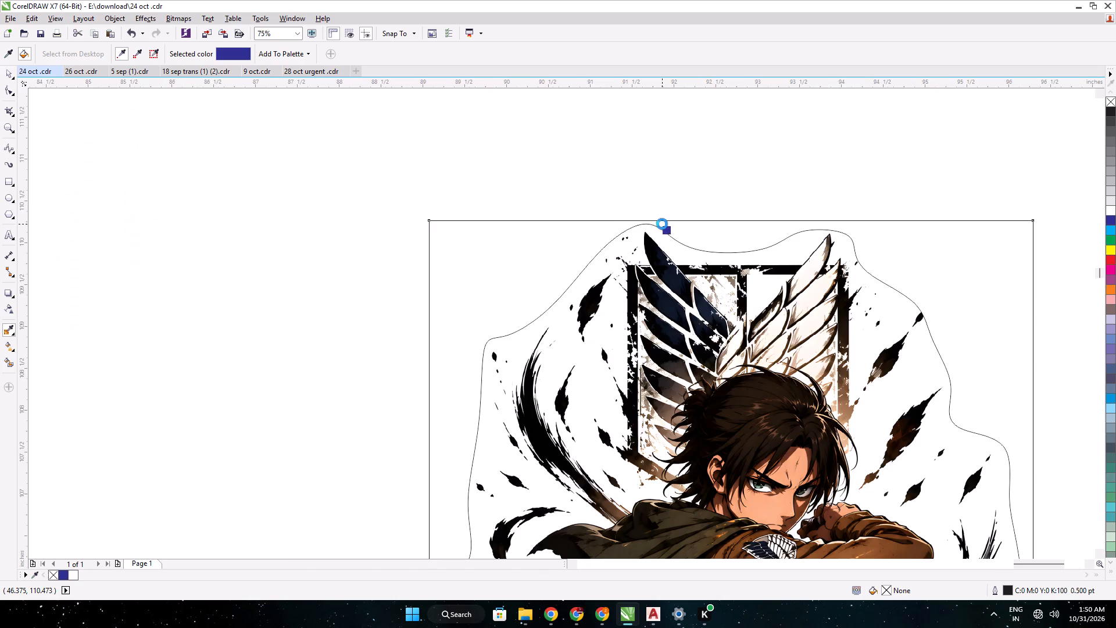
scroll(661, 231, up, 2)
click(654, 234)
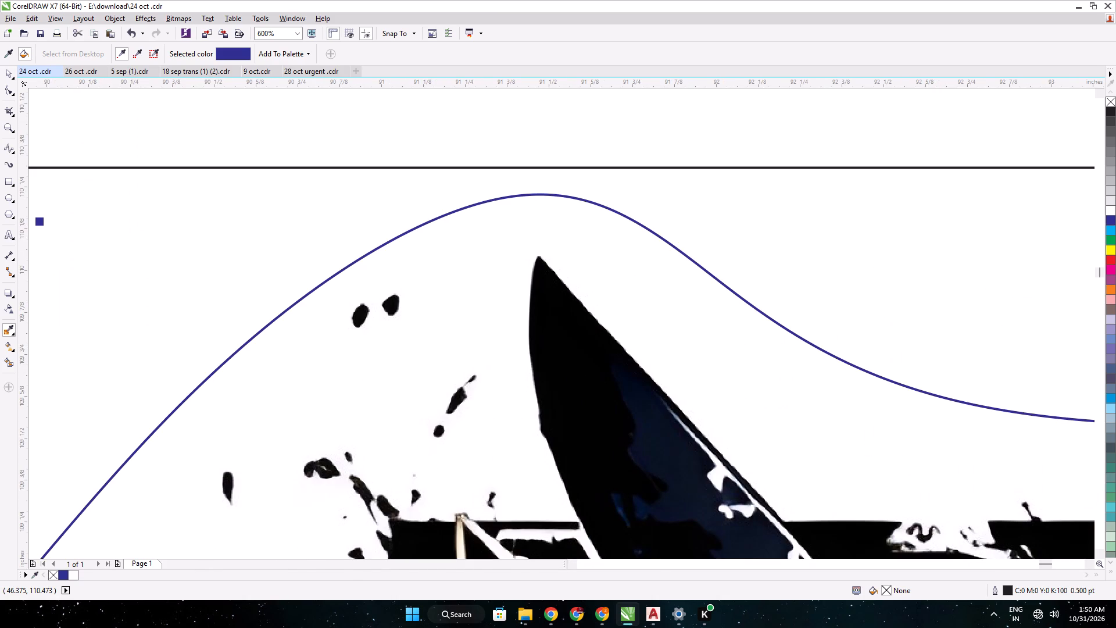
click(8, 77)
Duplicate the small car thank-you card from the chibi sticker row and fit the copy into the upper-right corner of the figure's rectangle.
scroll(164, 204, down, 7)
middle_drag(189, 223, 407, 238)
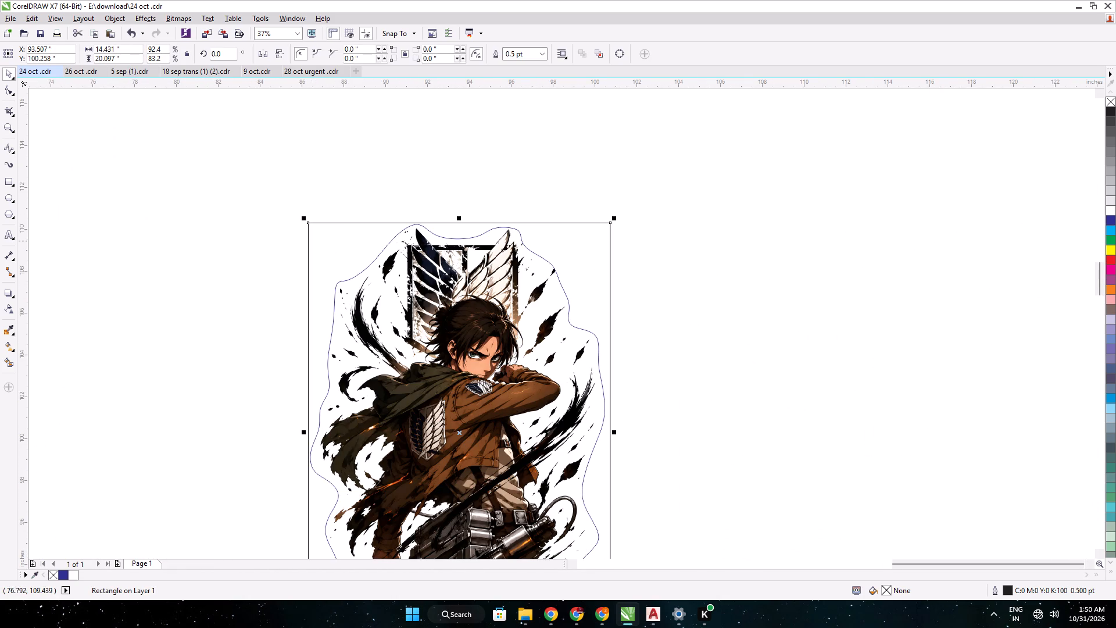
scroll(219, 253, down, 2)
middle_drag(187, 255, 549, 277)
click(474, 337)
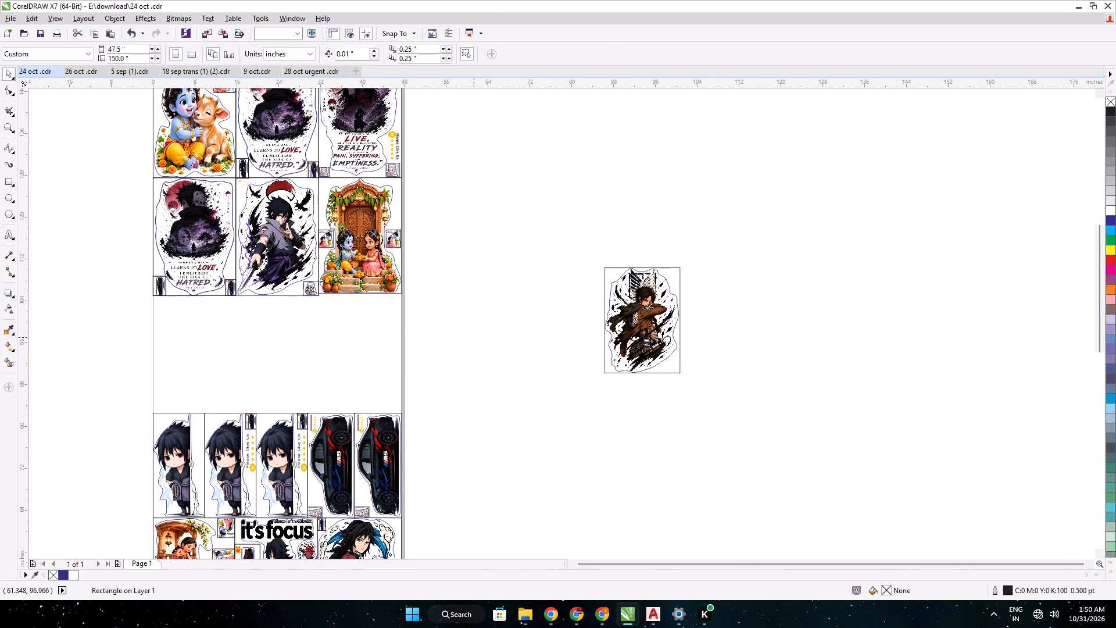
drag(242, 313, 220, 273)
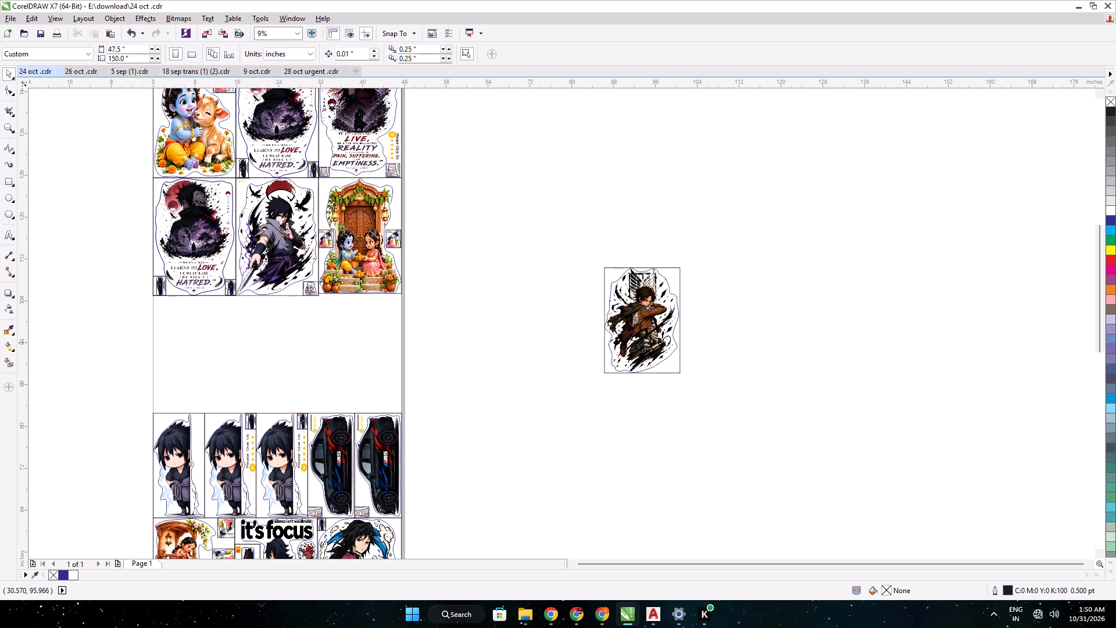
drag(327, 394, 281, 437)
click(316, 386)
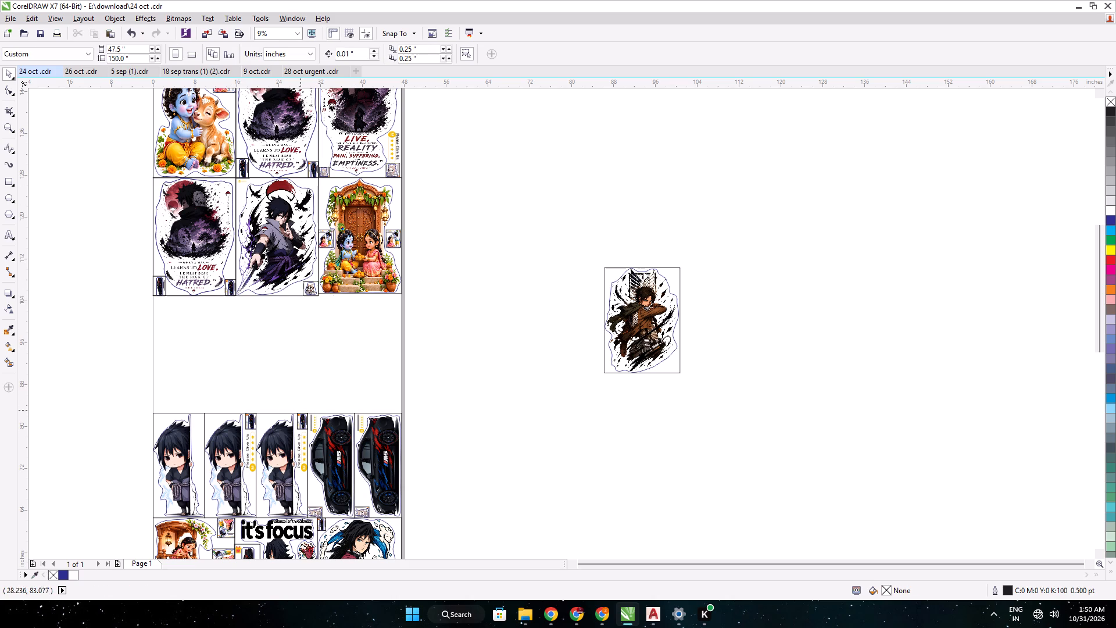
drag(309, 402, 287, 437)
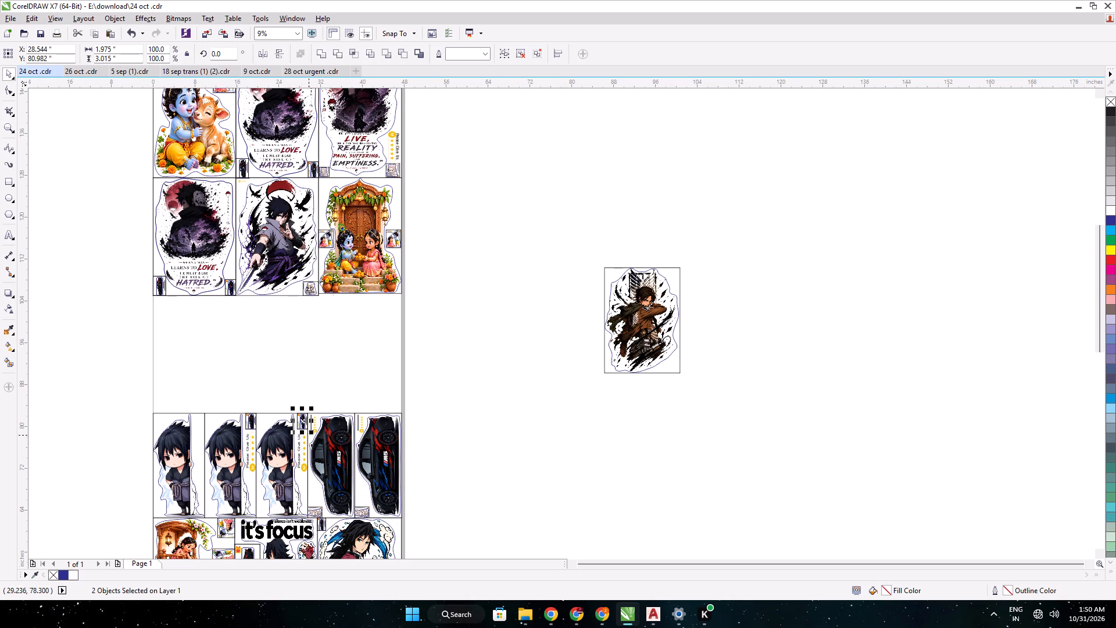
key(ctrl+d)
drag(304, 419, 671, 281)
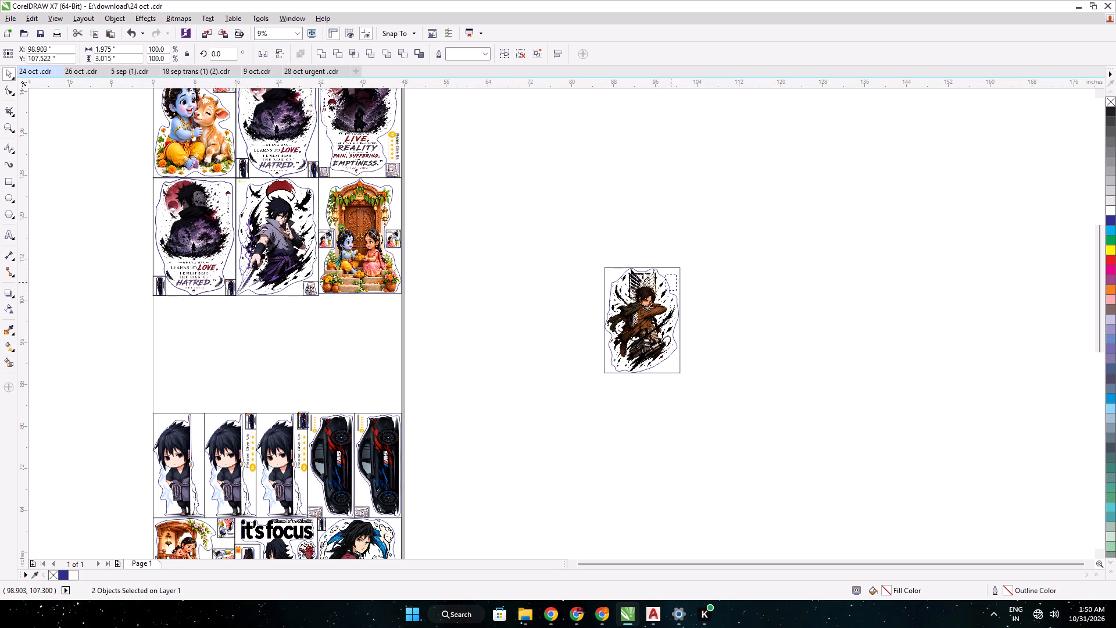
drag(671, 281, 675, 277)
scroll(675, 277, up, 5)
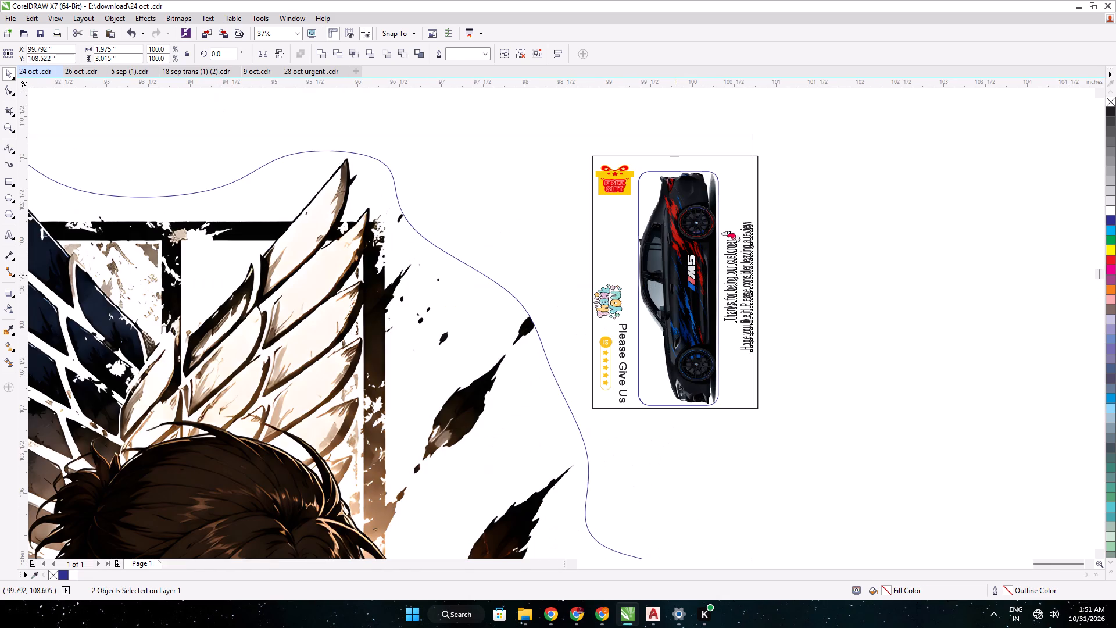
drag(674, 284, 671, 267)
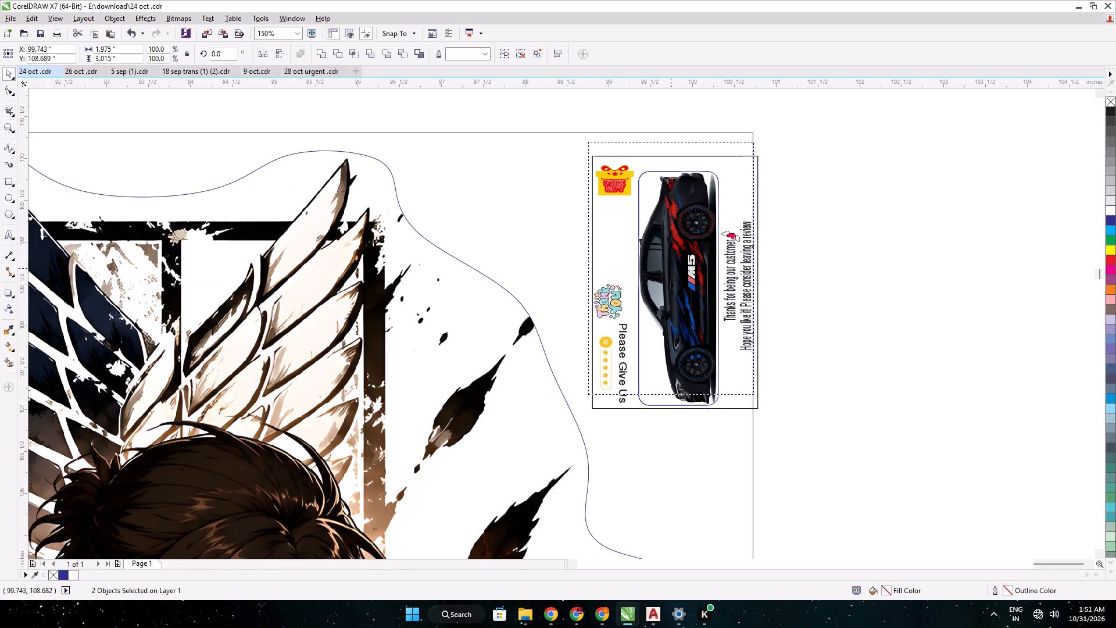
drag(671, 267, 670, 258)
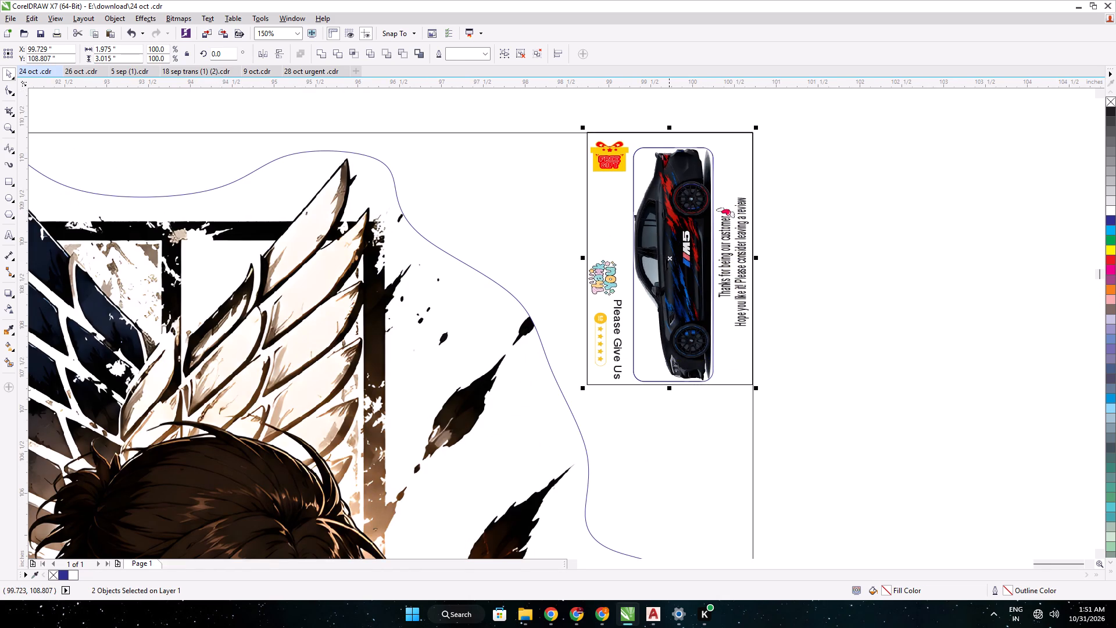
Enlarge the copied thank-you card to about 2.1 × 3.2 inches, keeping its upper-right corner in place.
drag(584, 387, 570, 398)
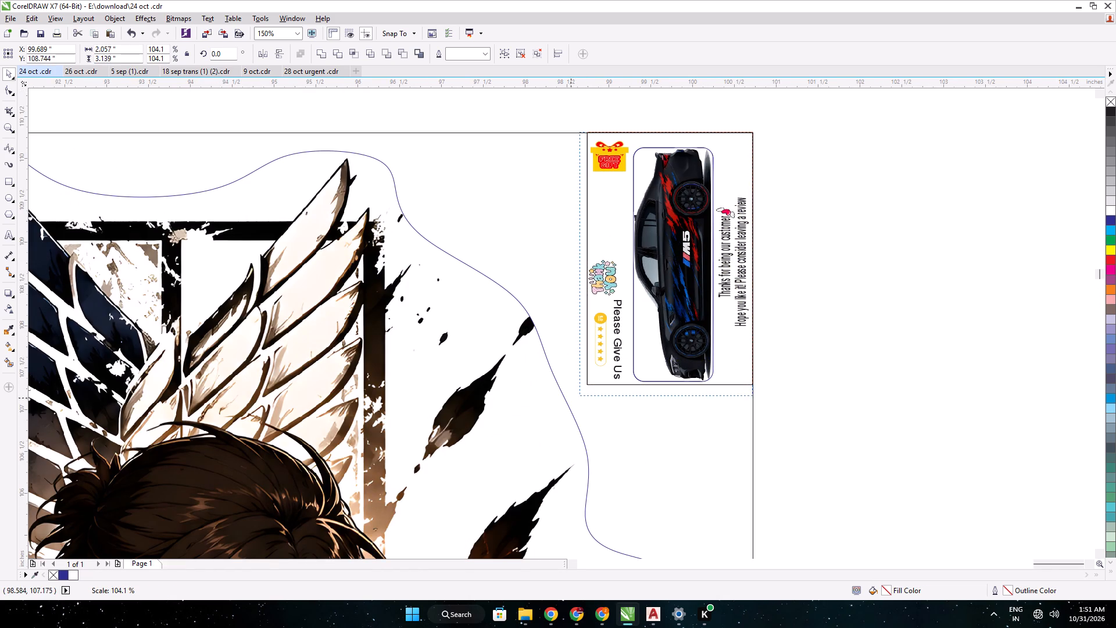
drag(570, 398, 568, 401)
scroll(530, 363, down, 2)
middle_drag(528, 355, 677, 341)
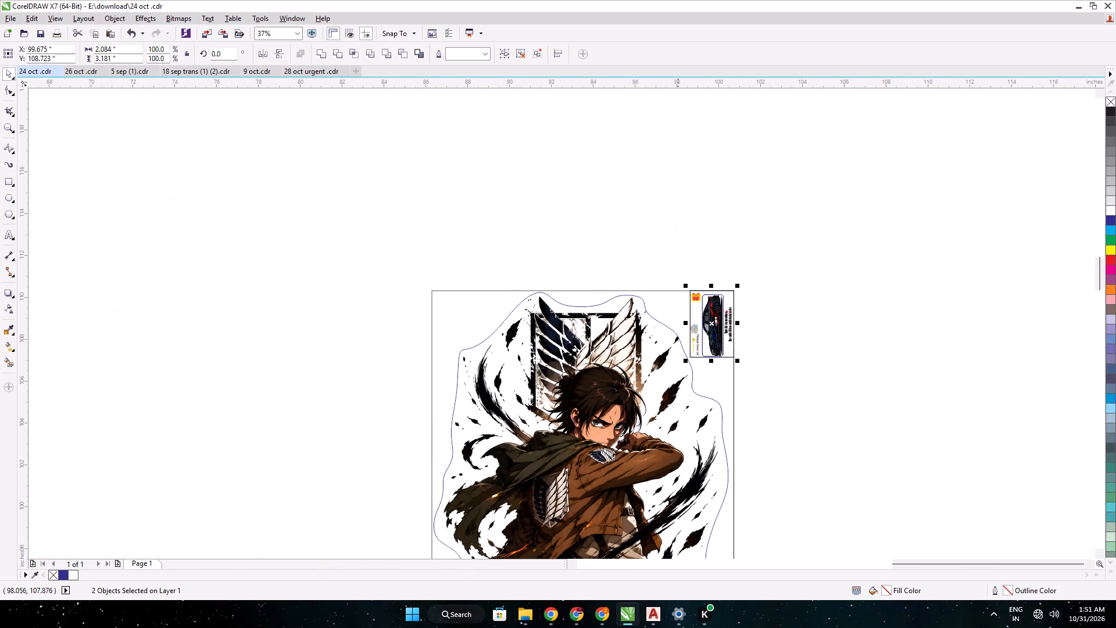
click(350, 312)
Resize the whole figure sticker, with its frame, outline and card, to 15.8 × 22.5 inches.
scroll(352, 311, down, 1)
middle_drag(355, 312, 466, 282)
scroll(466, 287, down, 1)
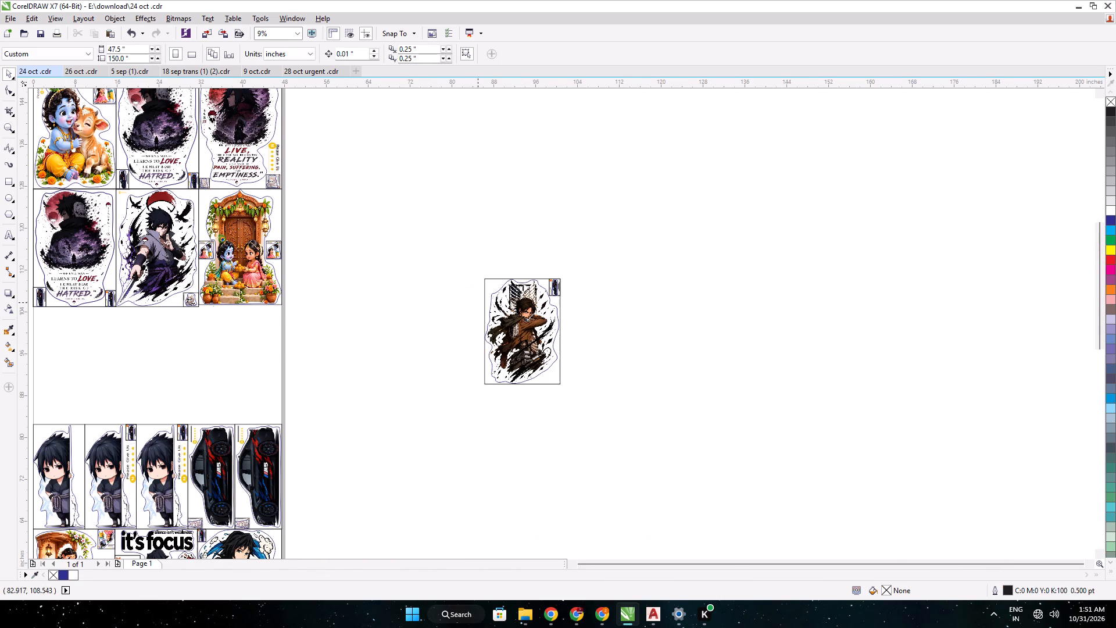
drag(593, 402, 447, 256)
double_click(108, 50)
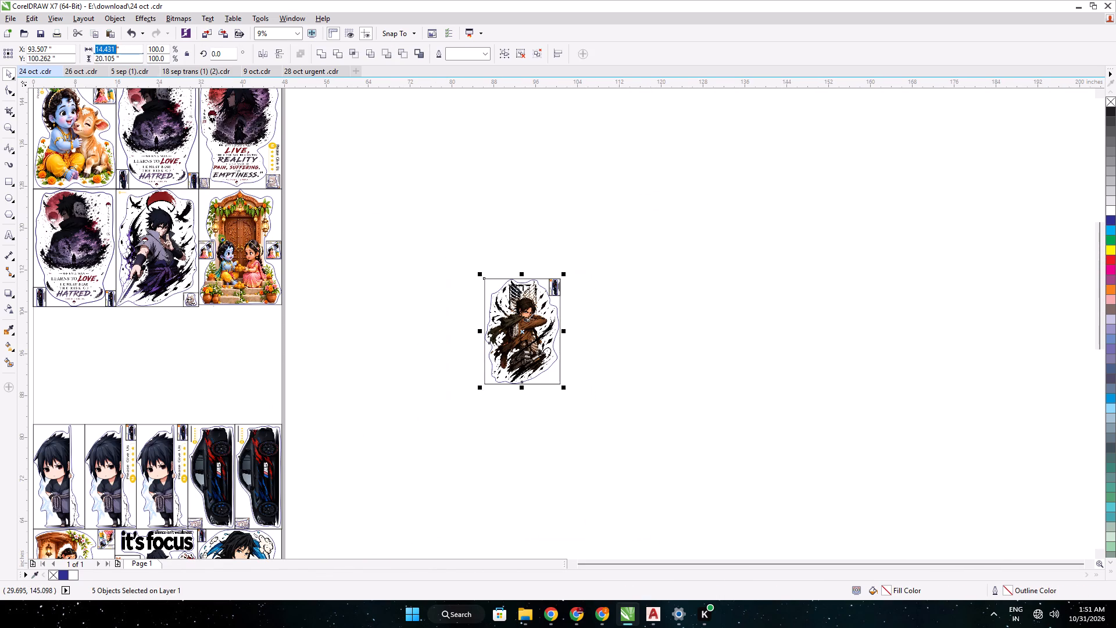
text(15)
text(.8)
double_click(103, 61)
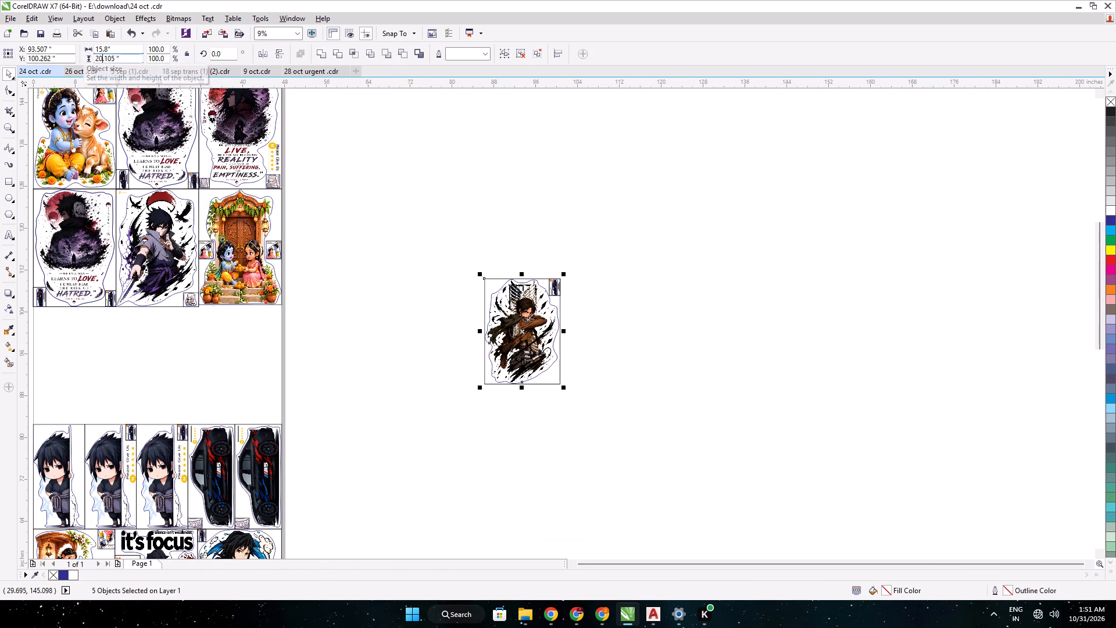
text(22)
text(.5)
key(Return)
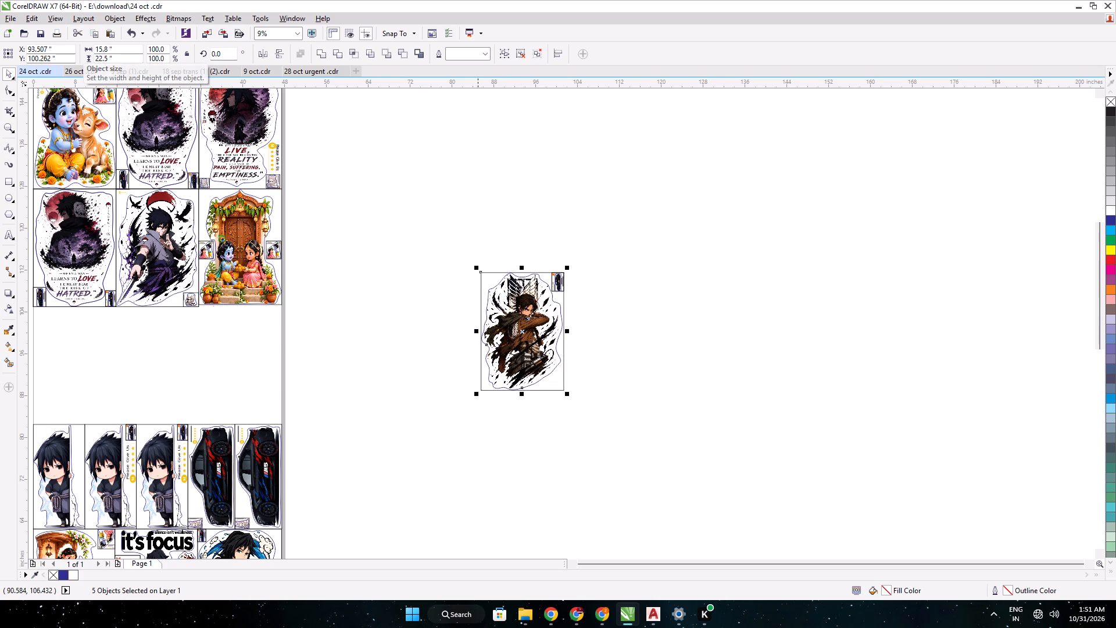
Move the figure sticker onto the sheet, flush with the page's left edge and directly below the lower Obito quote sticker.
drag(357, 311, 624, 312)
drag(457, 249, 620, 431)
middle_drag(432, 337, 784, 337)
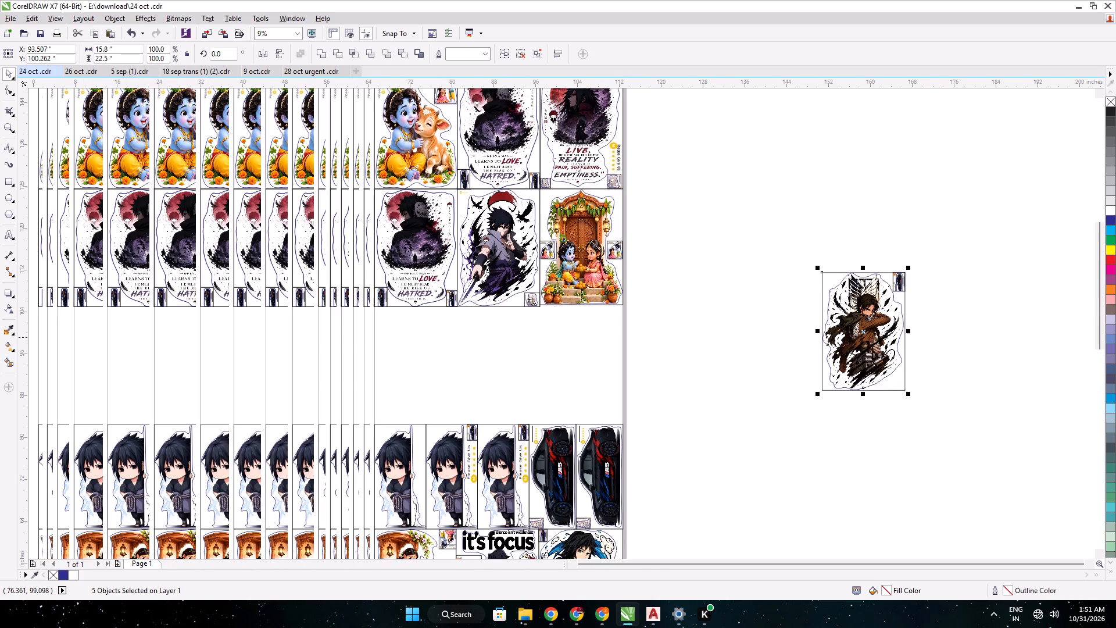
middle_drag(784, 337, 834, 336)
drag(938, 330, 497, 370)
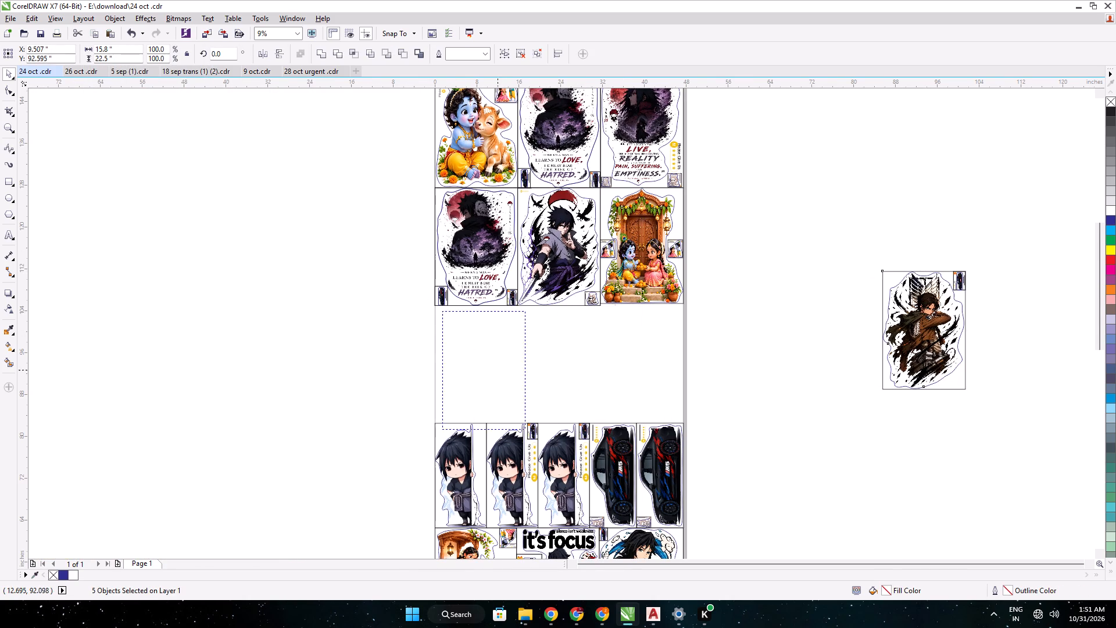
drag(497, 370, 490, 365)
scroll(457, 317, up, 2)
scroll(415, 294, up, 1)
drag(431, 329, 429, 324)
scroll(403, 294, up, 1)
key(Up)
key(Up)
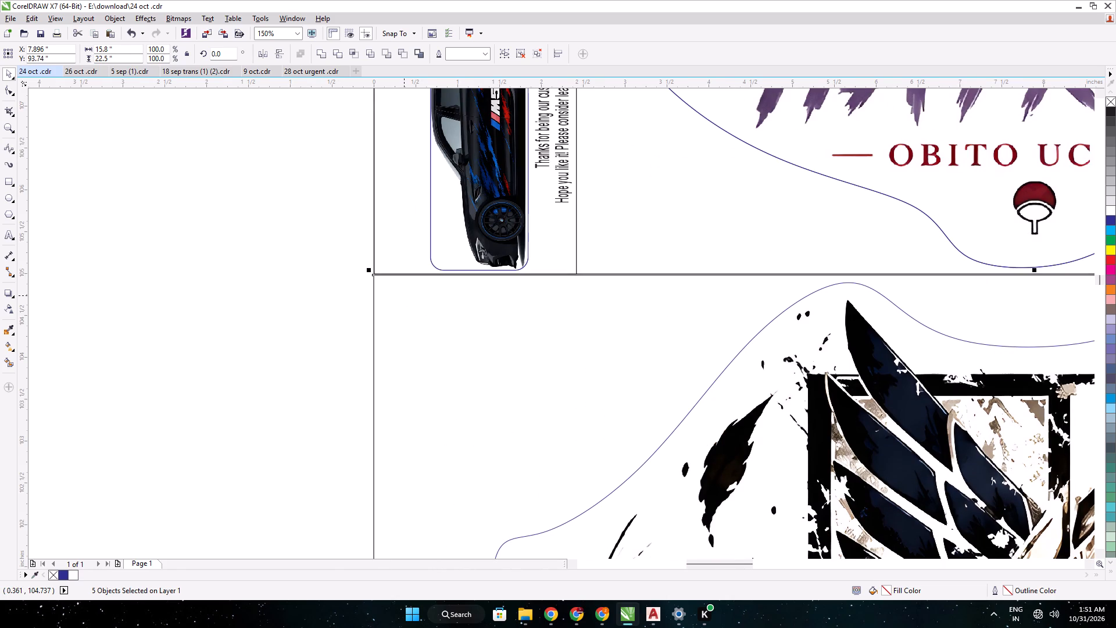
key(Right)
key(Up)
Delete the two sticker rows below the figure sticker: the chibi and car row and the "it's focus" row.
scroll(409, 296, down, 6)
middle_drag(592, 381, 646, 147)
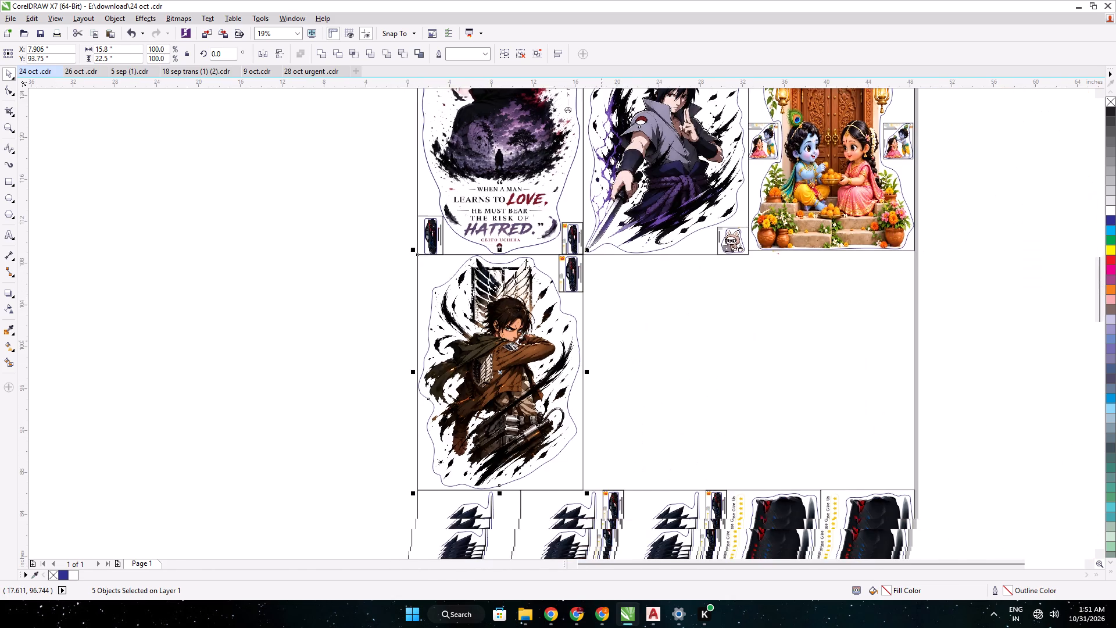
middle_drag(646, 147, 661, 92)
scroll(676, 182, down, 1)
click(829, 449)
drag(861, 481, 590, 321)
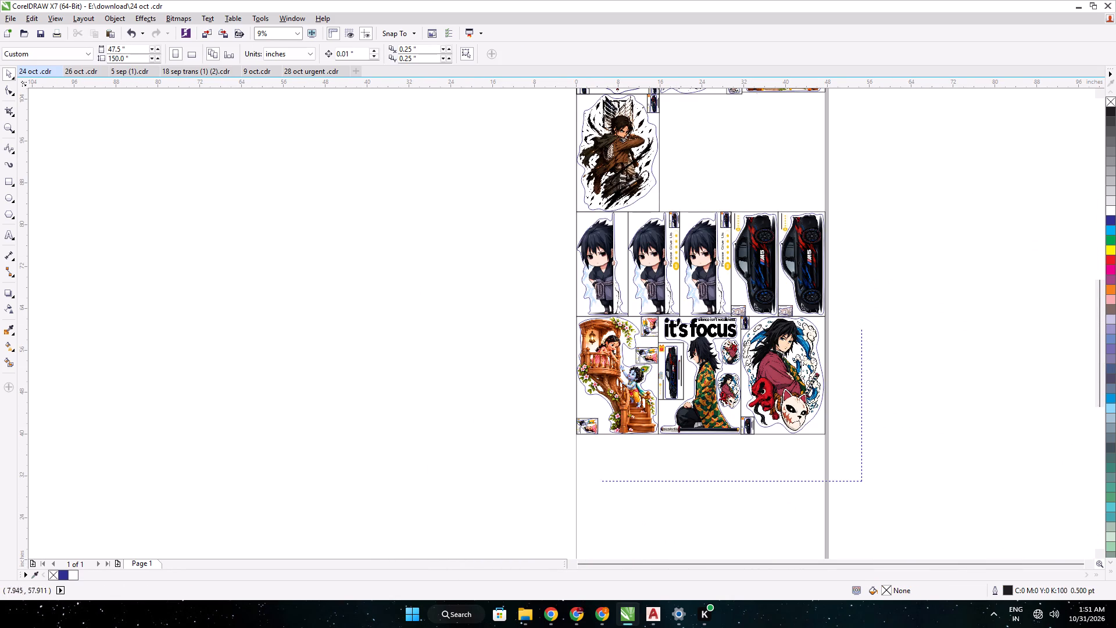
drag(590, 321, 510, 206)
key(Delete)
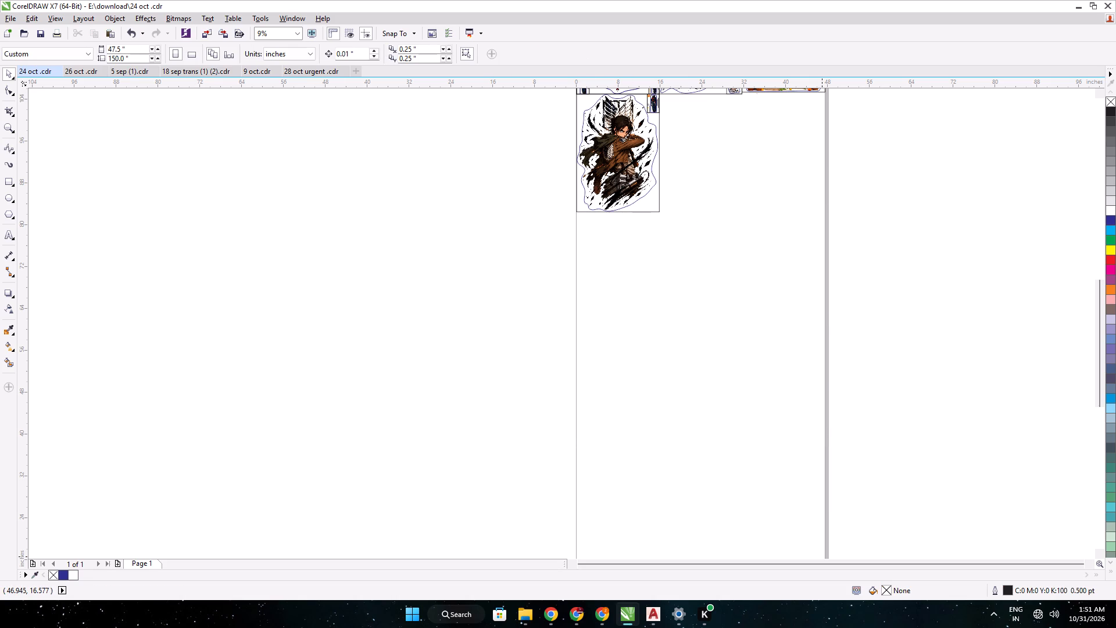
Switch to the Meesho pending orders in Chrome and tick the VPD levi wall sticker order.
click(575, 614)
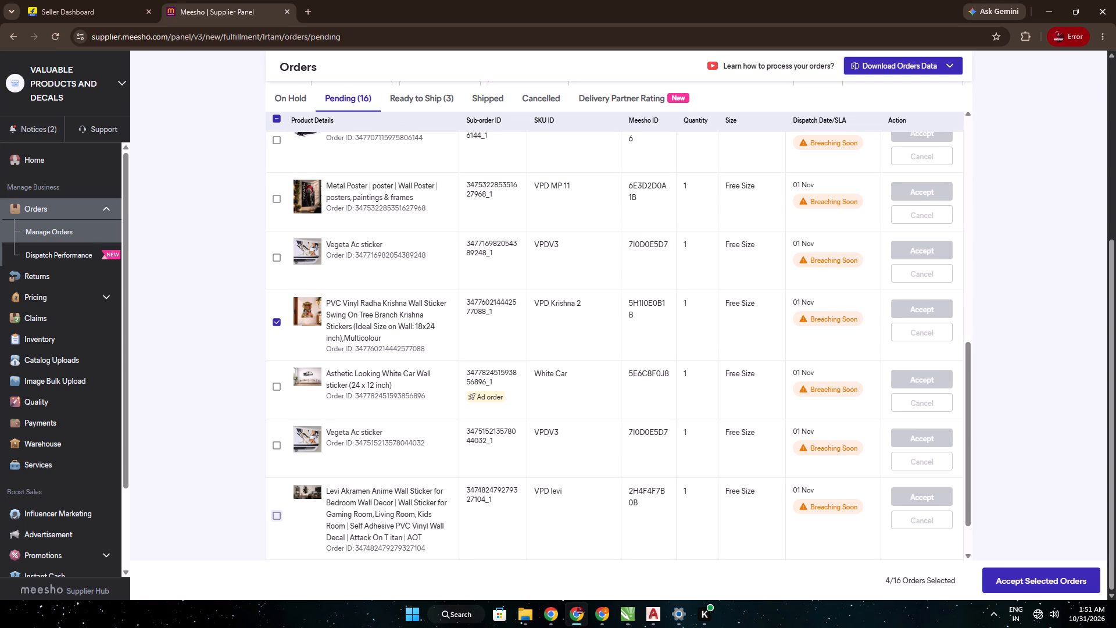
click(274, 516)
Review the remaining pending orders up to the start of the list, checking which sticker orders are ticked.
scroll(325, 416, up, 3)
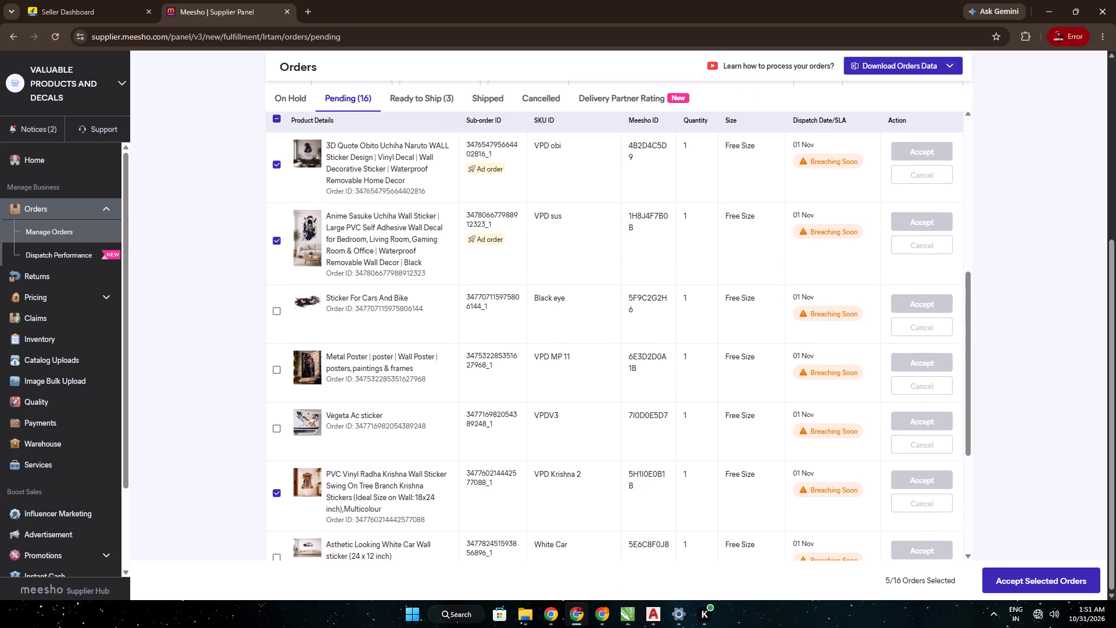
scroll(325, 415, up, 8)
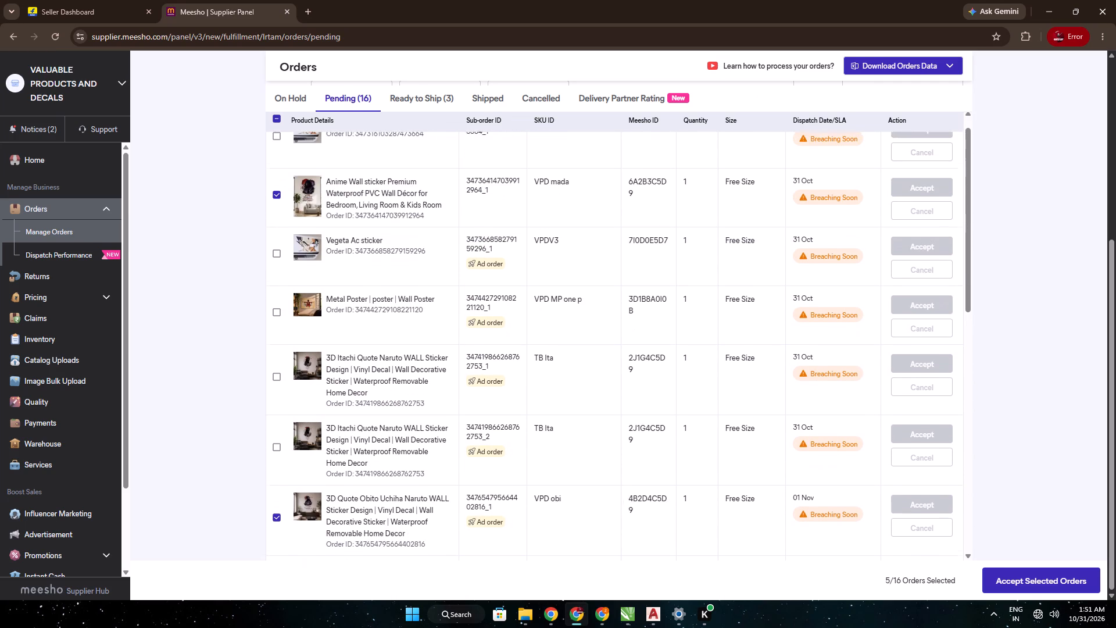
scroll(327, 418, up, 2)
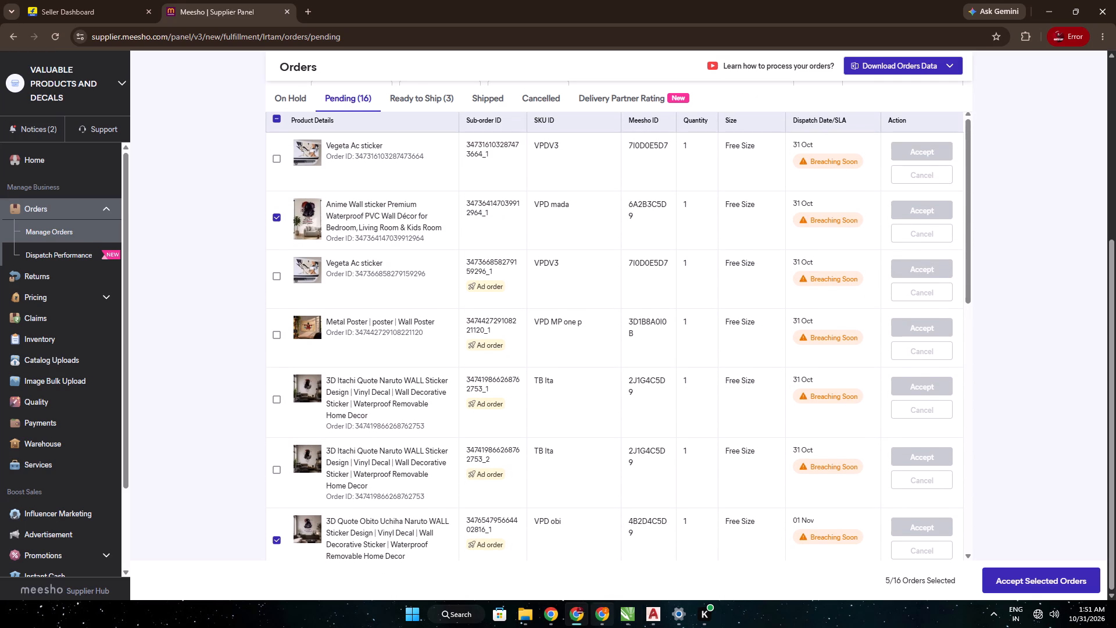
Switch back to CorelDRAW and select all the stickers on the print sheet.
click(623, 613)
scroll(621, 404, down, 1)
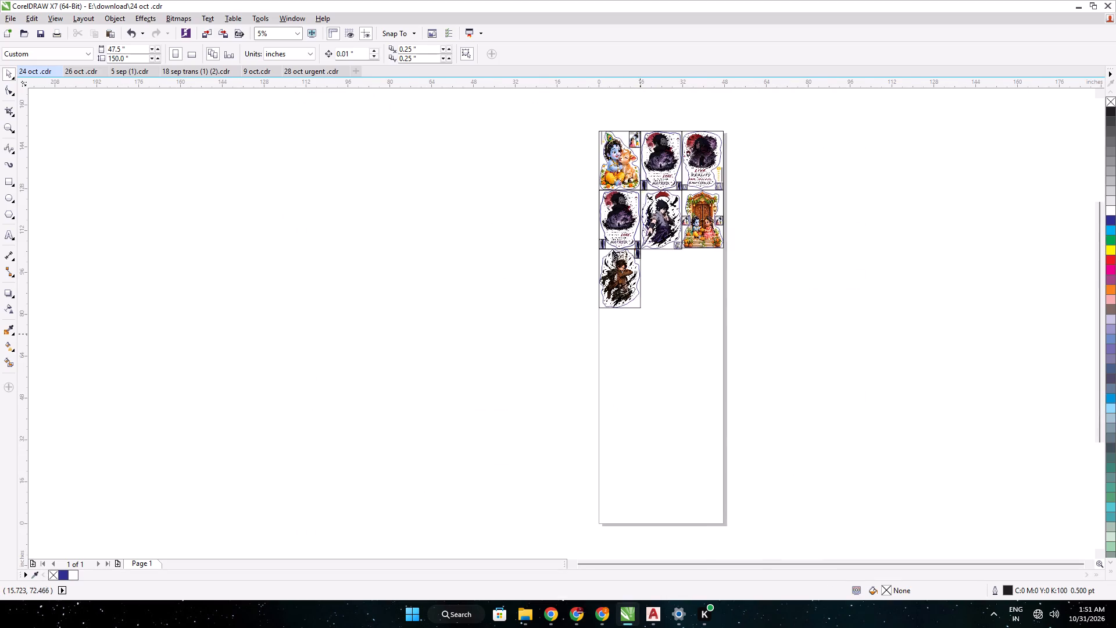
middle_drag(640, 333, 618, 424)
key(ctrl+a)
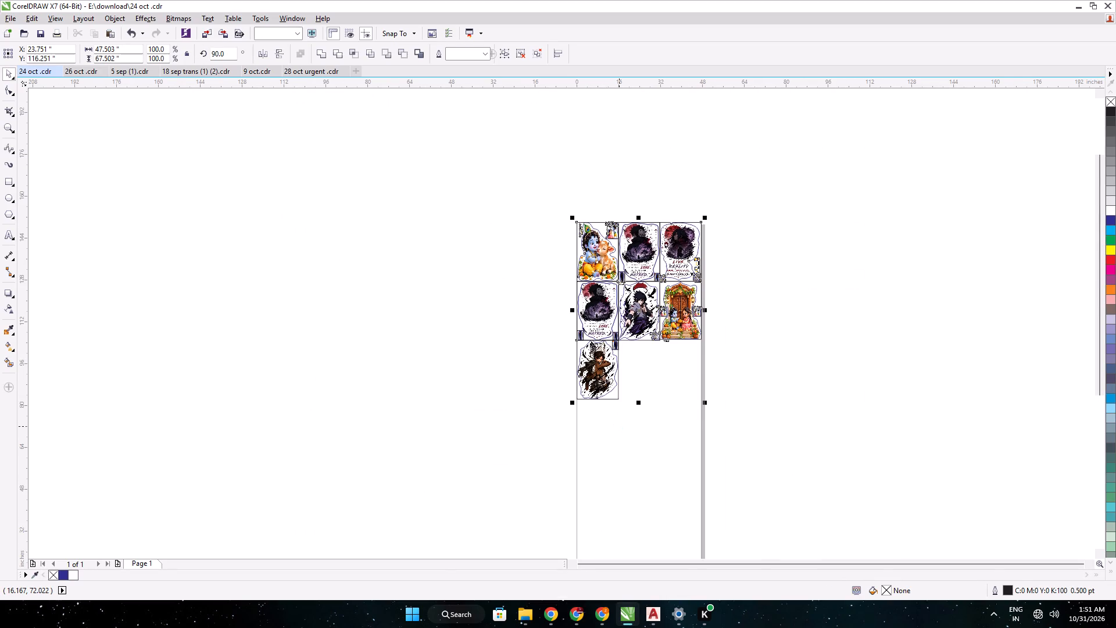
Clear the sticker selection, switch to the Trend Bridge Meesho supplier panel in Chrome, and open and reload its pending orders.
click(532, 409)
click(575, 609)
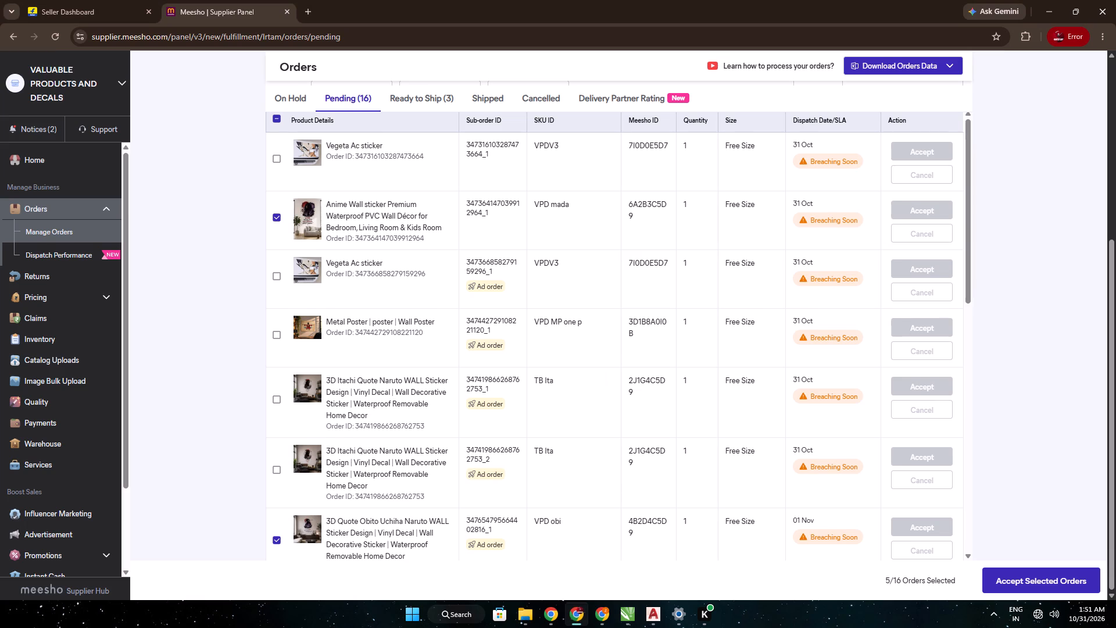
scroll(585, 489, up, 2)
click(545, 619)
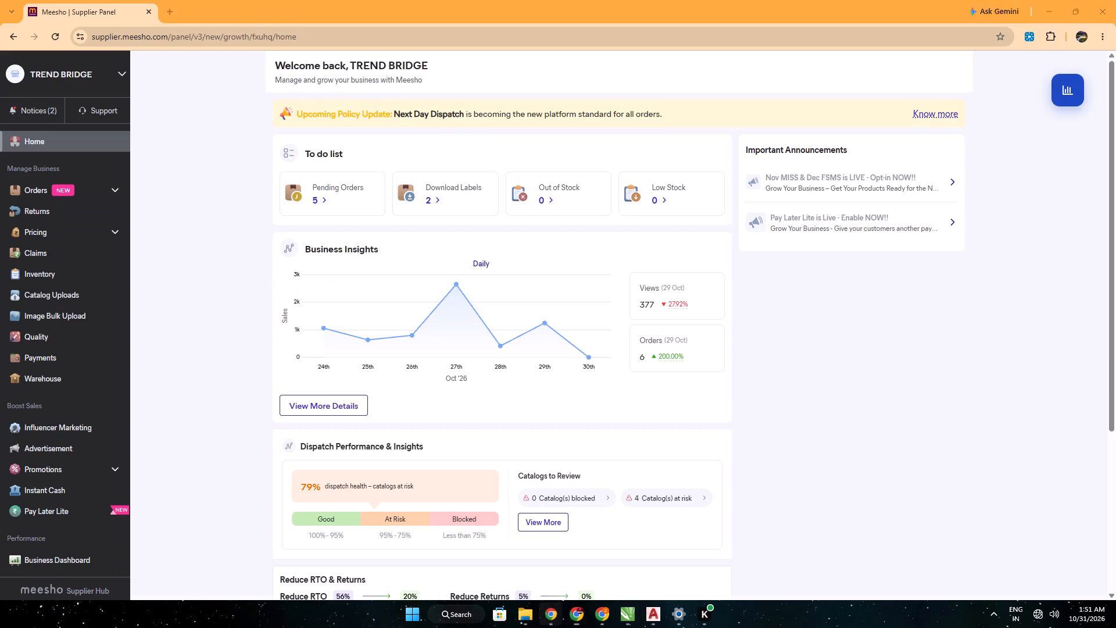
click(359, 199)
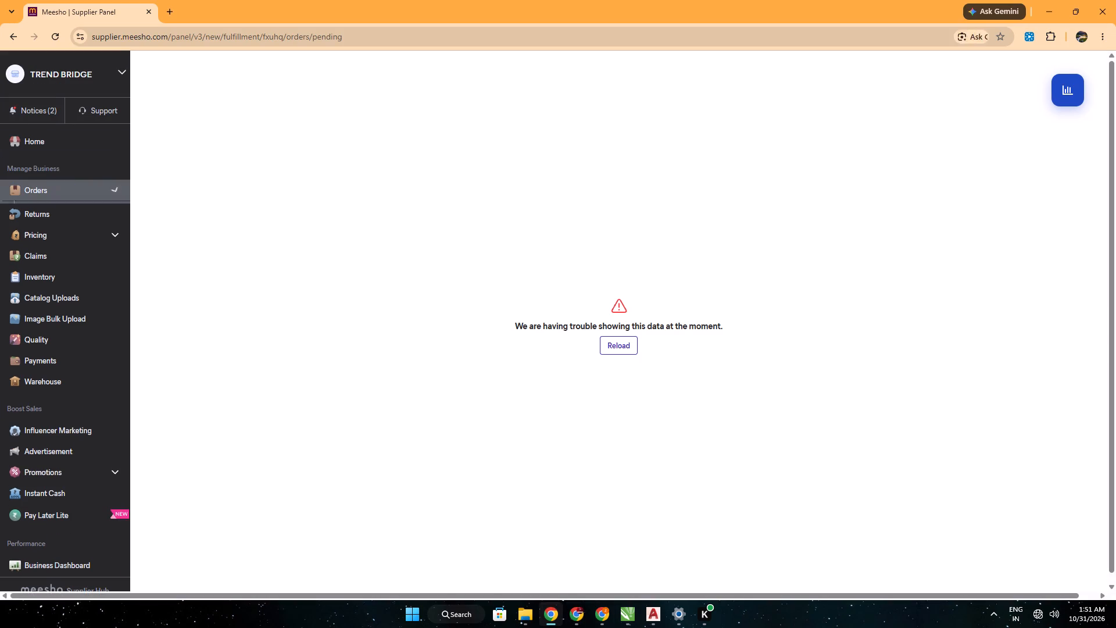
click(604, 348)
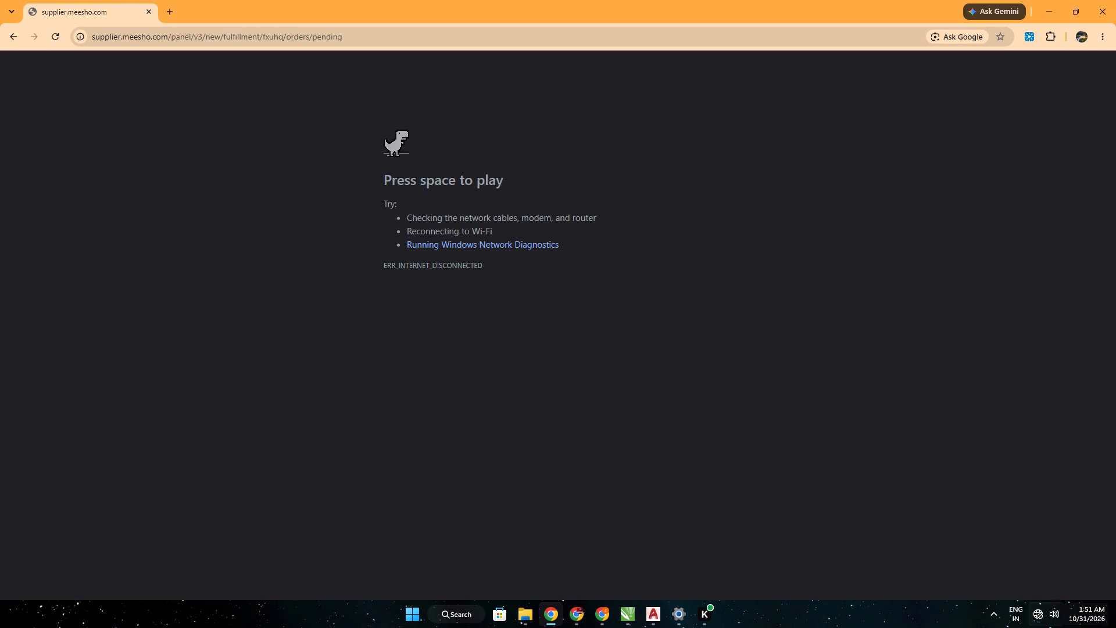
Open the Wi-Fi network list, turn Wi-Fi off and back on, and rescan for available networks.
click(1035, 620)
click(961, 439)
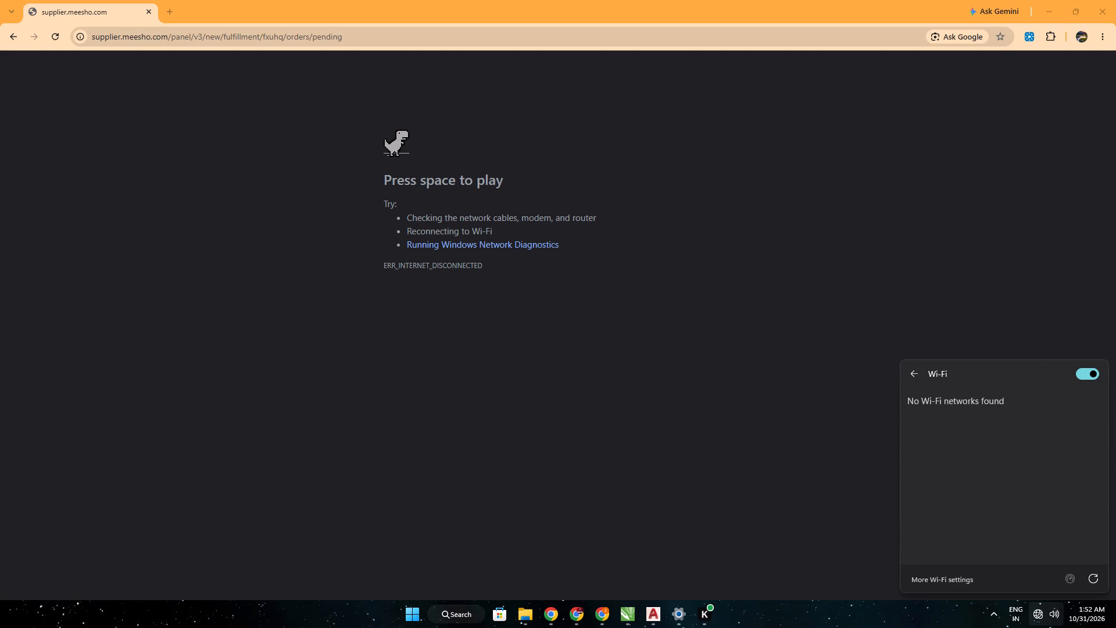
click(1086, 374)
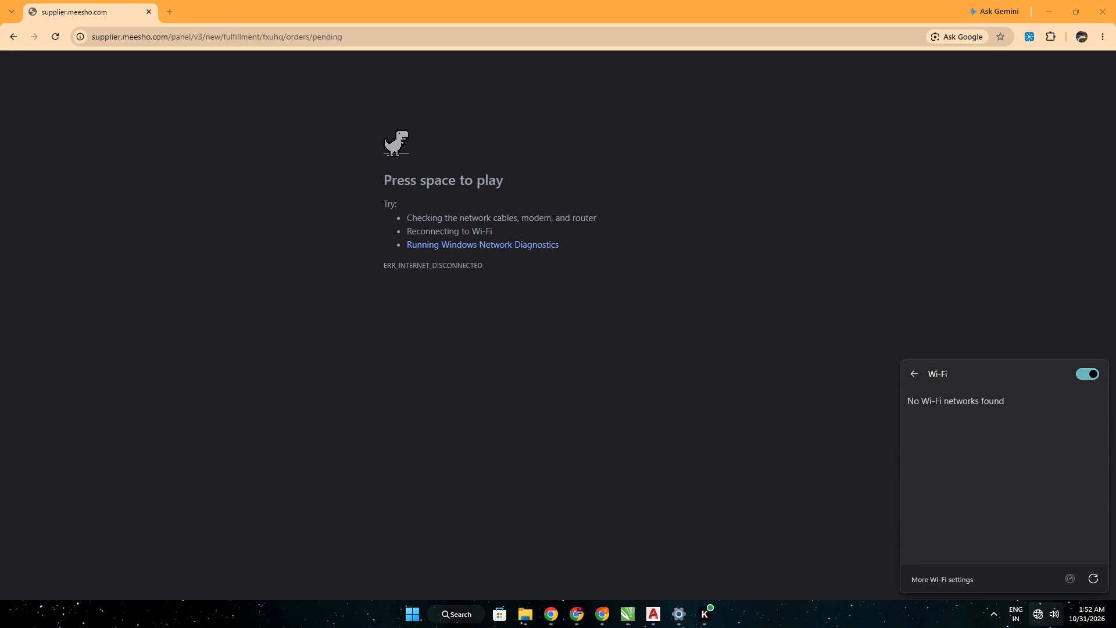
click(1086, 374)
click(1085, 577)
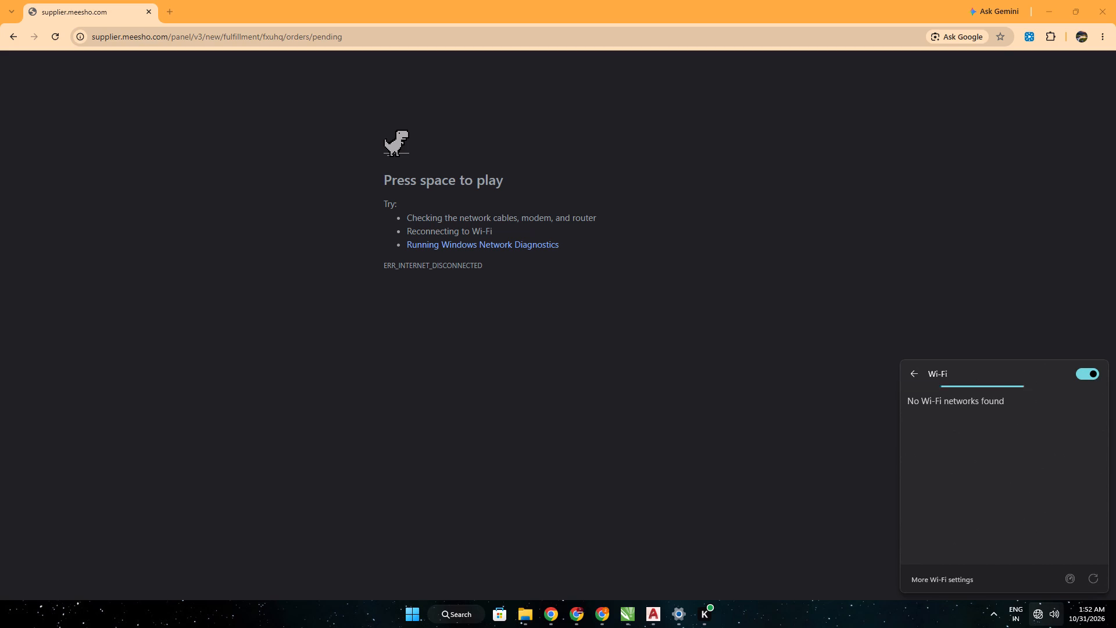
click(1089, 575)
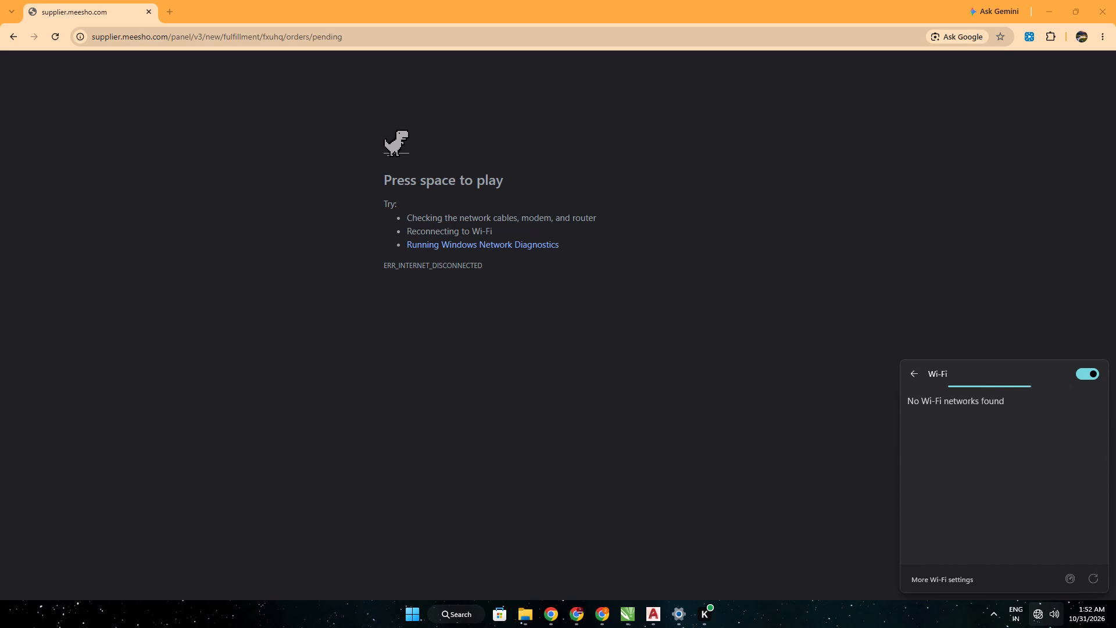
click(1089, 575)
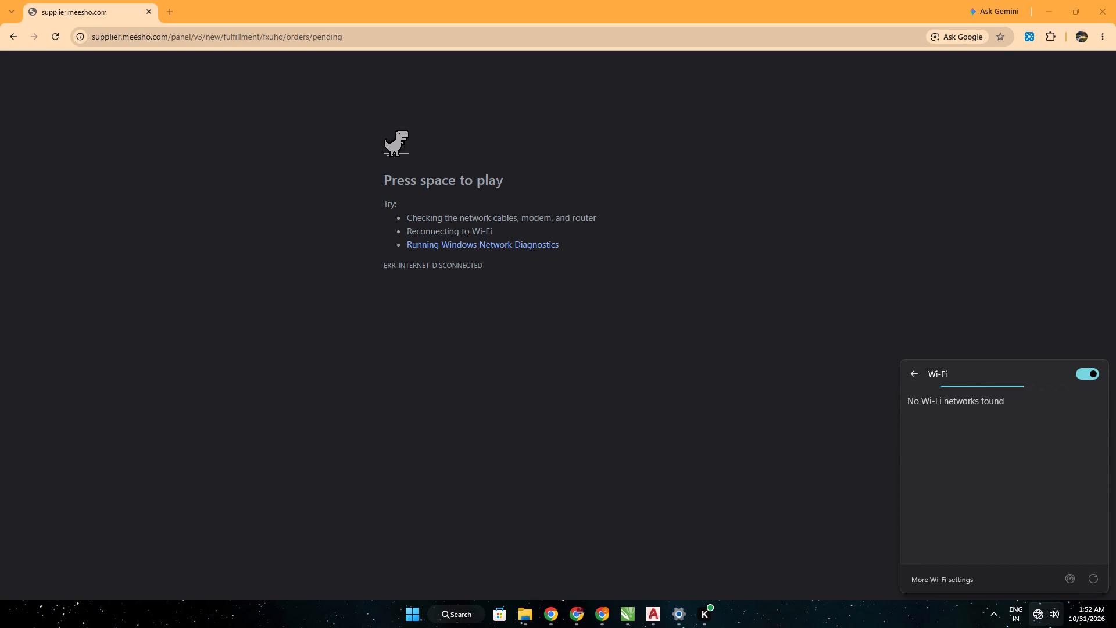
triple_click(1089, 575)
double_click(1089, 575)
Turn Wi-Fi off and on once more and reopen the list of available networks.
click(1080, 372)
click(1080, 372)
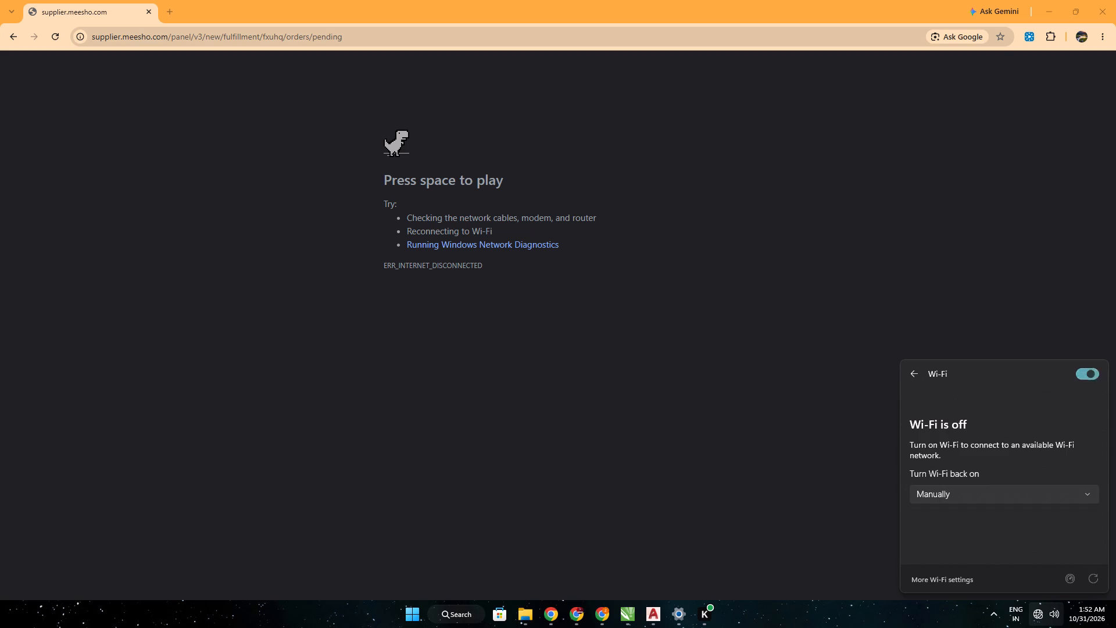
click(910, 371)
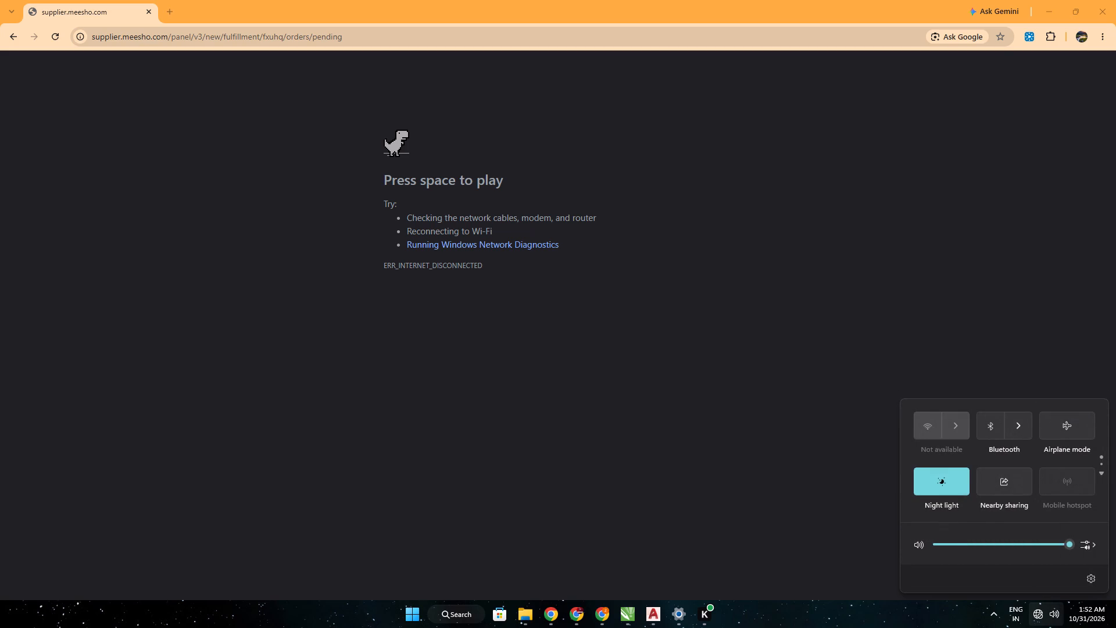
click(951, 430)
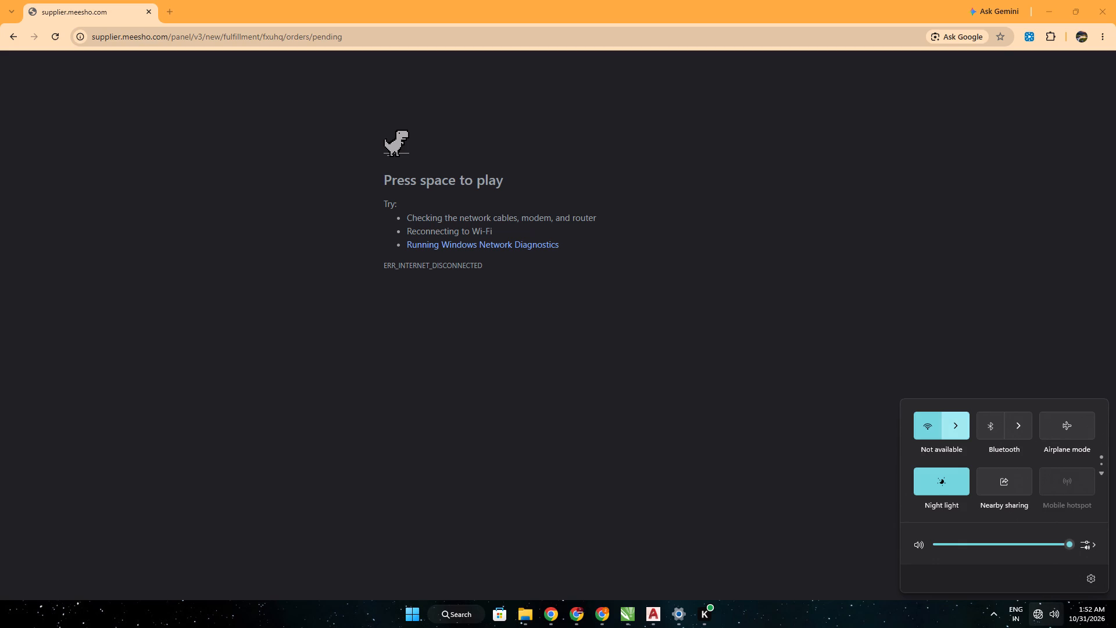
click(950, 425)
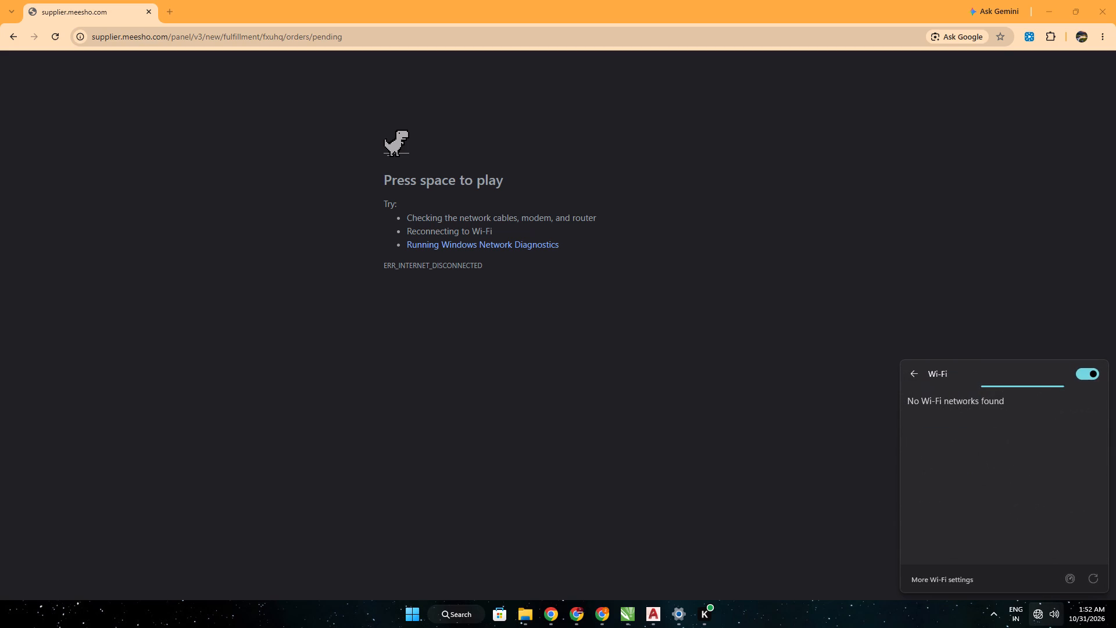
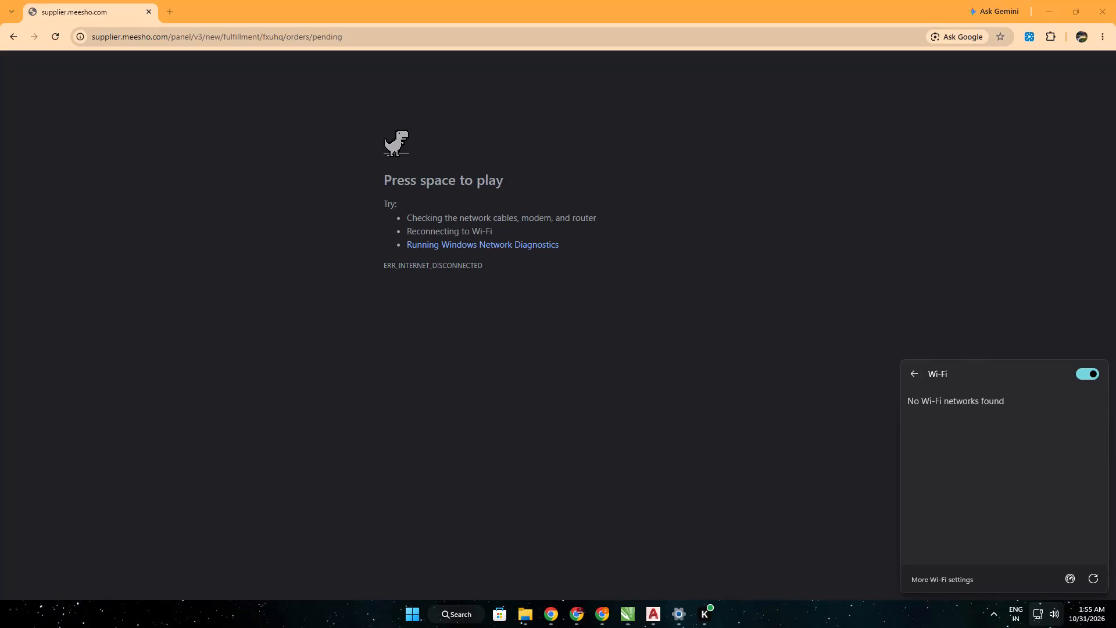
Rescan for available Wi-Fi networks.
click(1097, 580)
Switch to the Chrome window with the Snapdeal seller orders and reload that page to check the connection.
click(597, 618)
click(55, 26)
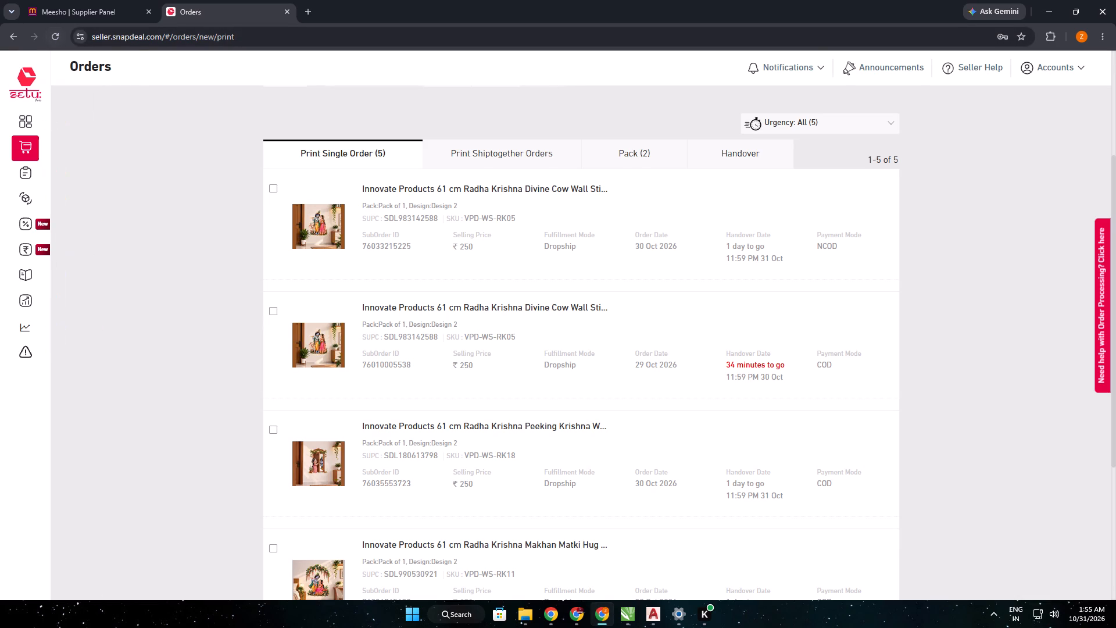
click(57, 37)
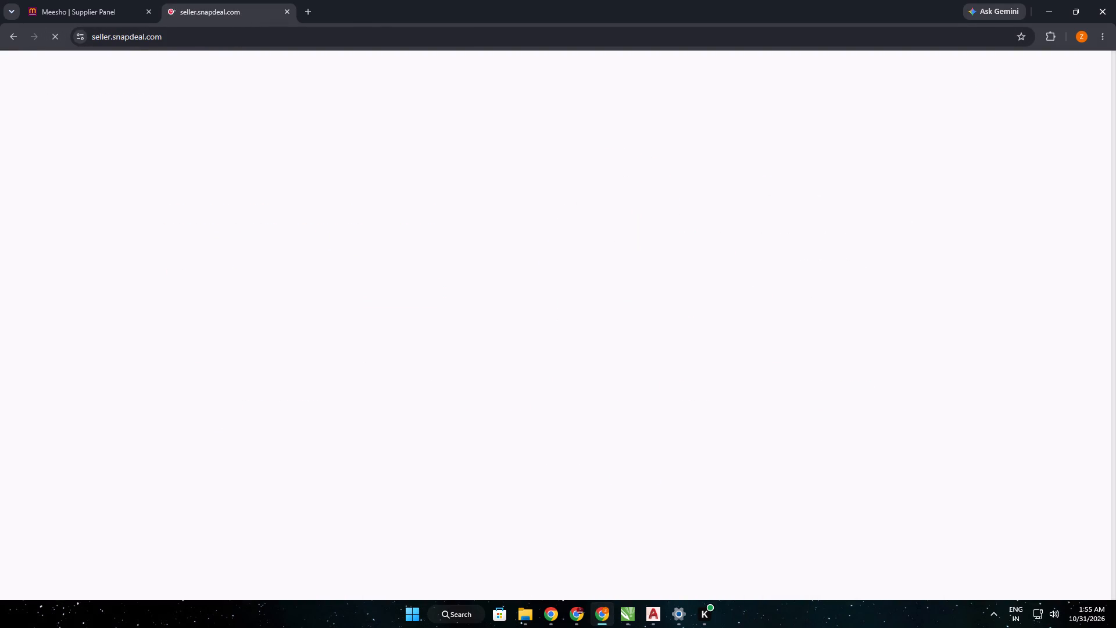
Switch to the Chrome window with Valuable Products and Decals' Meesho orders and view the start of the pending list.
click(579, 621)
scroll(392, 362, up, 2)
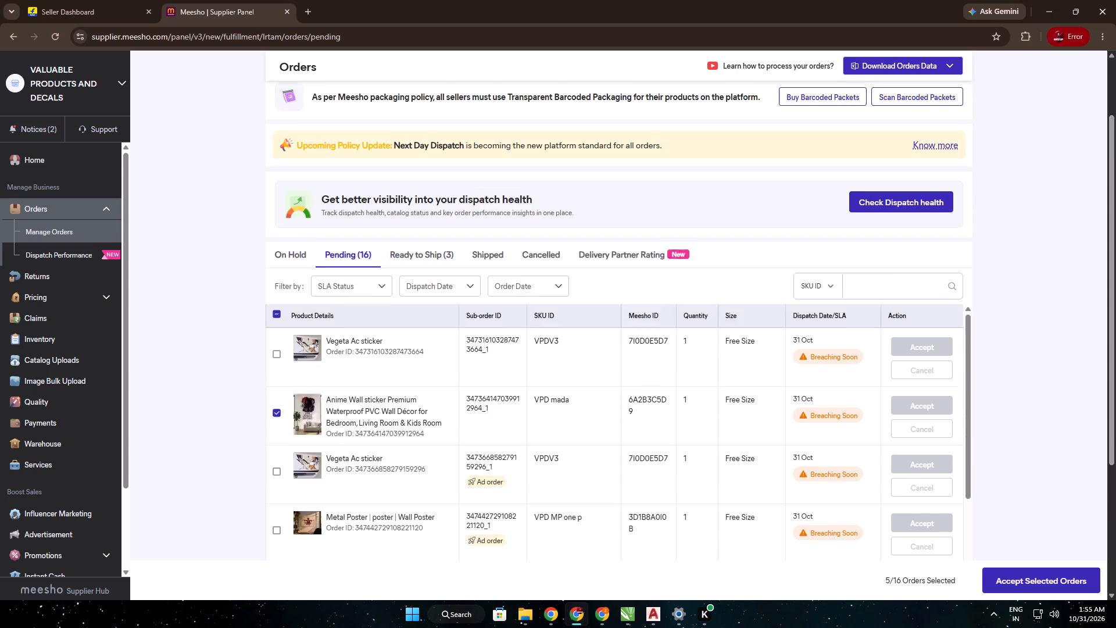
Switch to the TREND BRIDGE Meesho account, reload its pending orders and tick the Krishna Floral wall decal order, TB krish 21.
scroll(231, 321, down, 7)
scroll(377, 348, down, 6)
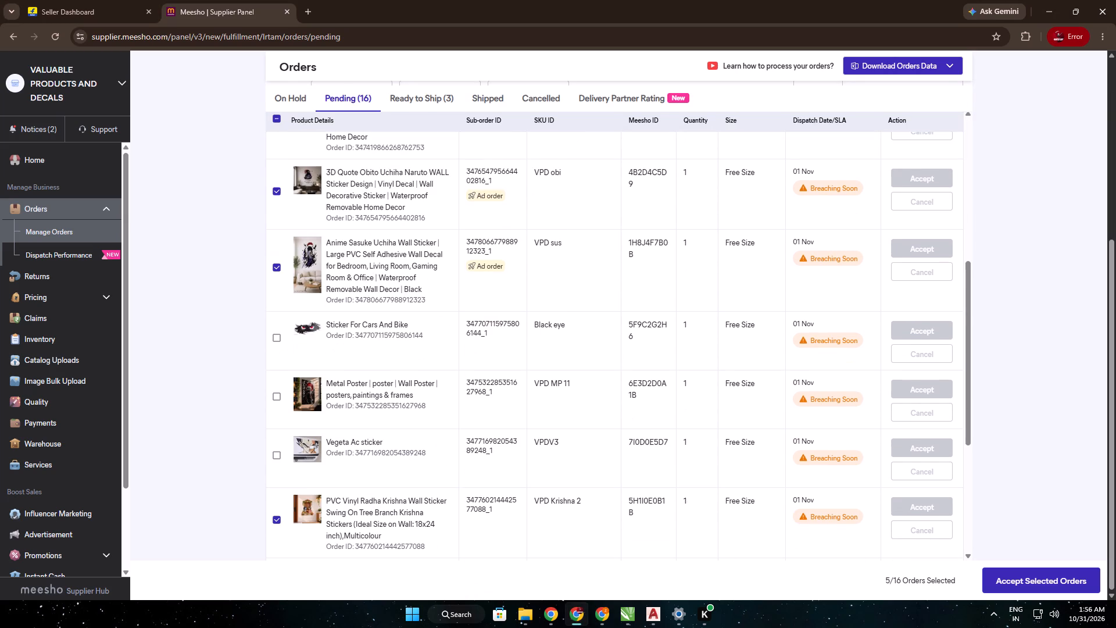
click(548, 622)
click(51, 35)
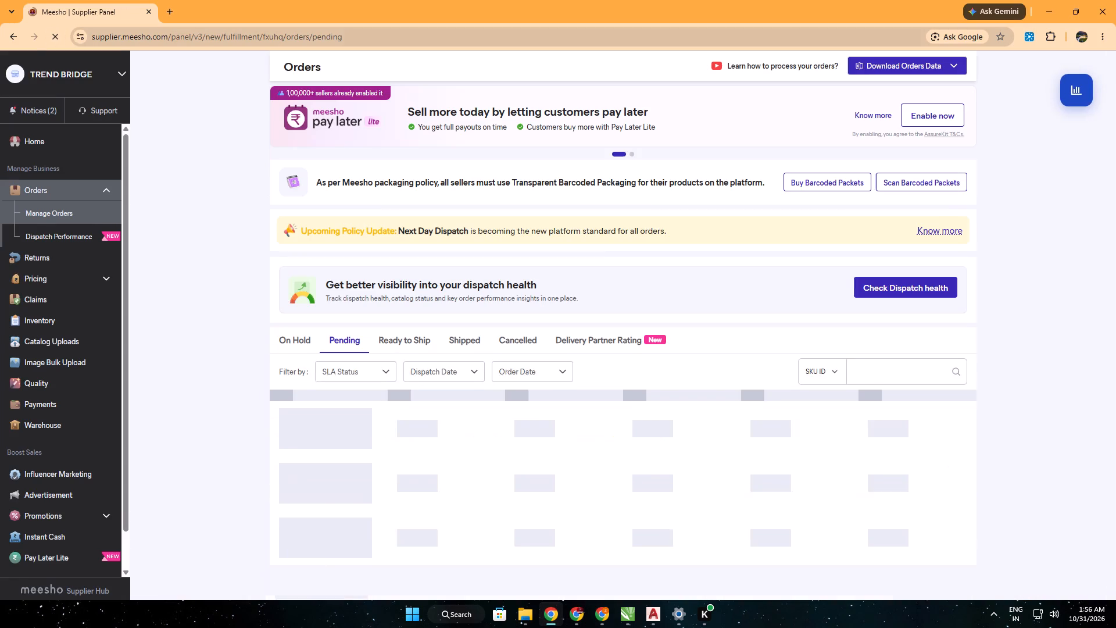
scroll(250, 376, down, 4)
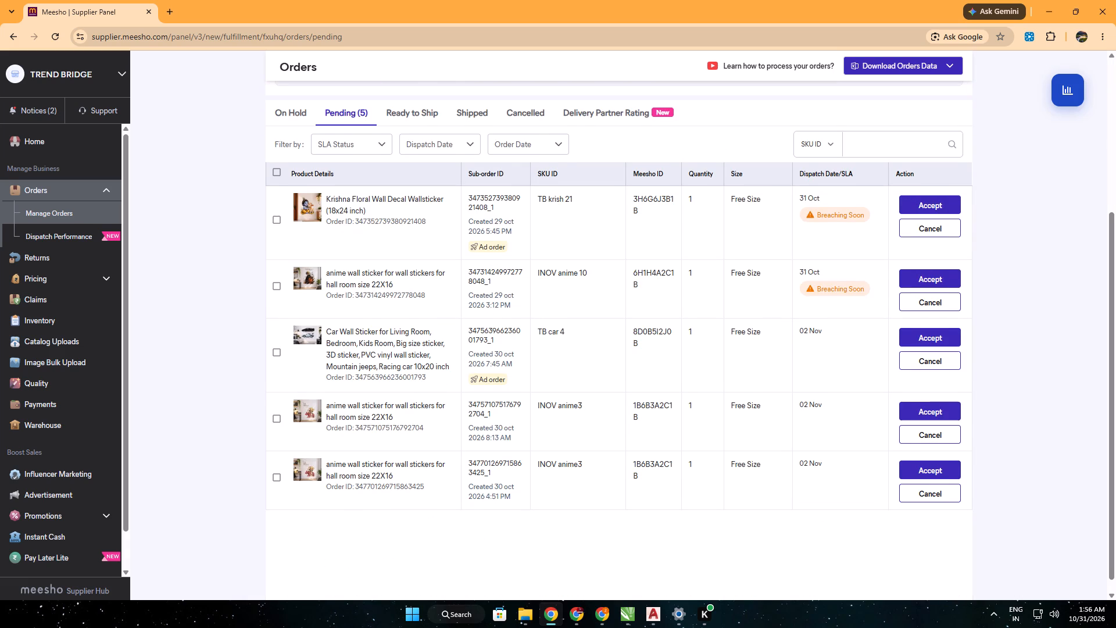
click(276, 215)
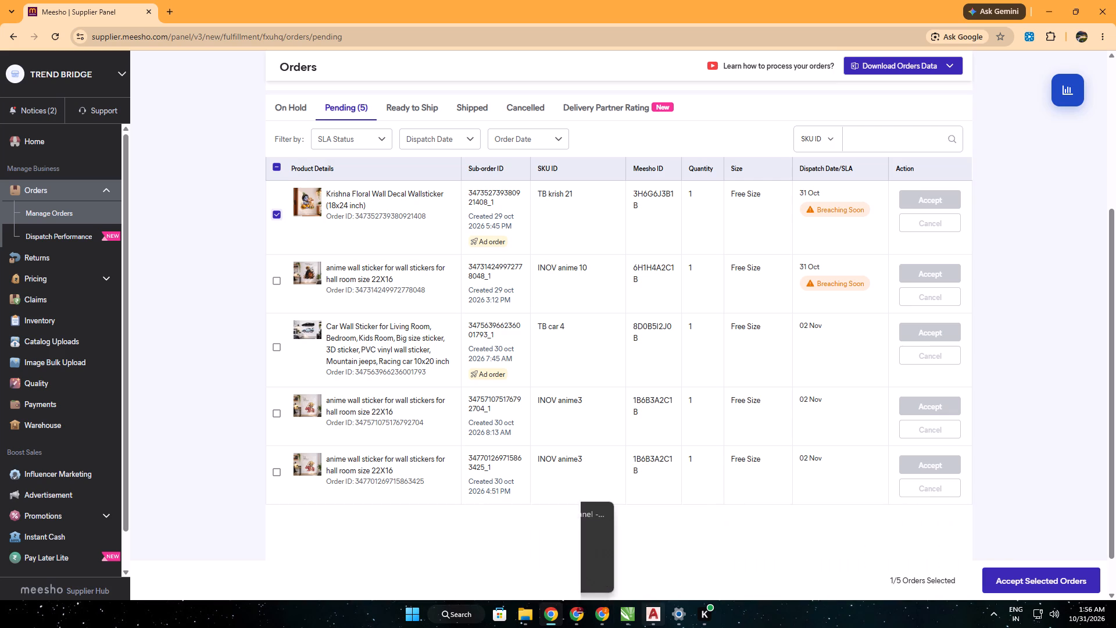
Open 26 oct .cdr from Downloads and copy the Naruto sticker with its frame and cards into 24 oct .cdr.
click(528, 618)
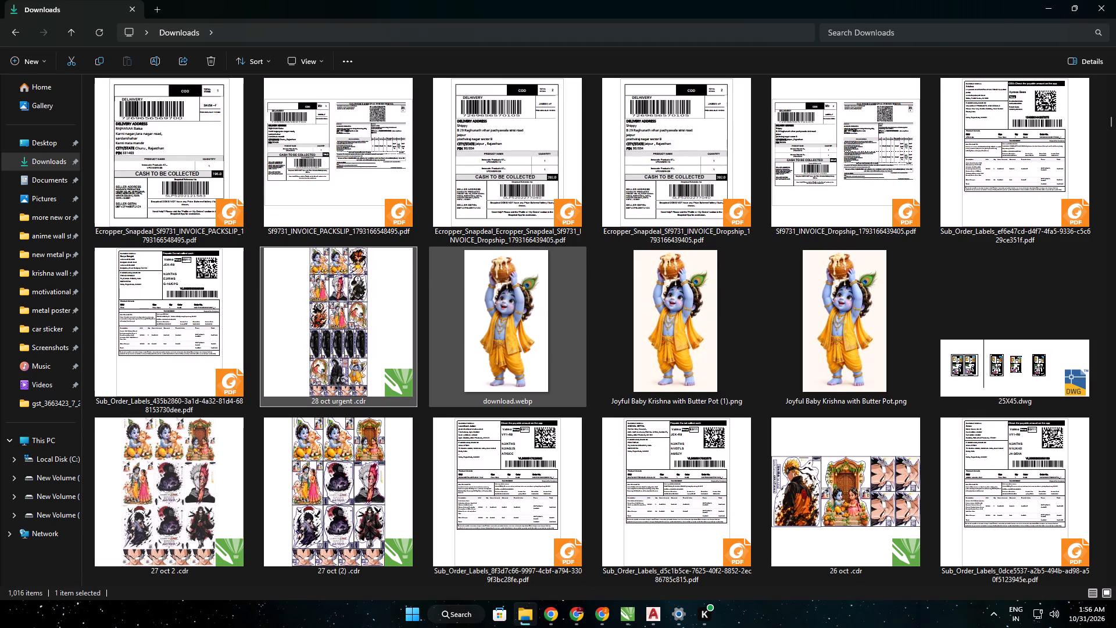
double_click(818, 477)
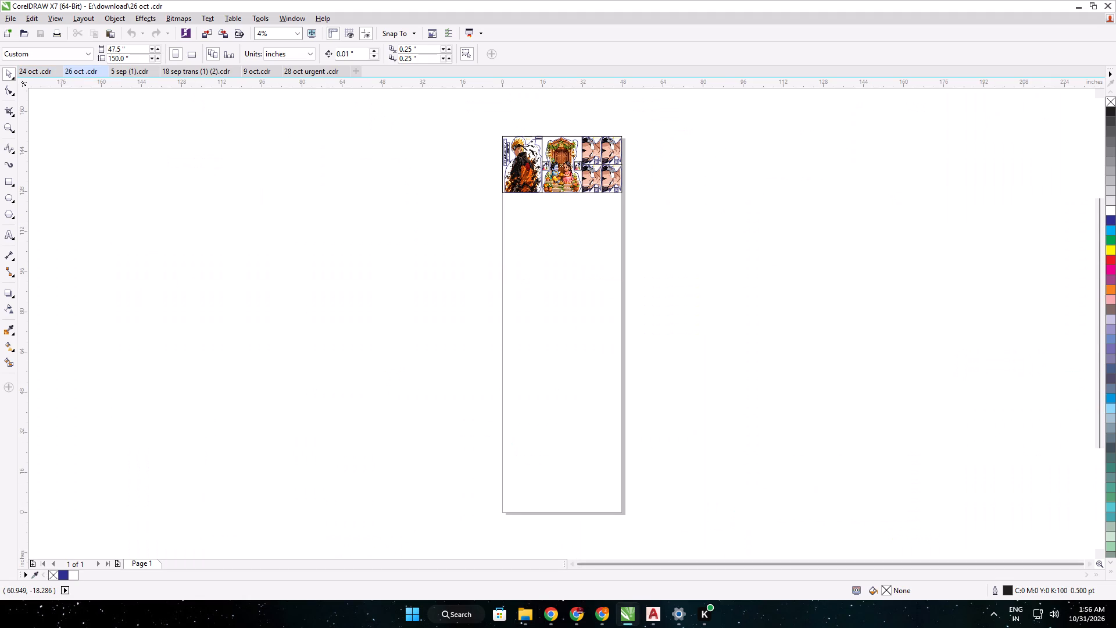
scroll(518, 148, up, 2)
drag(449, 94, 549, 217)
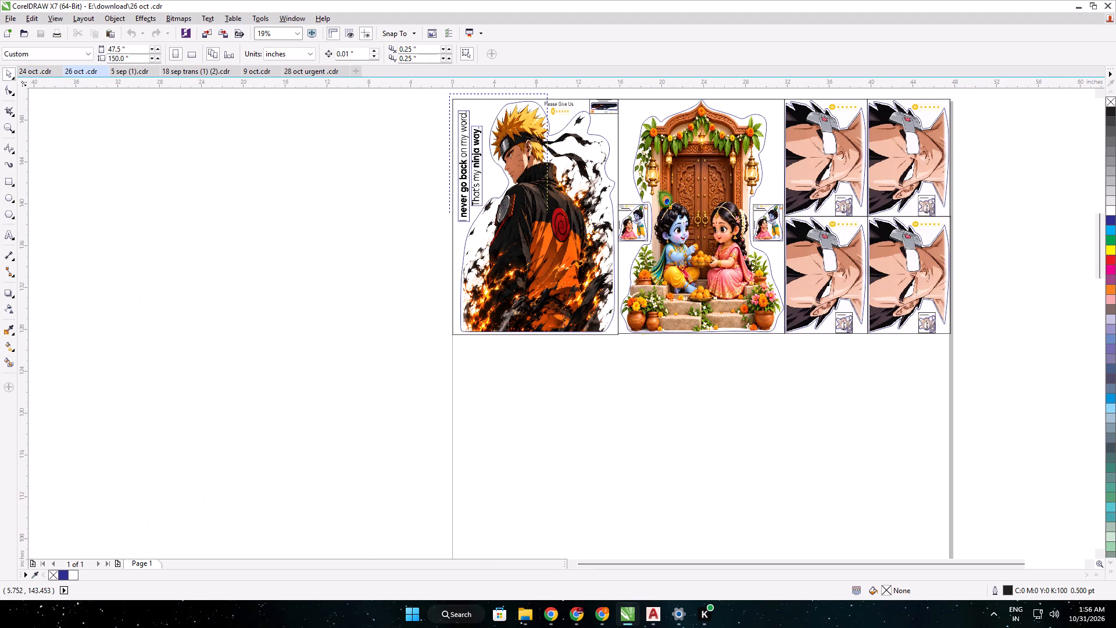
drag(549, 217, 620, 369)
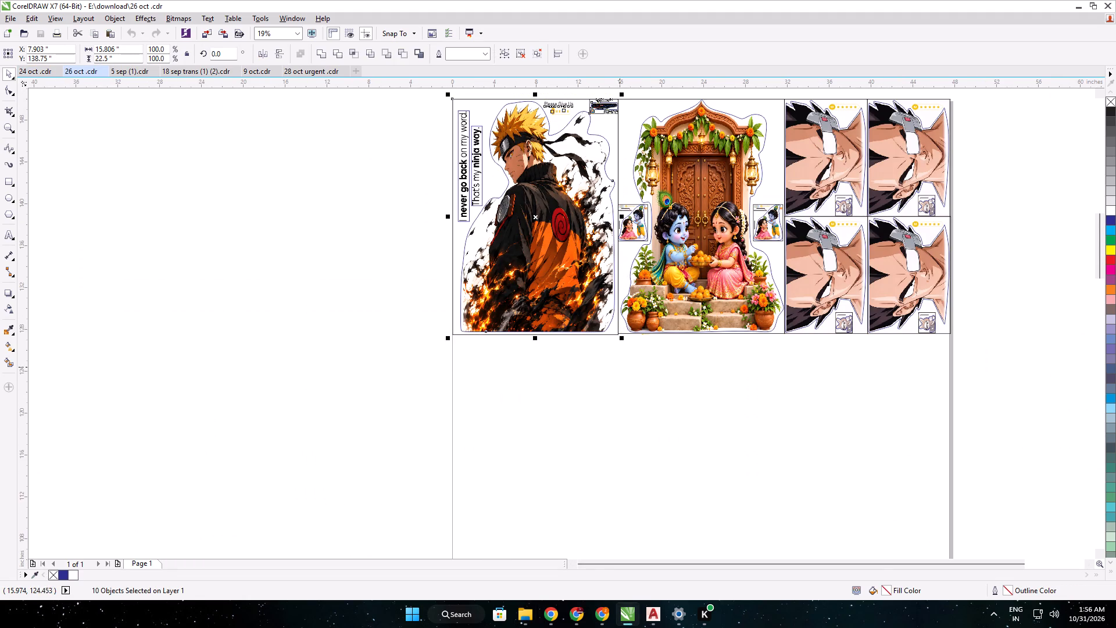
key(ctrl+c)
click(43, 73)
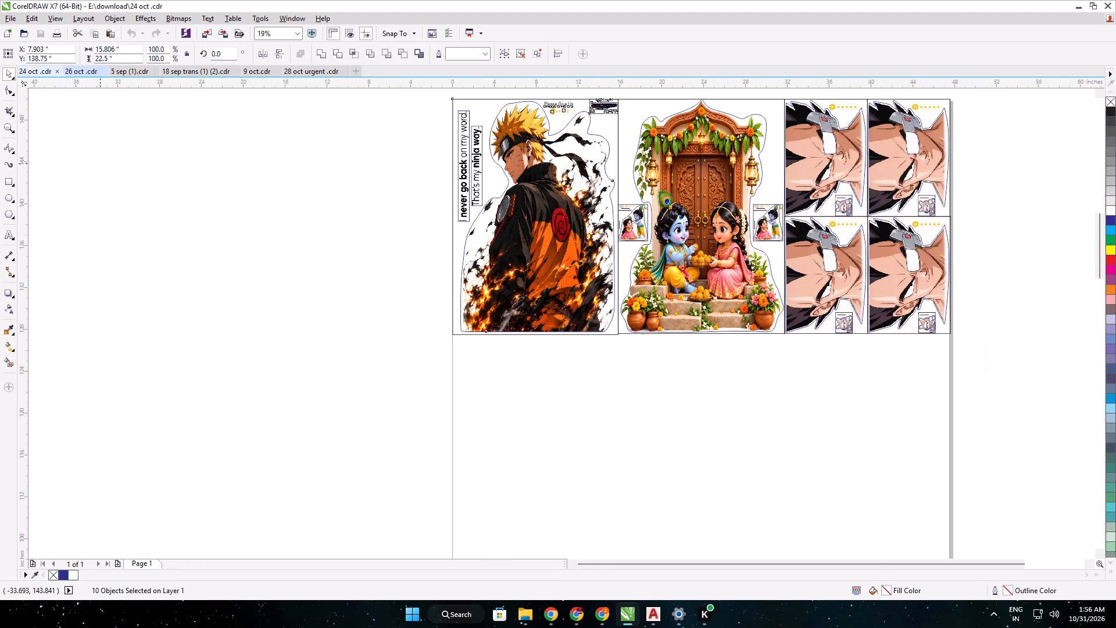
key(ctrl+v)
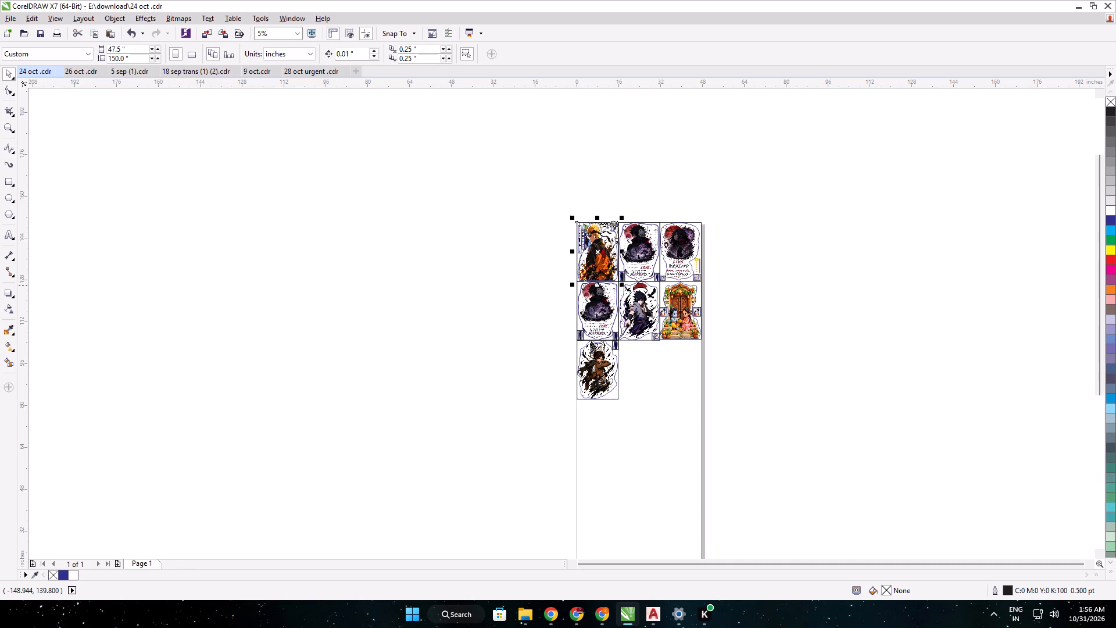
Place the pasted Naruto sticker in the third row, flush beside the brown-cloaked figure sticker, centred at about X 23.7, Y 93.7 inches.
drag(599, 245, 645, 367)
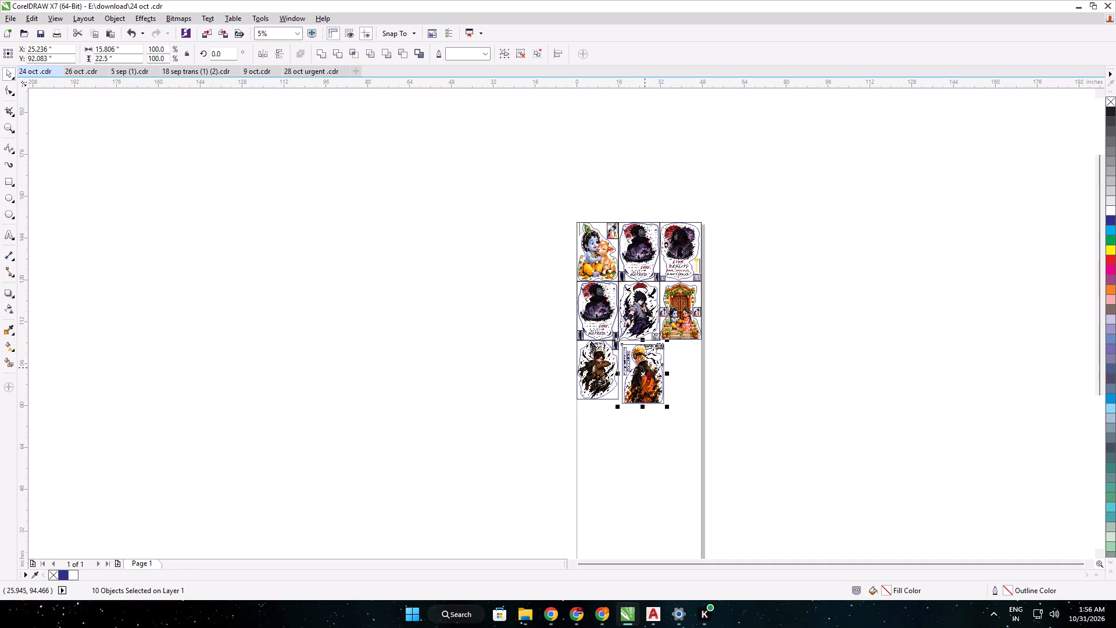
scroll(643, 365, up, 2)
drag(629, 364, 620, 355)
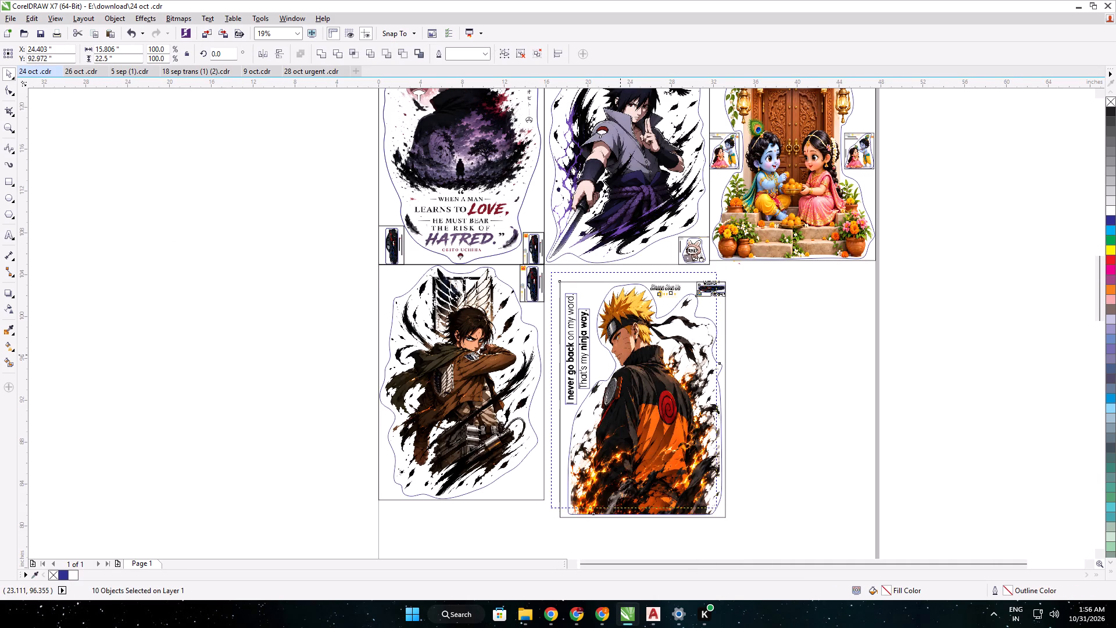
drag(620, 355, 615, 346)
scroll(563, 270, up, 5)
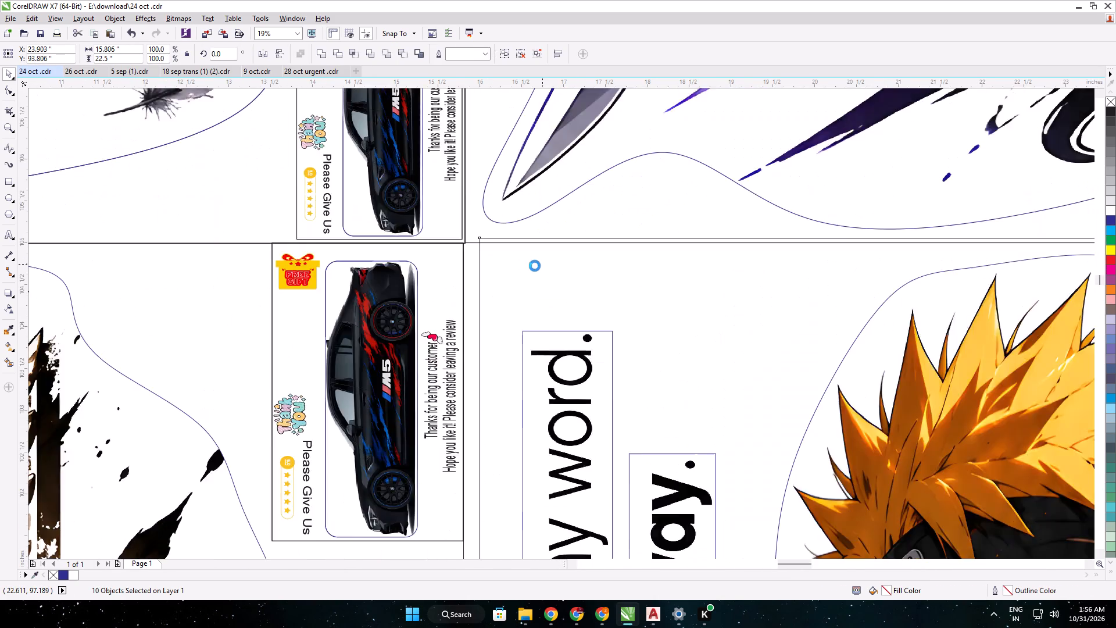
drag(521, 264, 490, 276)
click(489, 276)
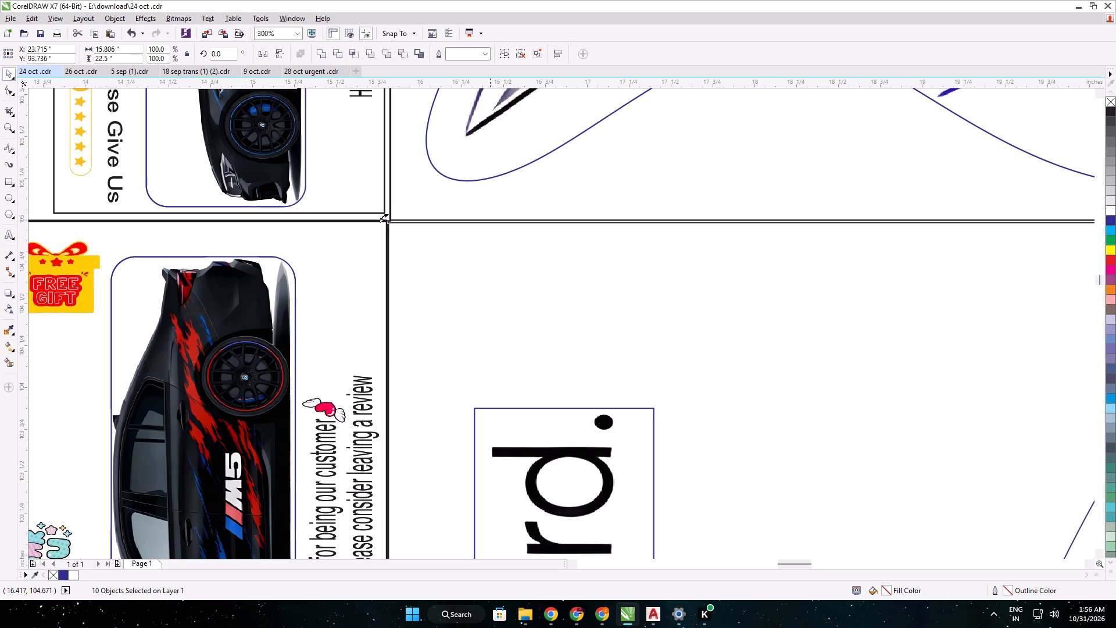
scroll(399, 242, up, 1)
key(Up)
scroll(399, 242, down, 7)
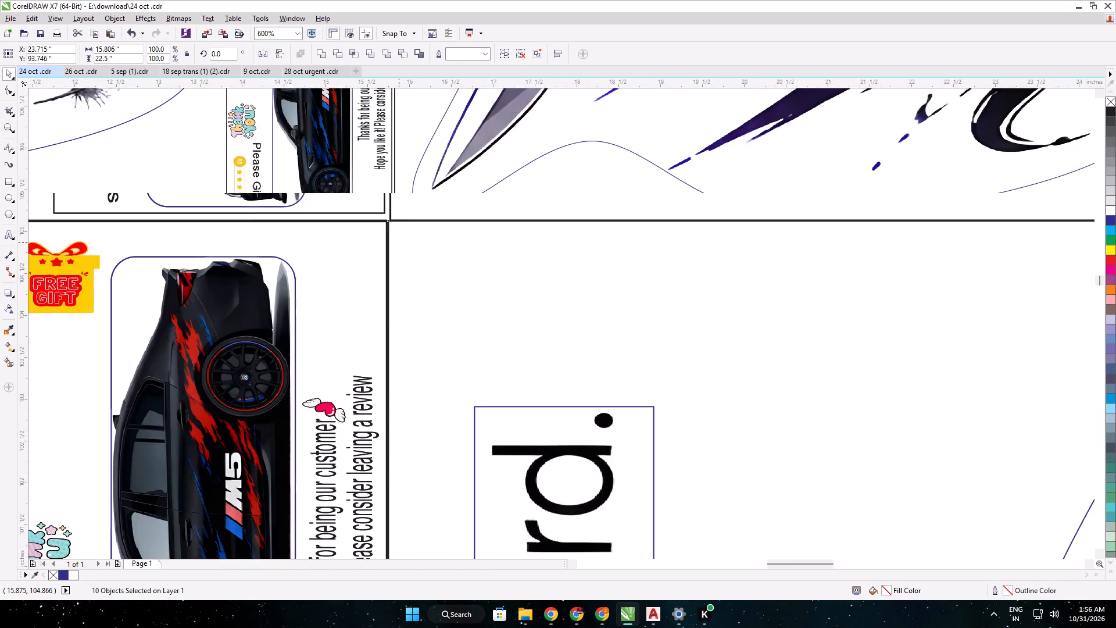
scroll(399, 242, down, 4)
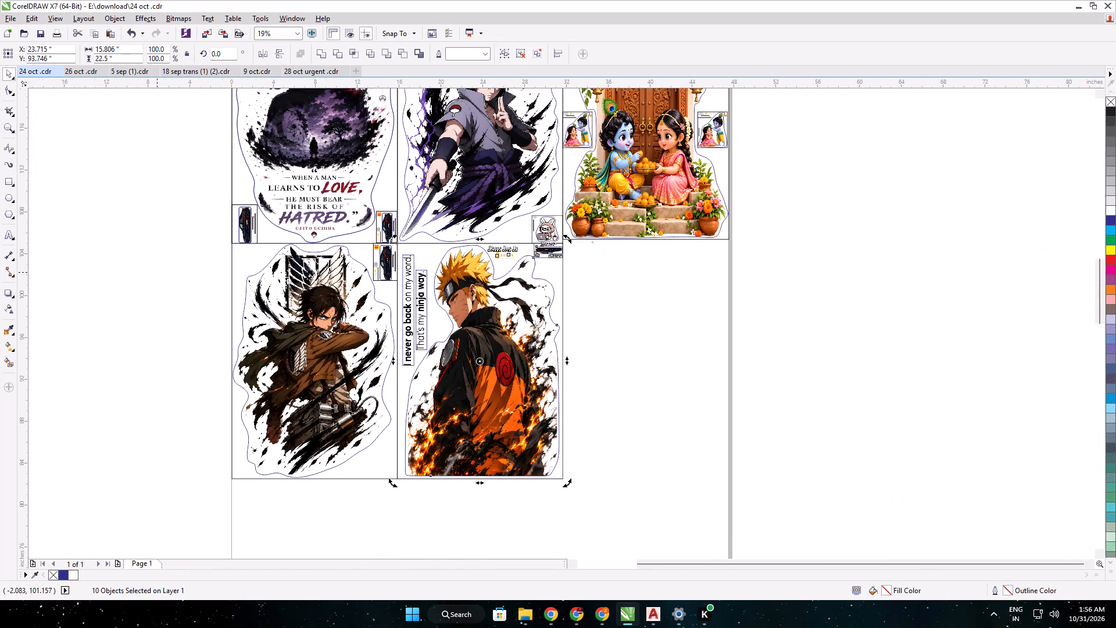
click(156, 272)
Switch to the TREND BRIDGE Meesho pending orders and tick the anime wall sticker order INOV anime 10.
click(596, 616)
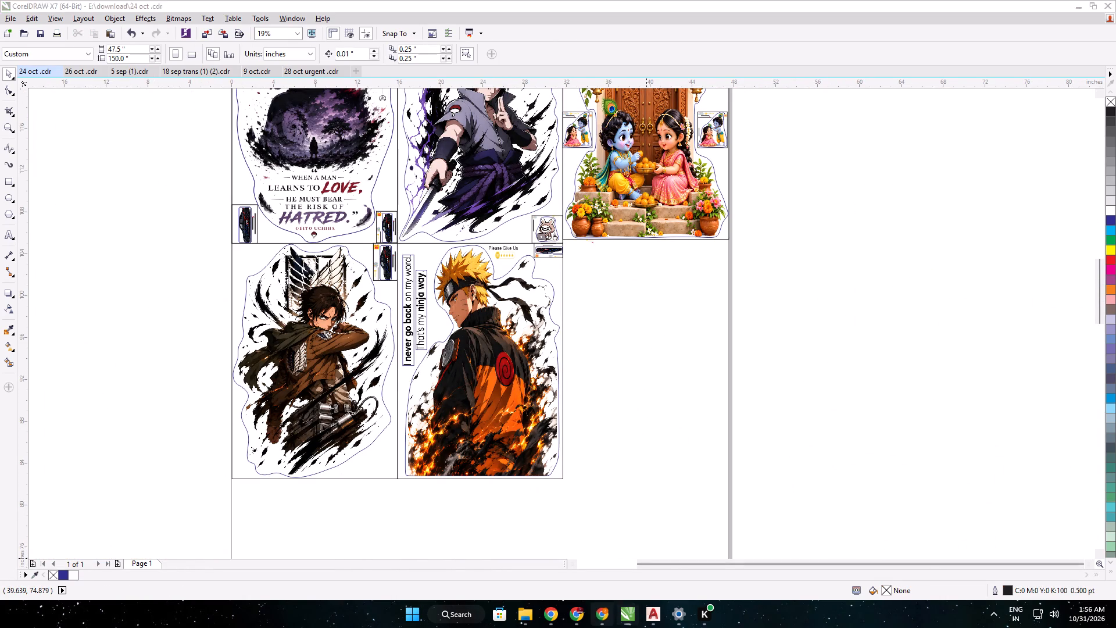
click(555, 612)
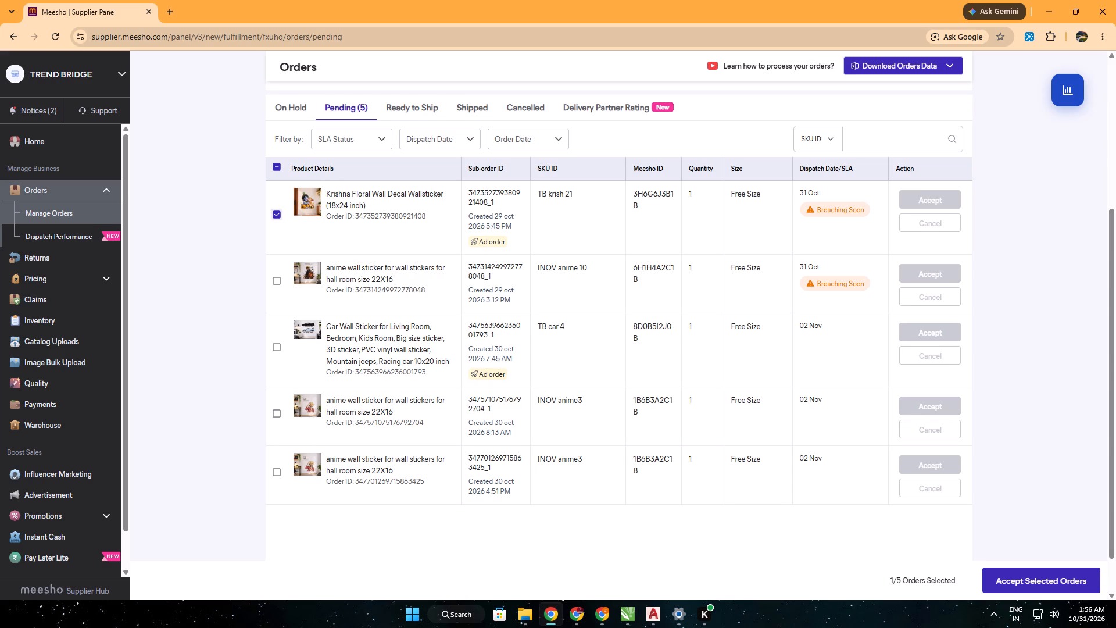
click(273, 282)
Open the new orders in the Snapdeal seller panel and examine which Radha Krishna wall sticker designs are waiting for printing.
click(602, 615)
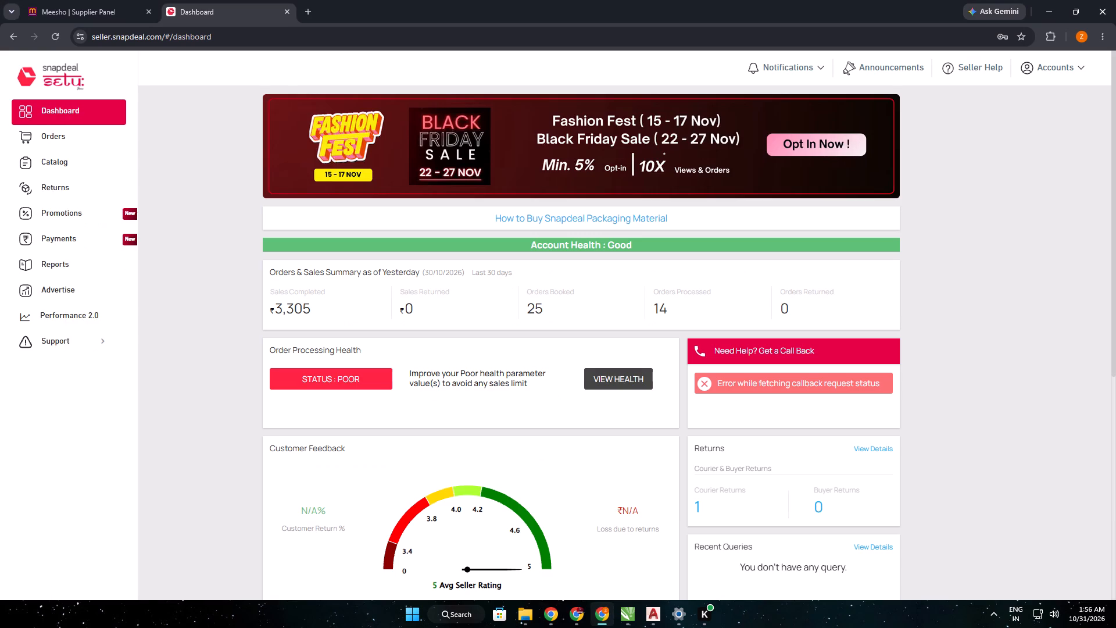
click(60, 135)
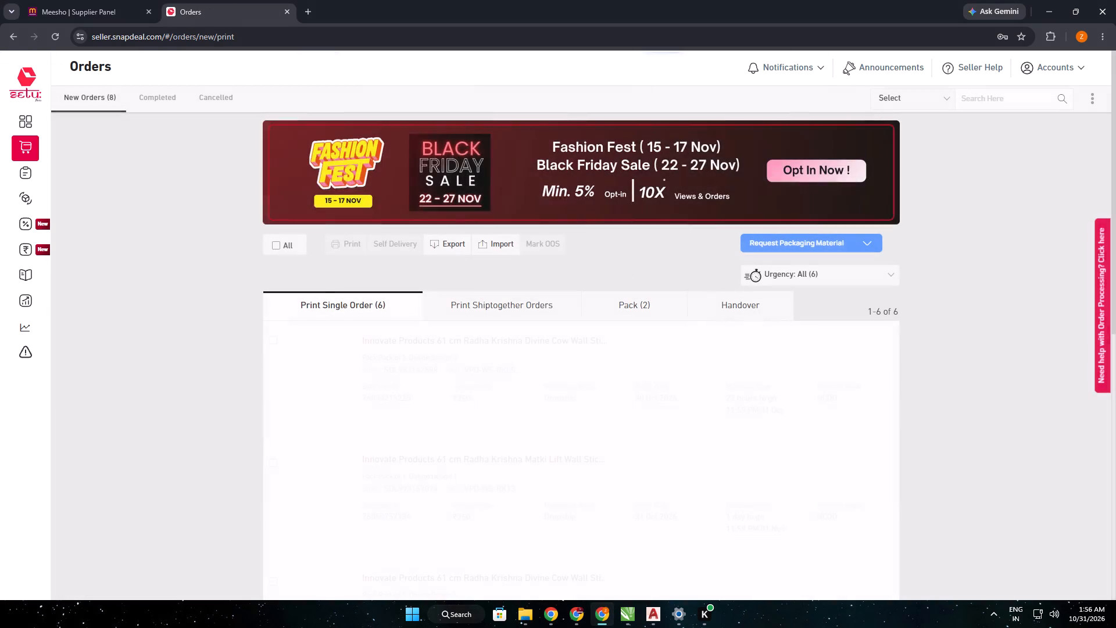
scroll(386, 399, down, 11)
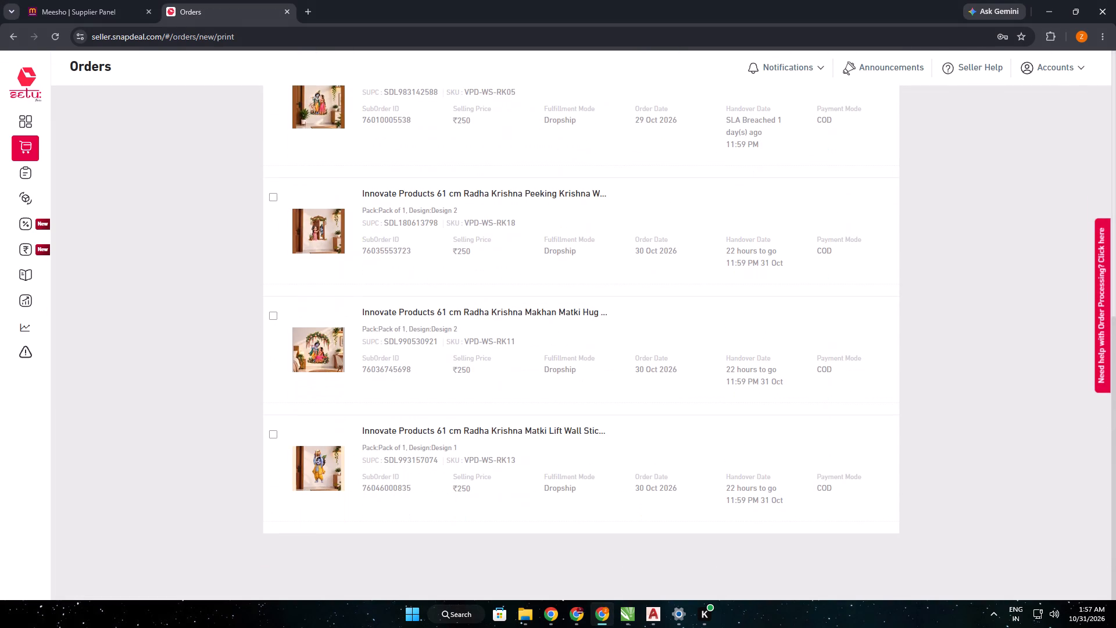
scroll(392, 454, up, 6)
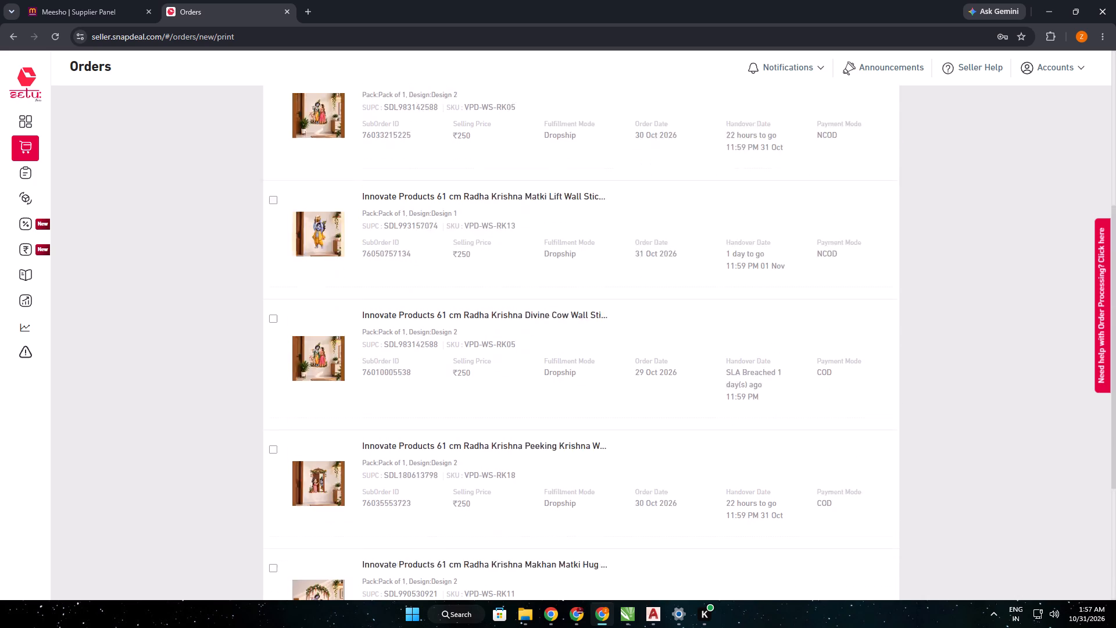
click(523, 611)
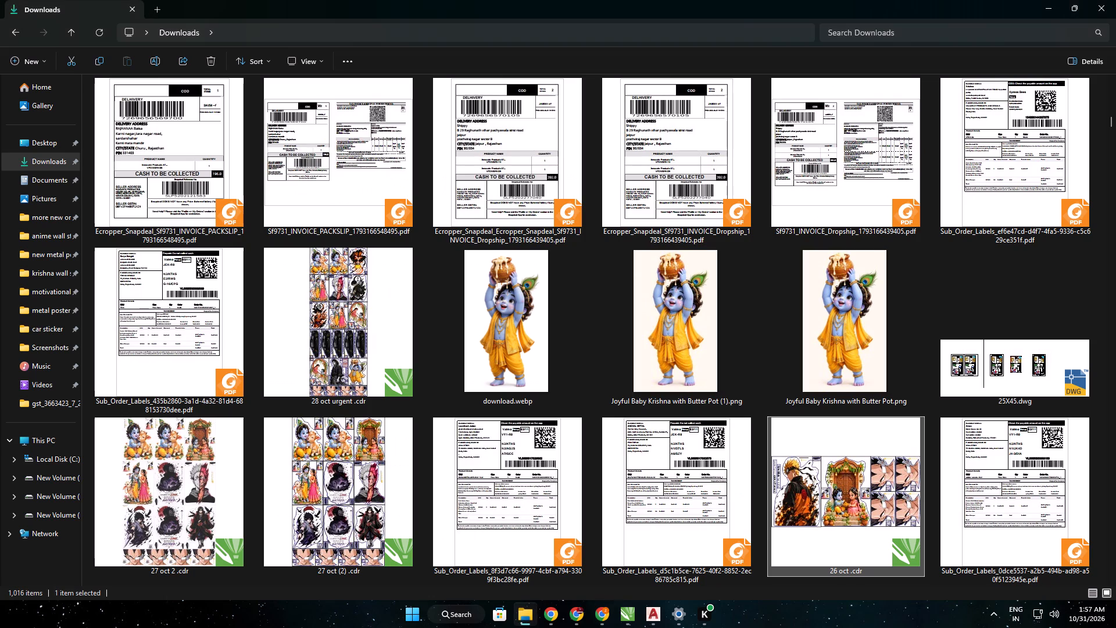
click(638, 618)
click(583, 611)
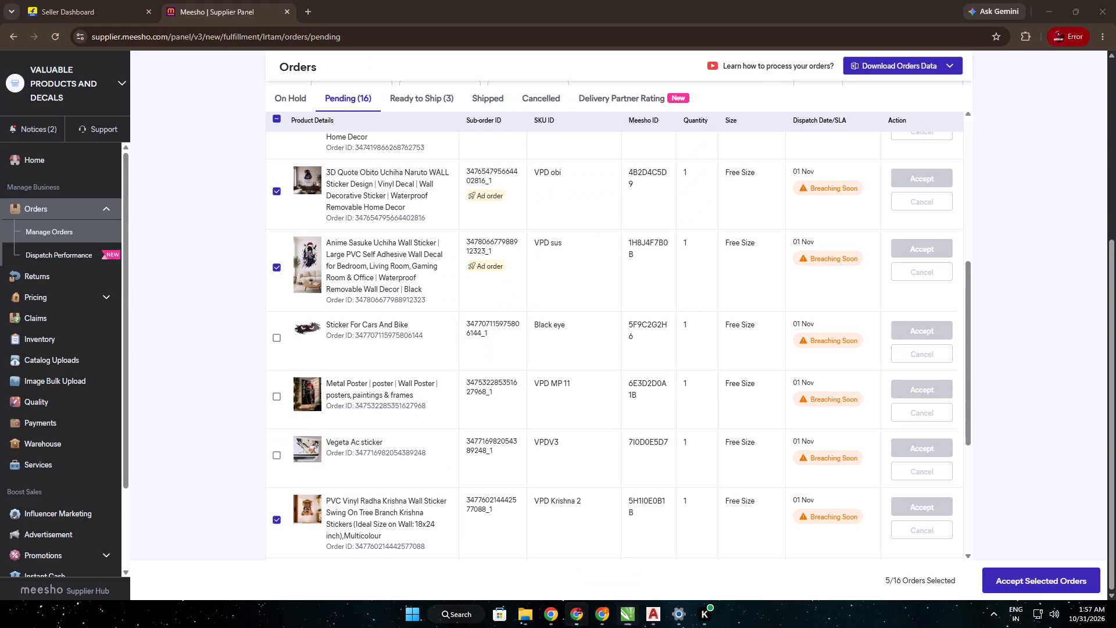
click(589, 615)
scroll(588, 486, down, 8)
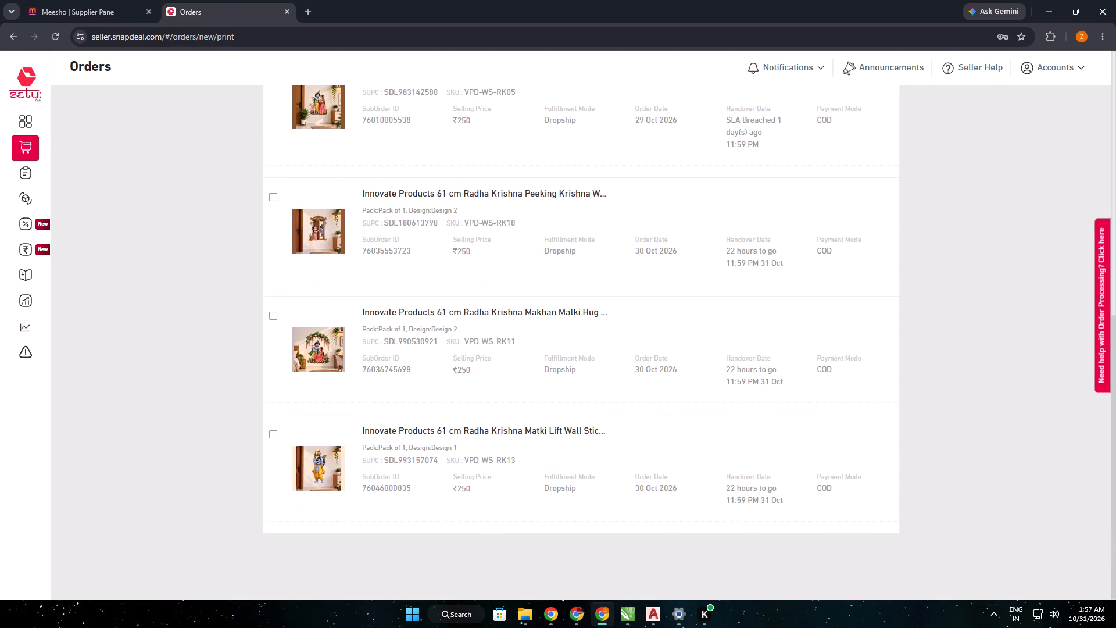
scroll(698, 483, up, 4)
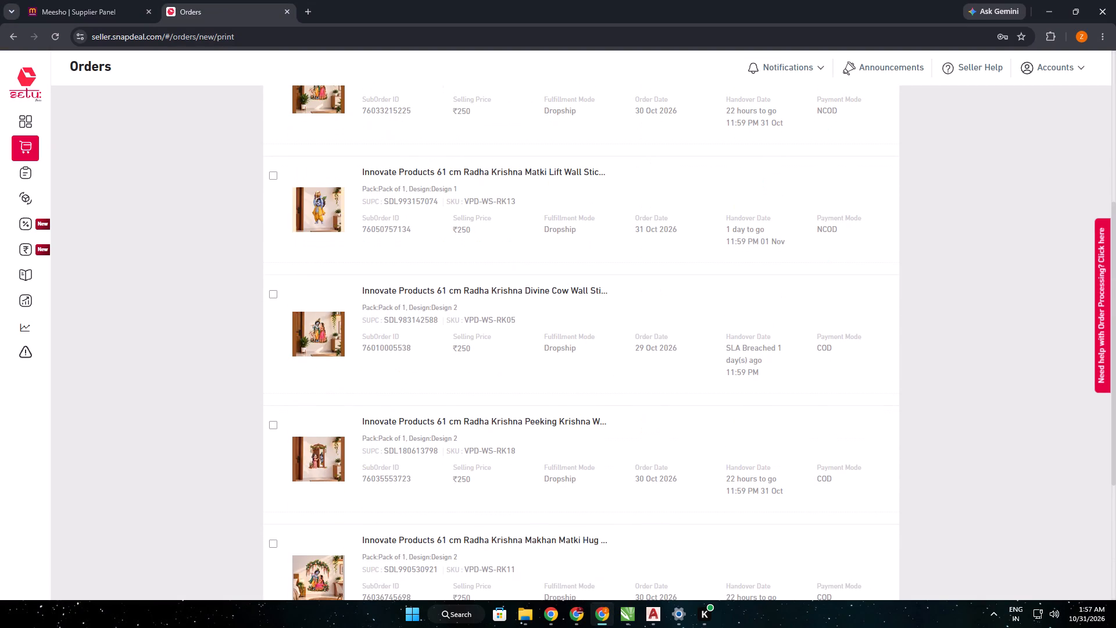
scroll(700, 491, up, 3)
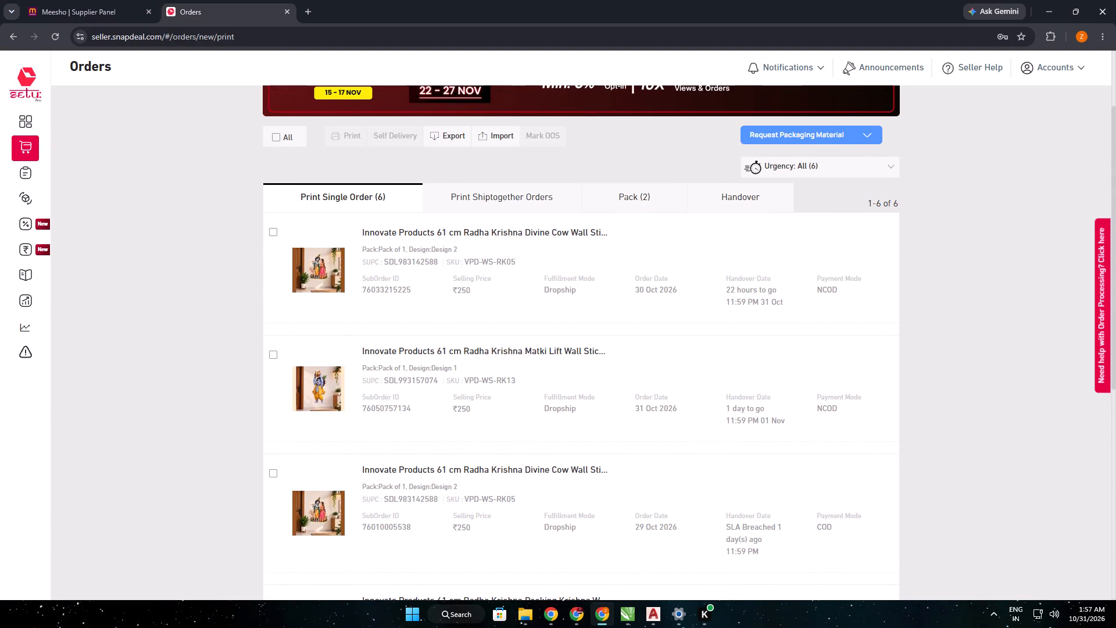
scroll(380, 490, down, 4)
scroll(416, 441, down, 4)
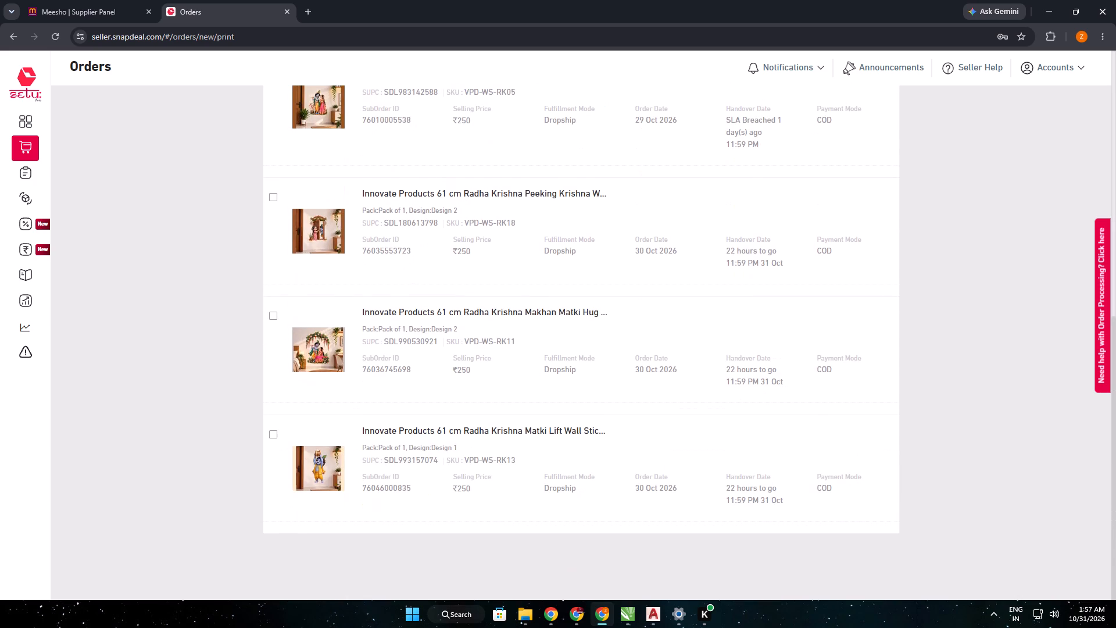
scroll(539, 504, up, 5)
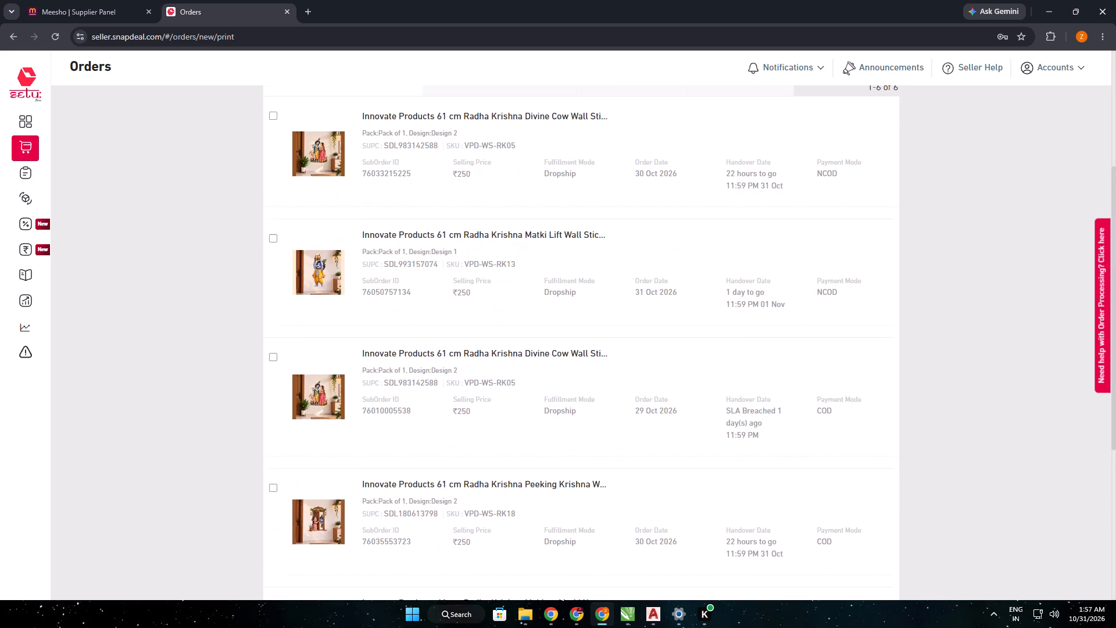
scroll(549, 500, down, 7)
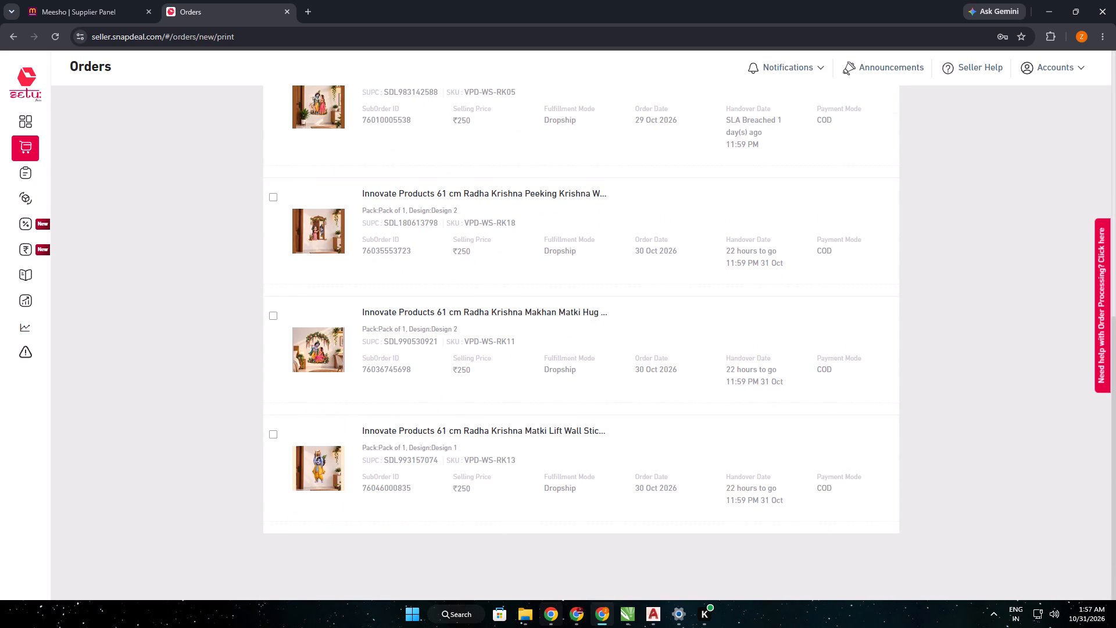
Look through the Downloads folder for an earlier print sheet with the butter-pot Krishna design and open 28 oct urgent .cdr.
click(552, 617)
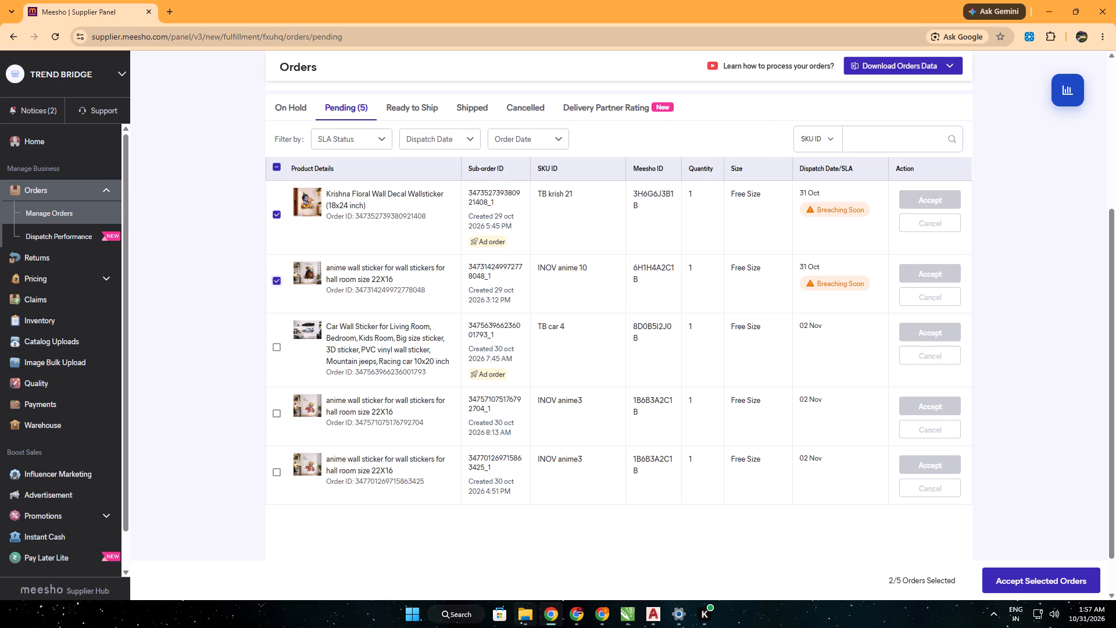
click(517, 612)
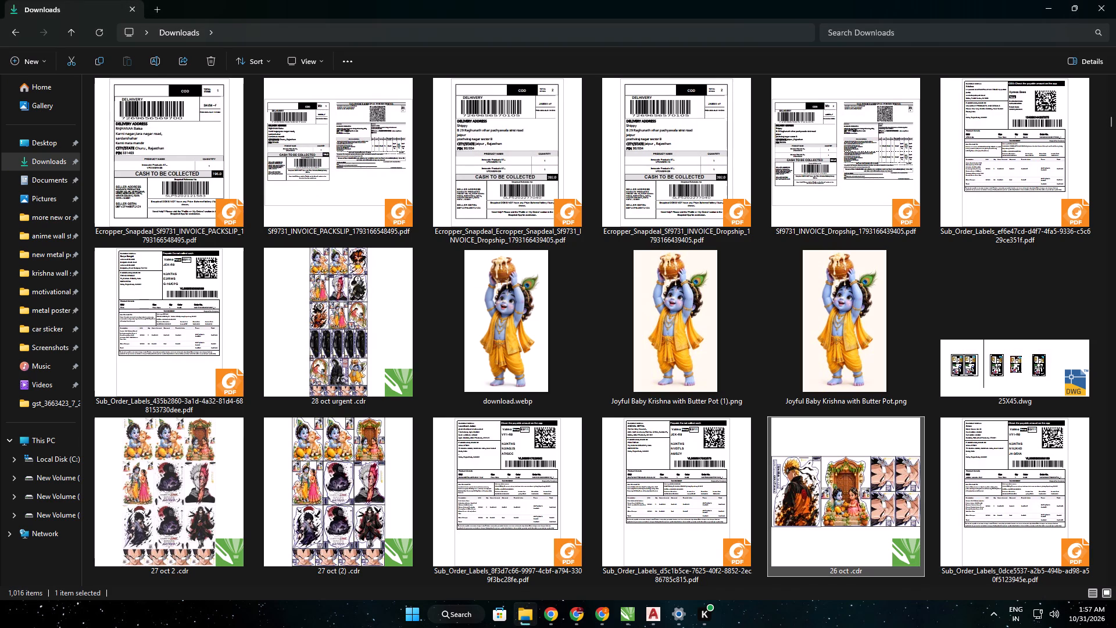
scroll(349, 405, down, 1)
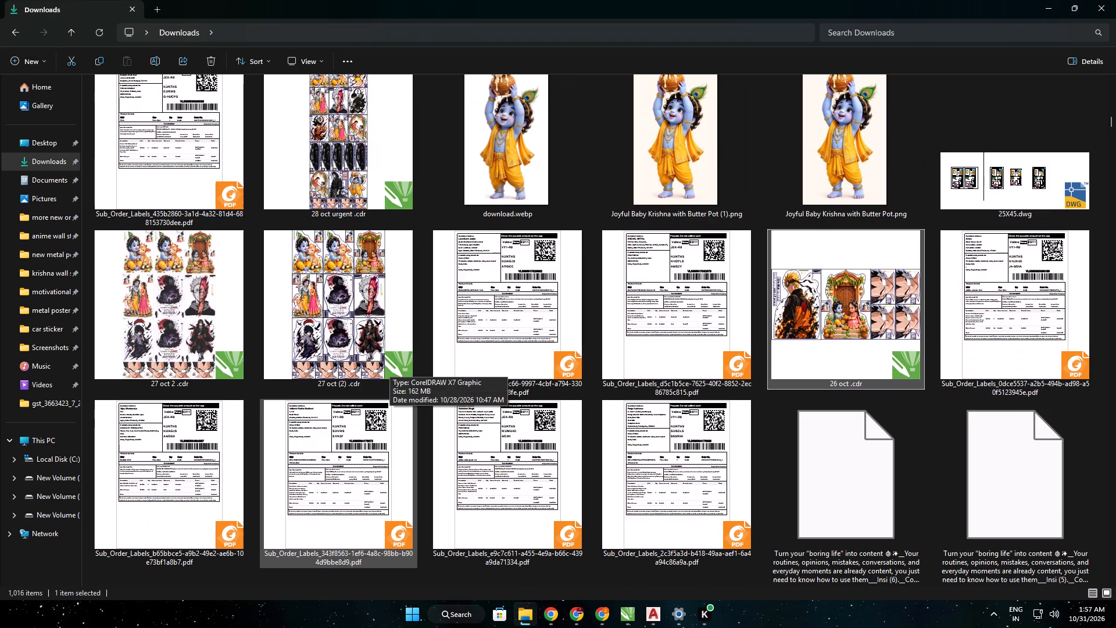
scroll(408, 409, down, 3)
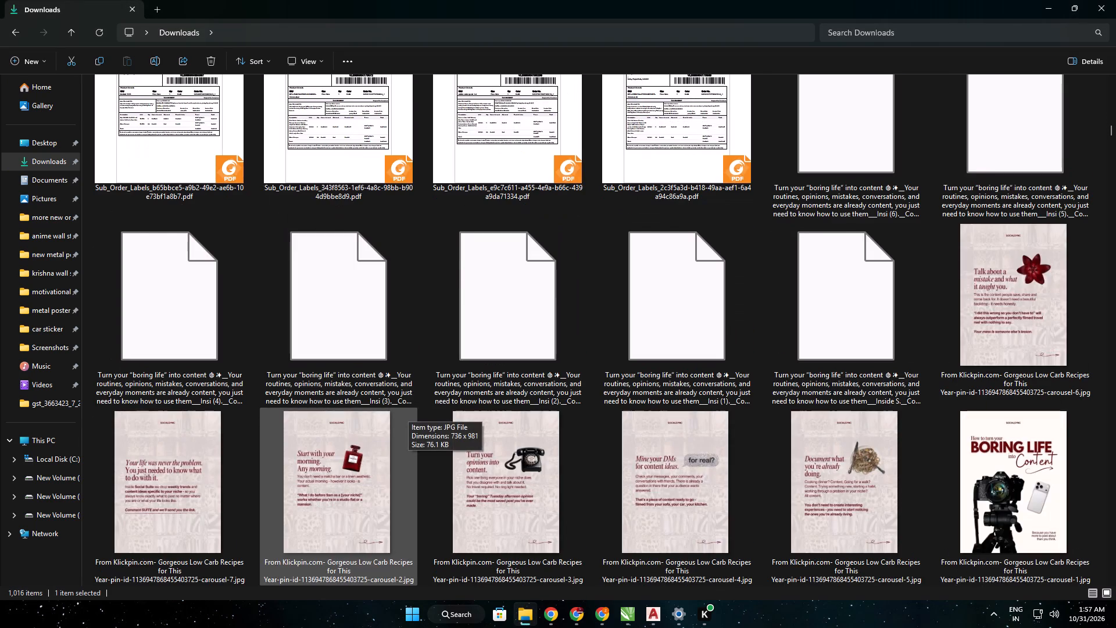
scroll(409, 410, up, 8)
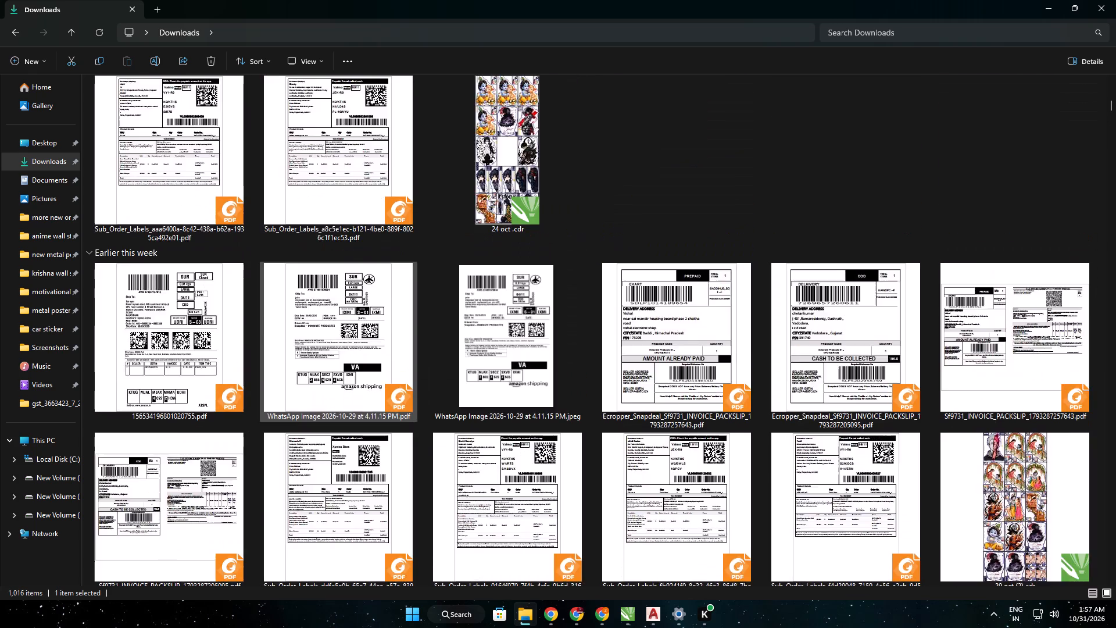
scroll(409, 410, up, 1)
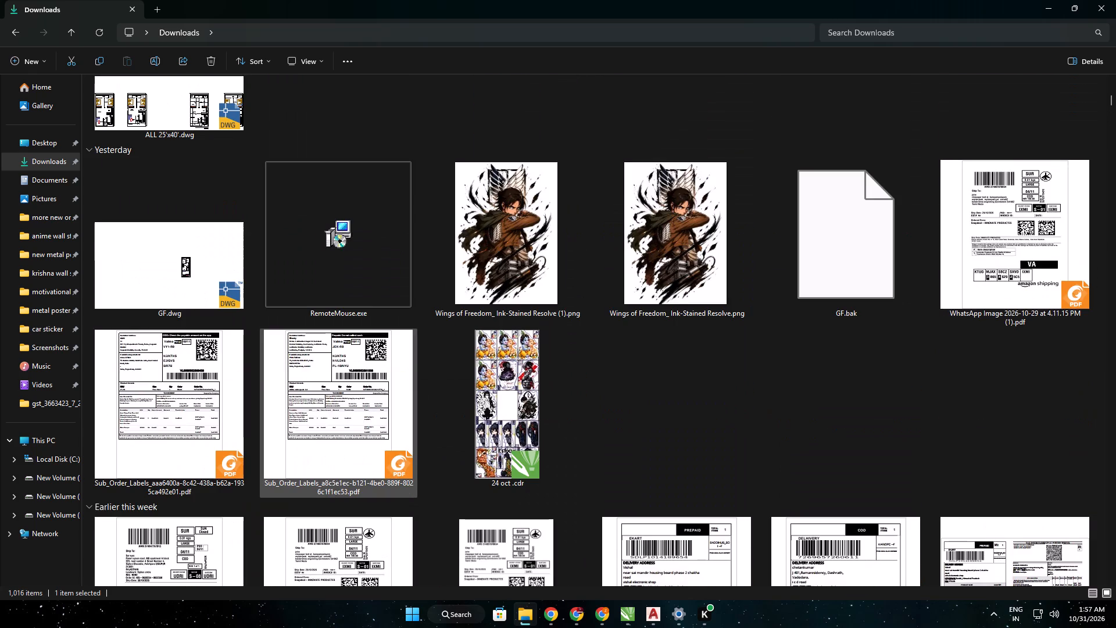
scroll(409, 410, up, 2)
scroll(409, 412, down, 3)
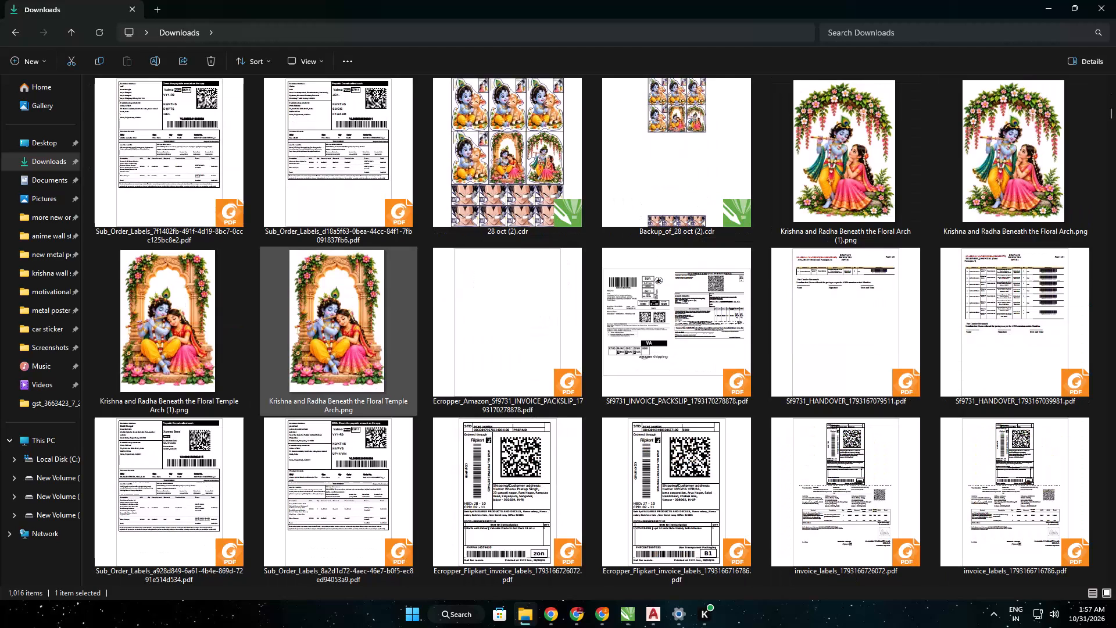
scroll(479, 423, up, 2)
scroll(479, 423, down, 2)
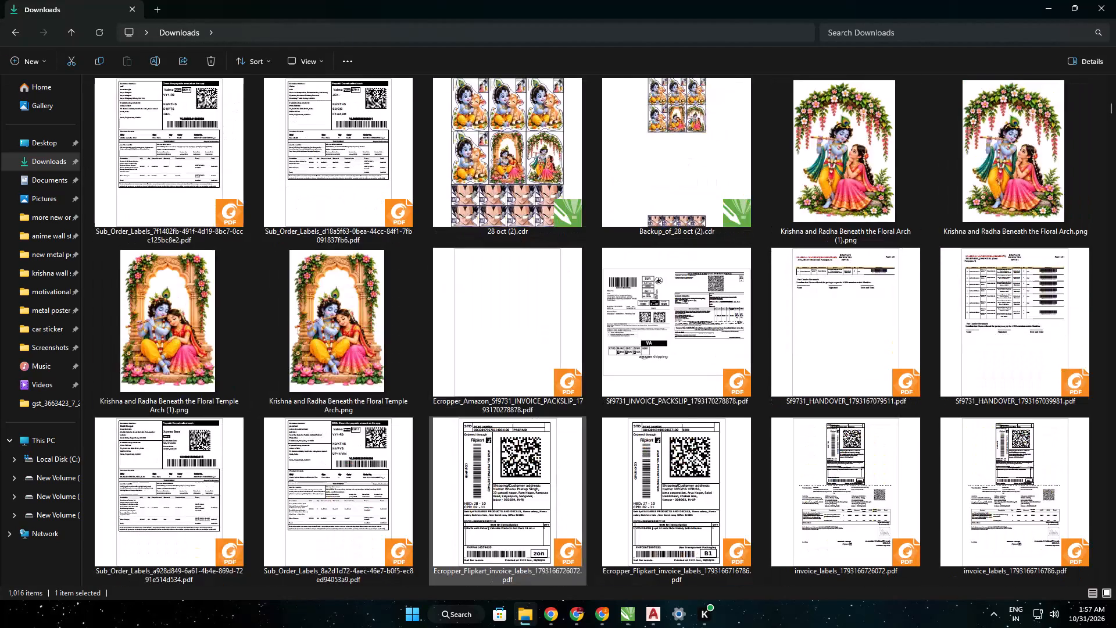
scroll(480, 423, down, 2)
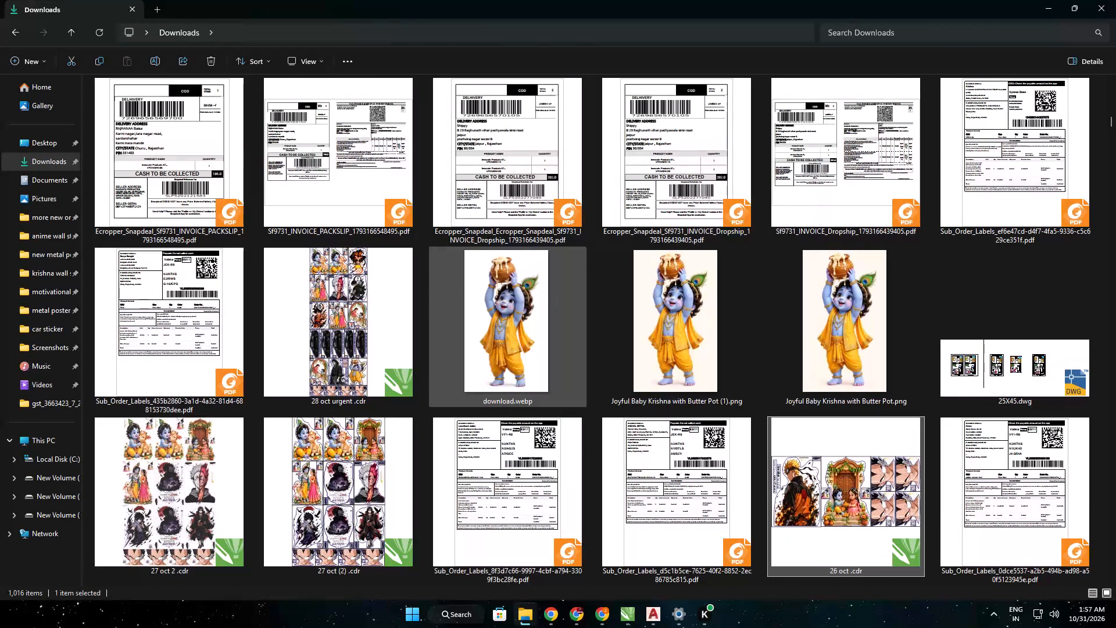
double_click(367, 376)
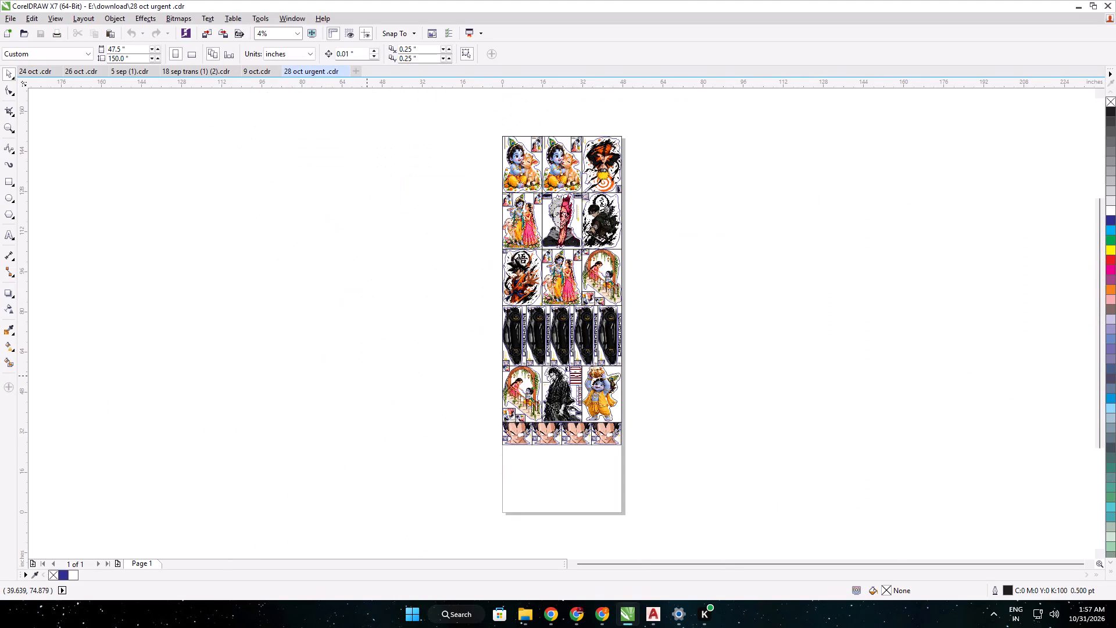
Copy the butter-pot Krishna sticker with its outline and frame into 24 oct .cdr, beside the third row at about X 51.8, Y 92.2 inches.
scroll(585, 403, up, 4)
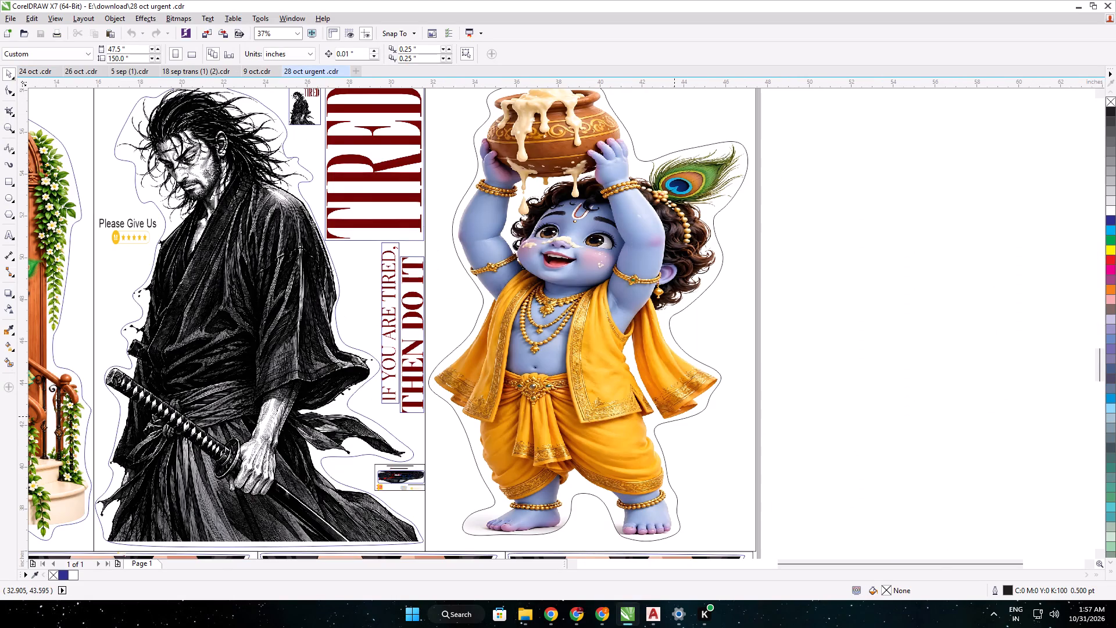
scroll(684, 421, down, 1)
scroll(687, 422, up, 4)
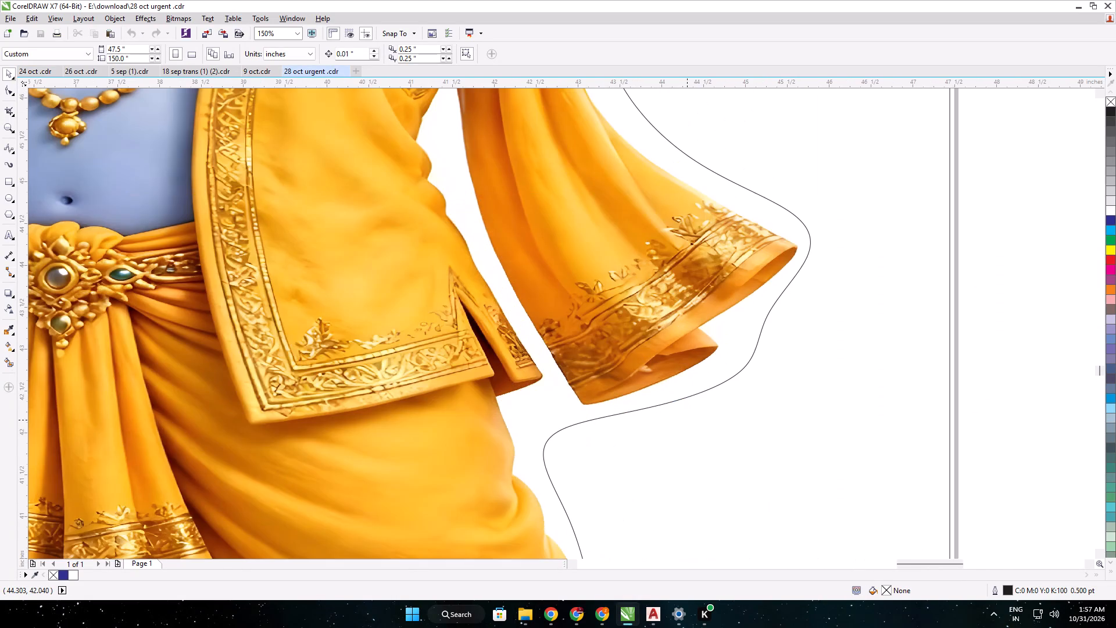
scroll(684, 415, up, 2)
scroll(662, 407, down, 11)
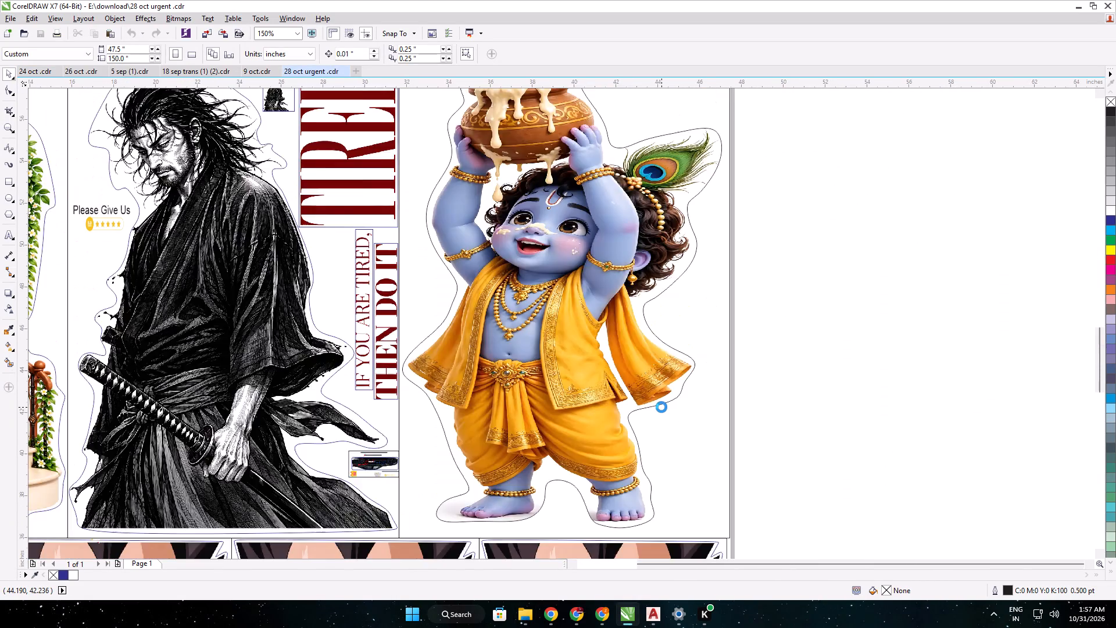
scroll(659, 407, up, 4)
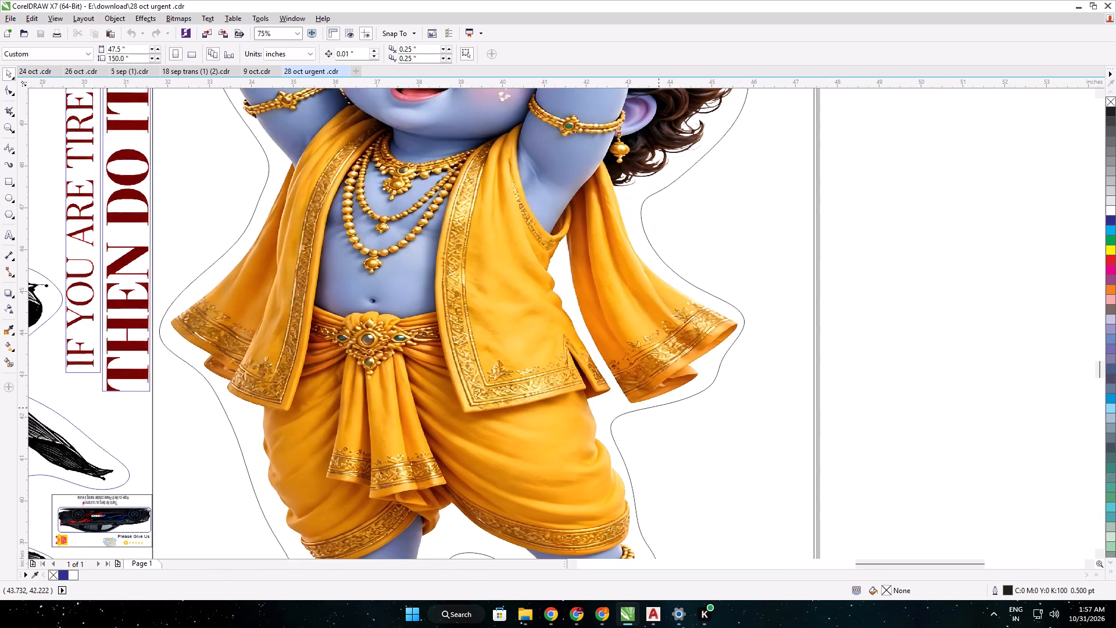
scroll(659, 408, down, 3)
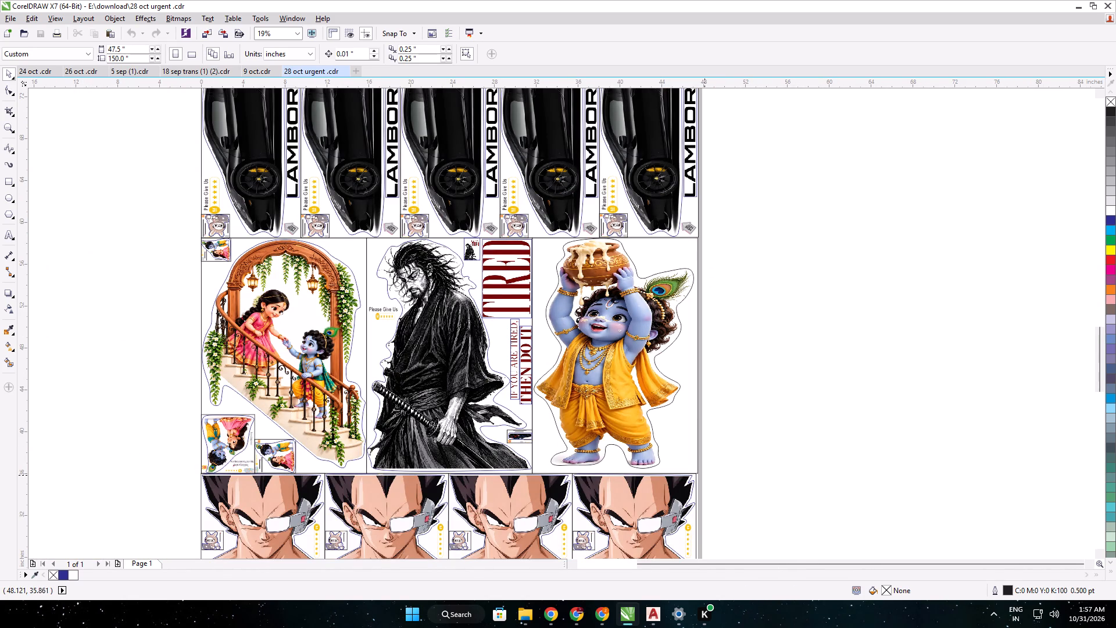
drag(704, 475, 530, 231)
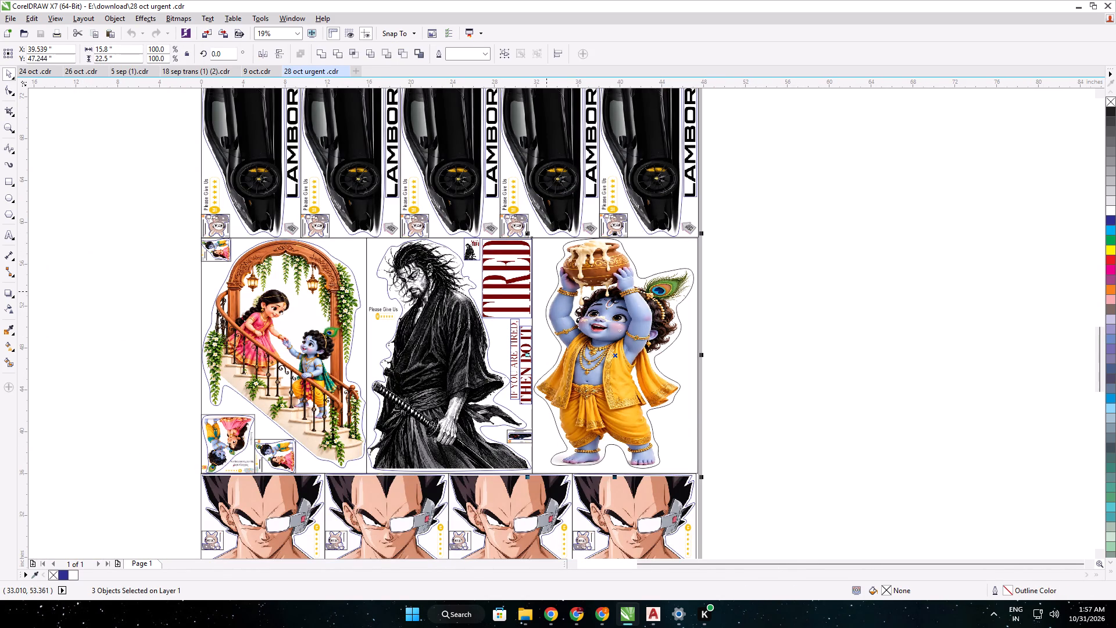
key(ctrl+c)
click(43, 69)
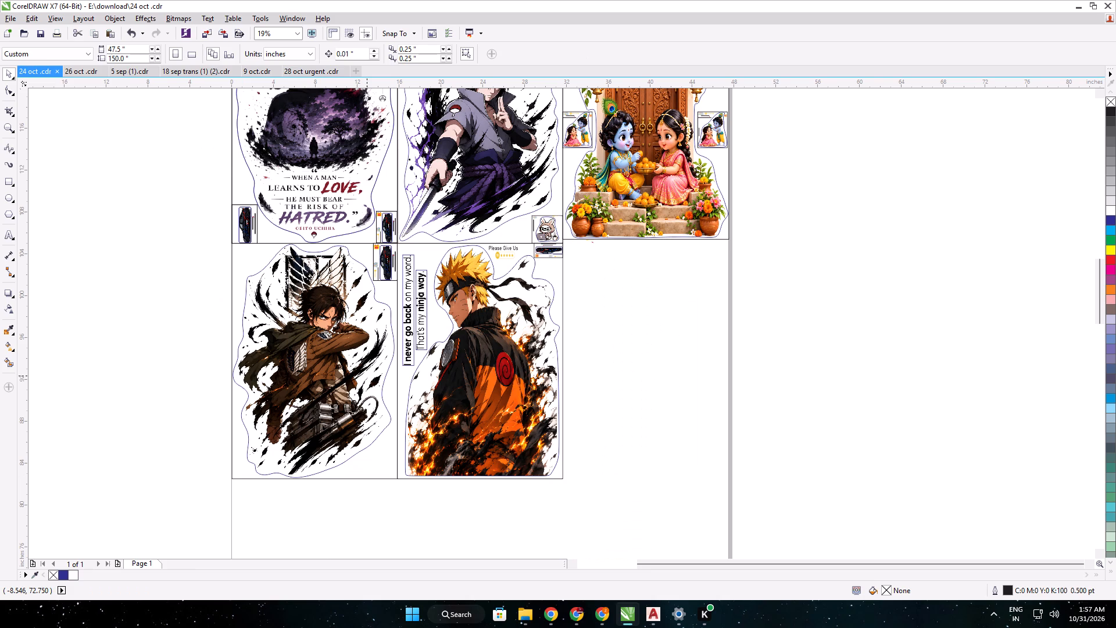
key(ctrl+v)
scroll(124, 216, down, 2)
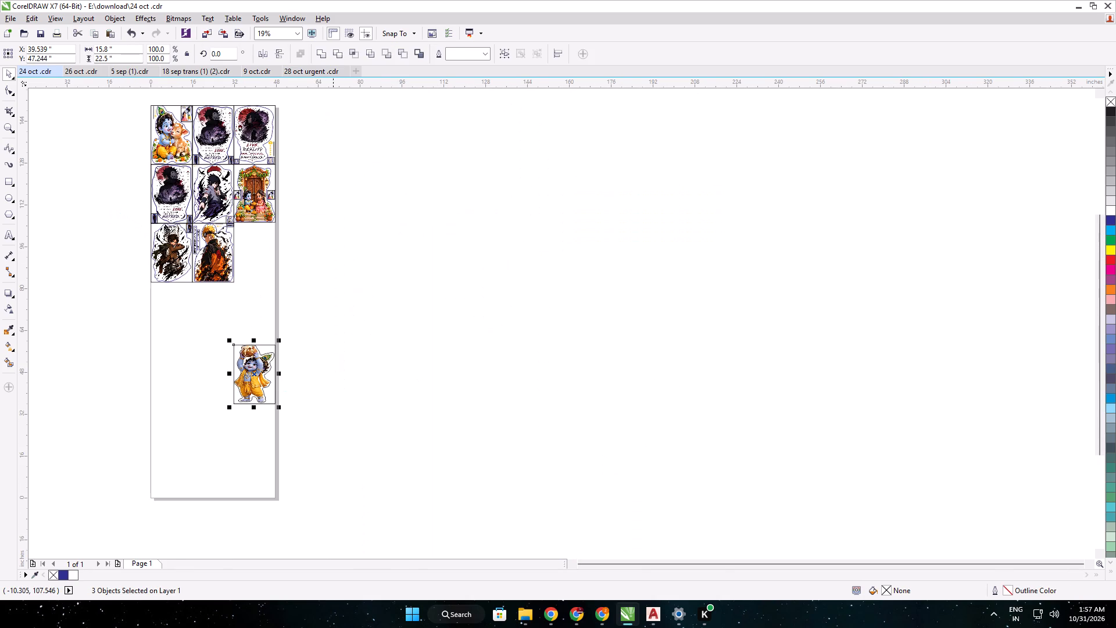
drag(252, 374, 286, 256)
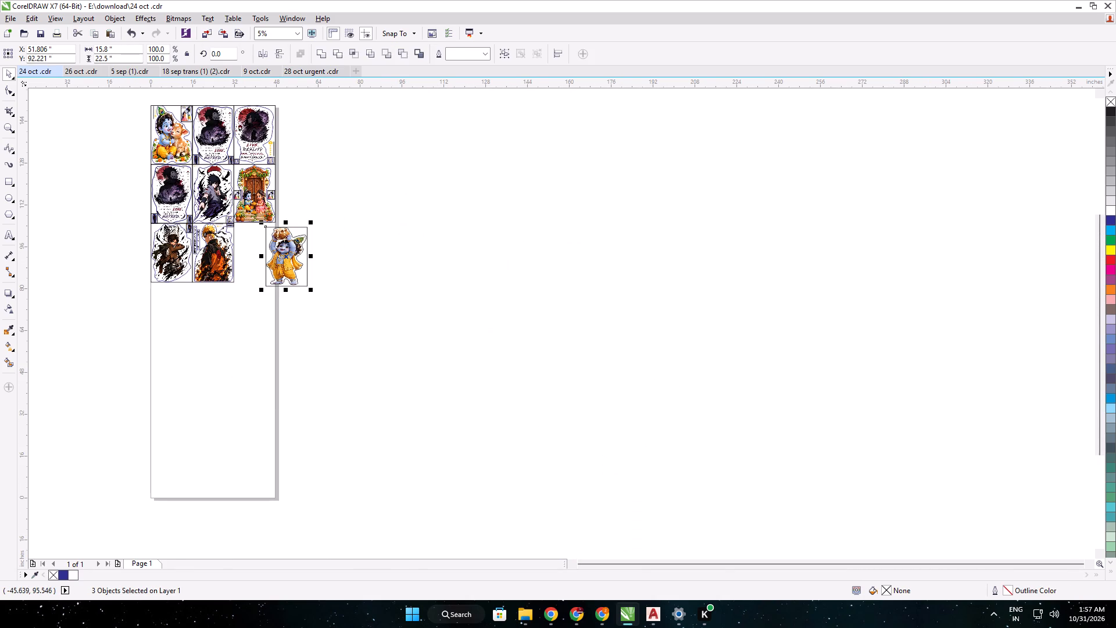
Sample the blue of the Naruto sticker's cut outline and apply it to the butter-pot Krishna's cut outline.
click(10, 329)
scroll(221, 241, up, 4)
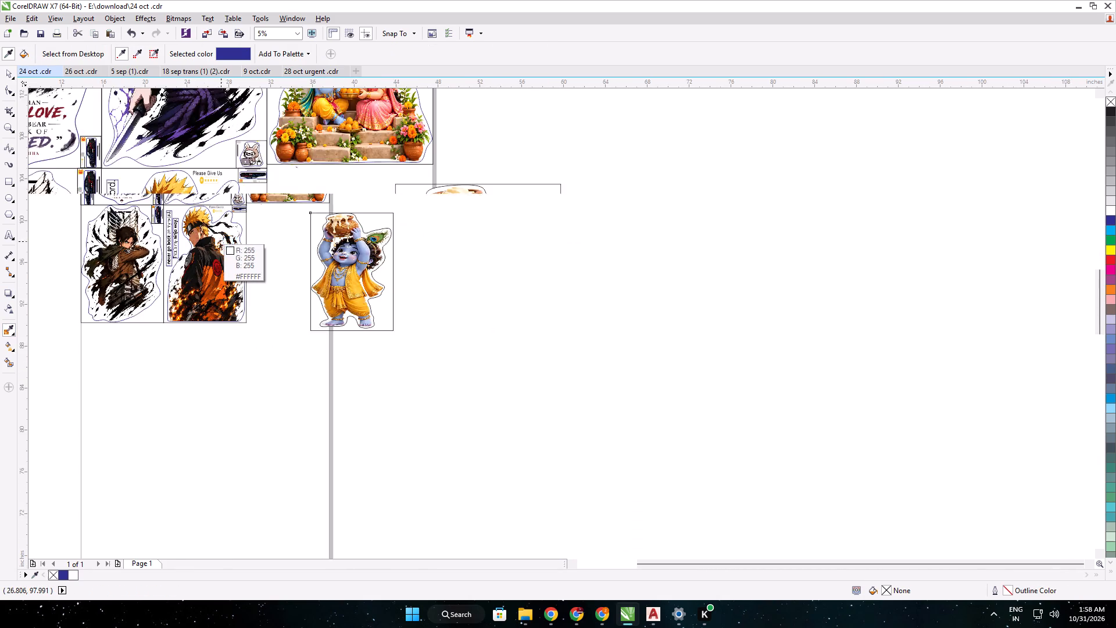
scroll(268, 216, up, 1)
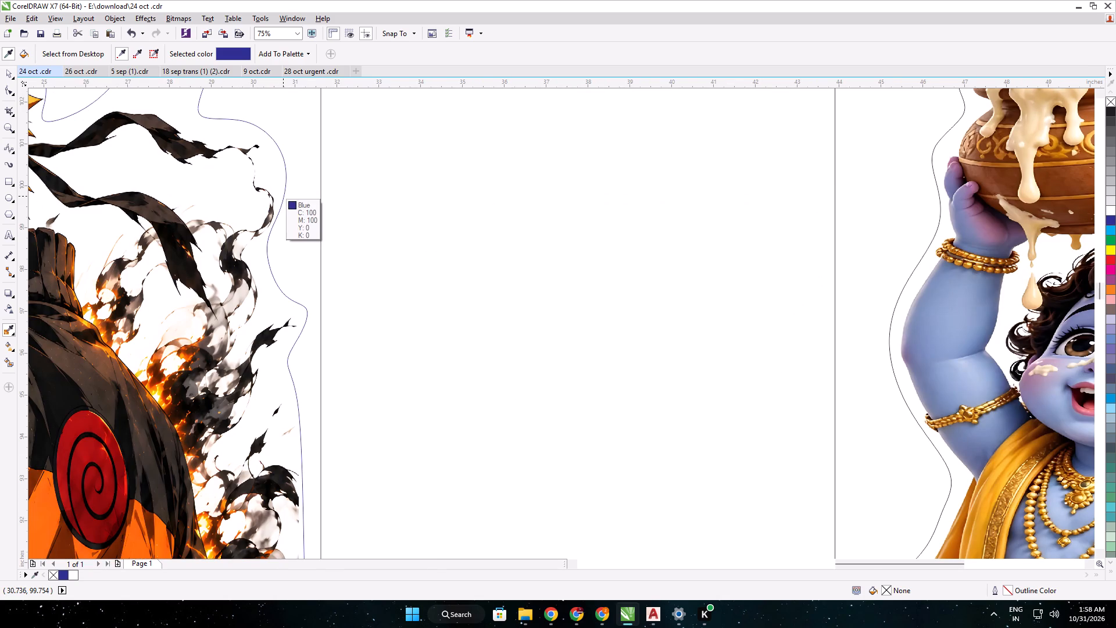
click(283, 196)
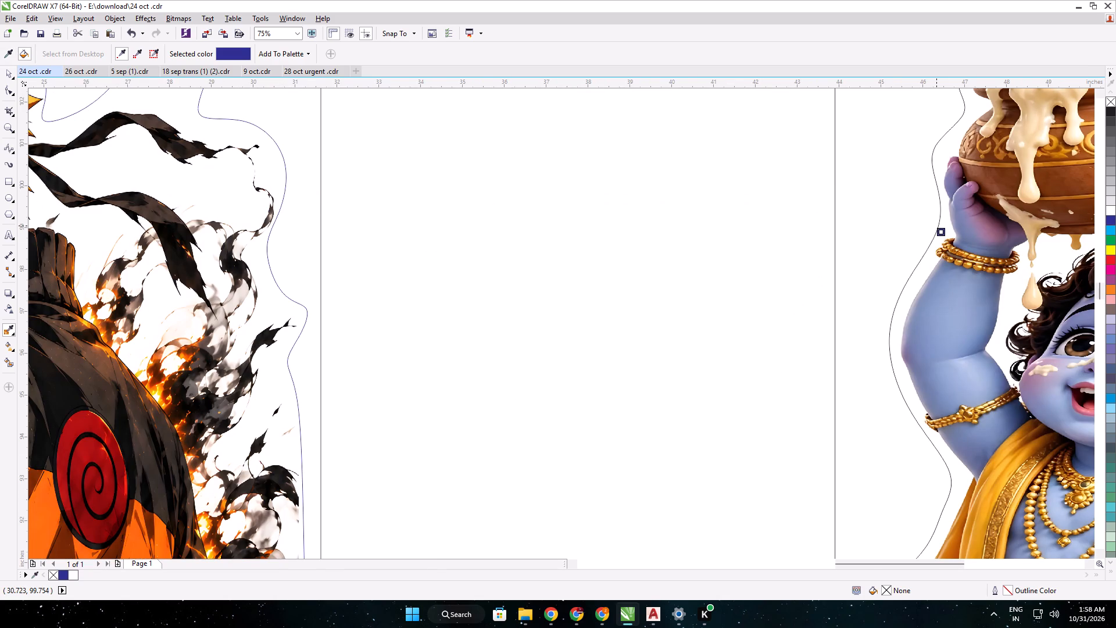
click(939, 226)
scroll(938, 226, up, 3)
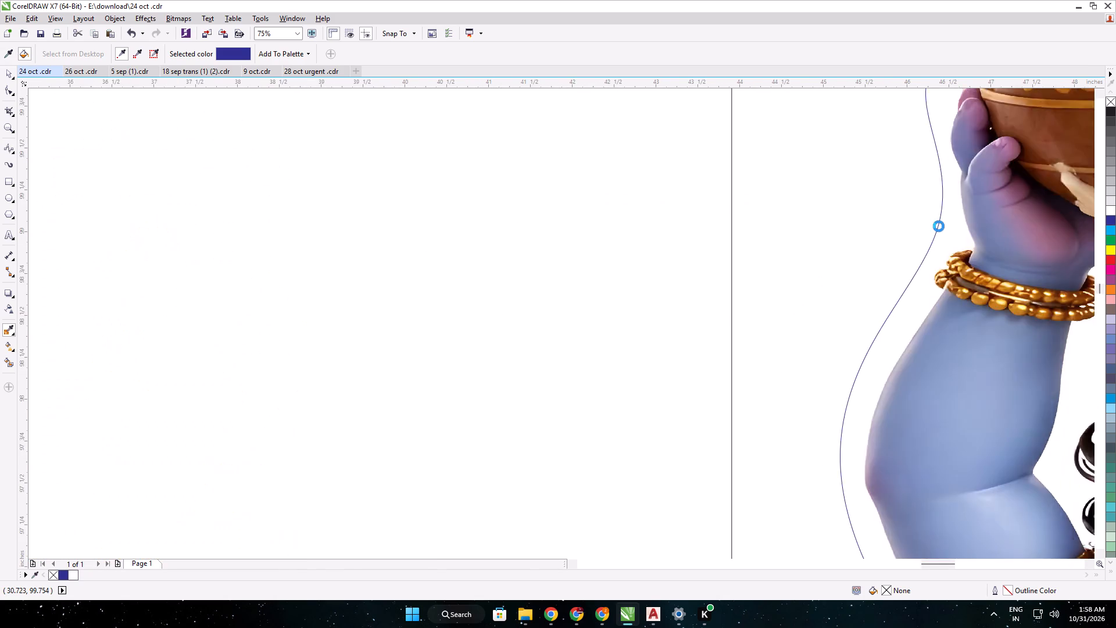
scroll(939, 226, down, 9)
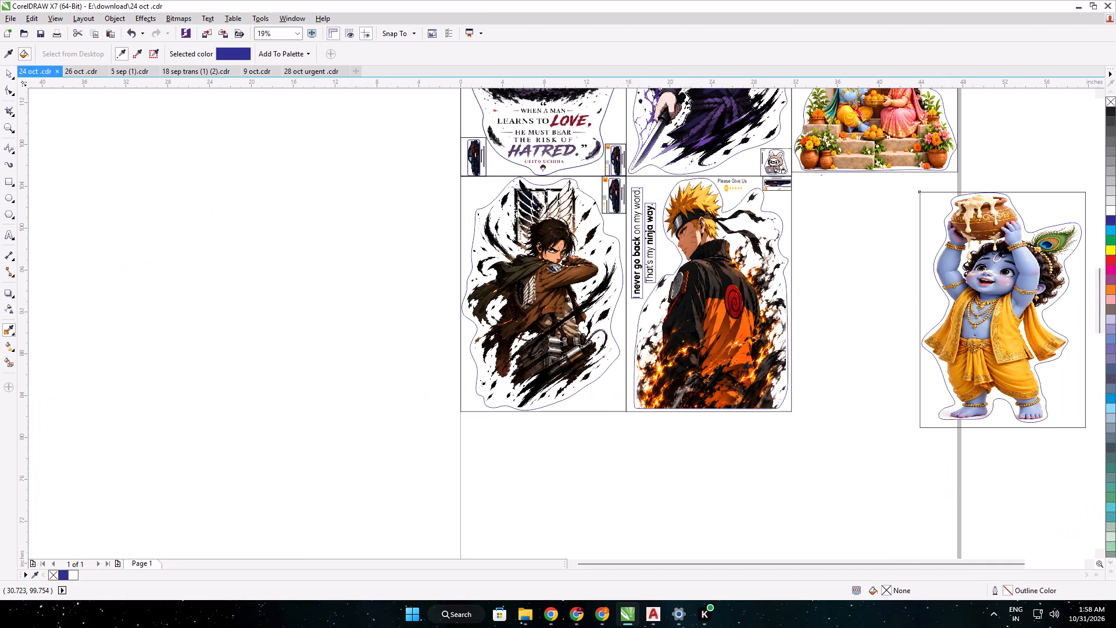
click(9, 73)
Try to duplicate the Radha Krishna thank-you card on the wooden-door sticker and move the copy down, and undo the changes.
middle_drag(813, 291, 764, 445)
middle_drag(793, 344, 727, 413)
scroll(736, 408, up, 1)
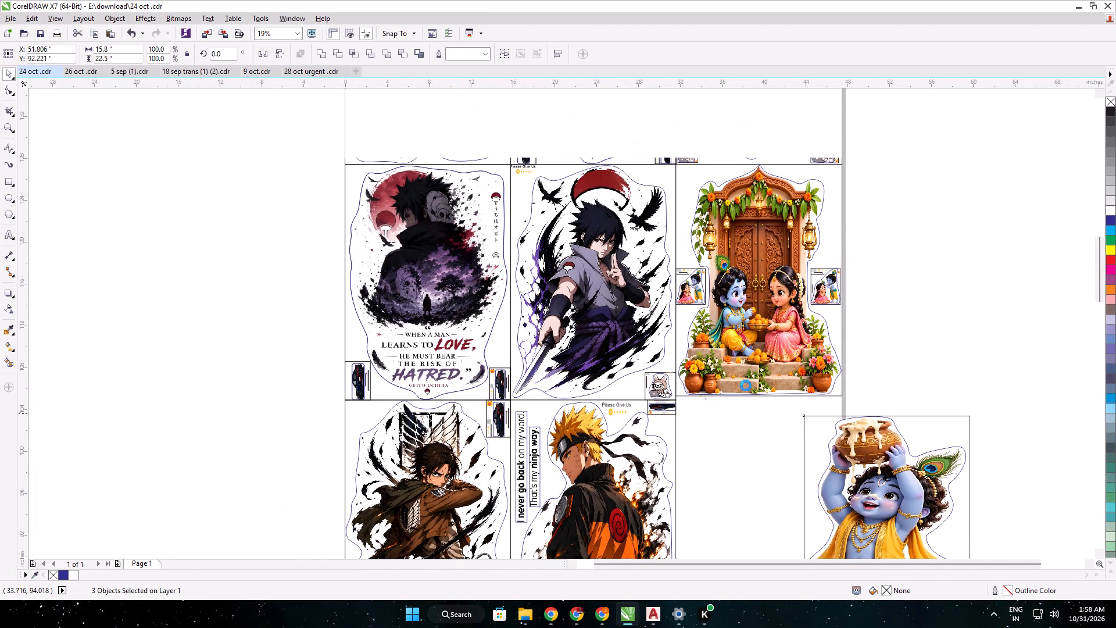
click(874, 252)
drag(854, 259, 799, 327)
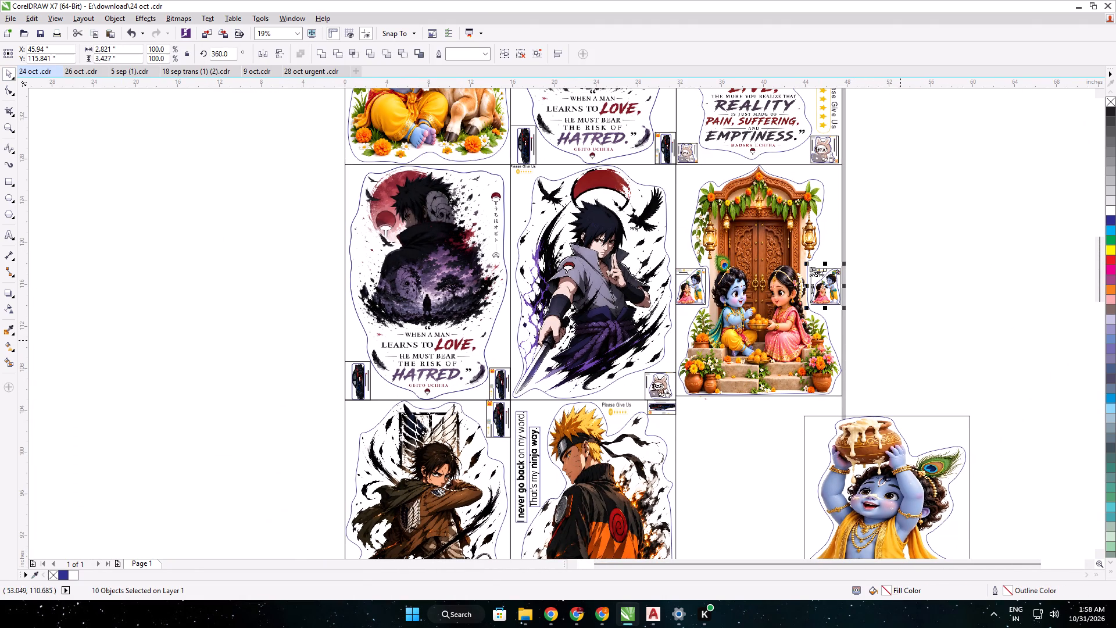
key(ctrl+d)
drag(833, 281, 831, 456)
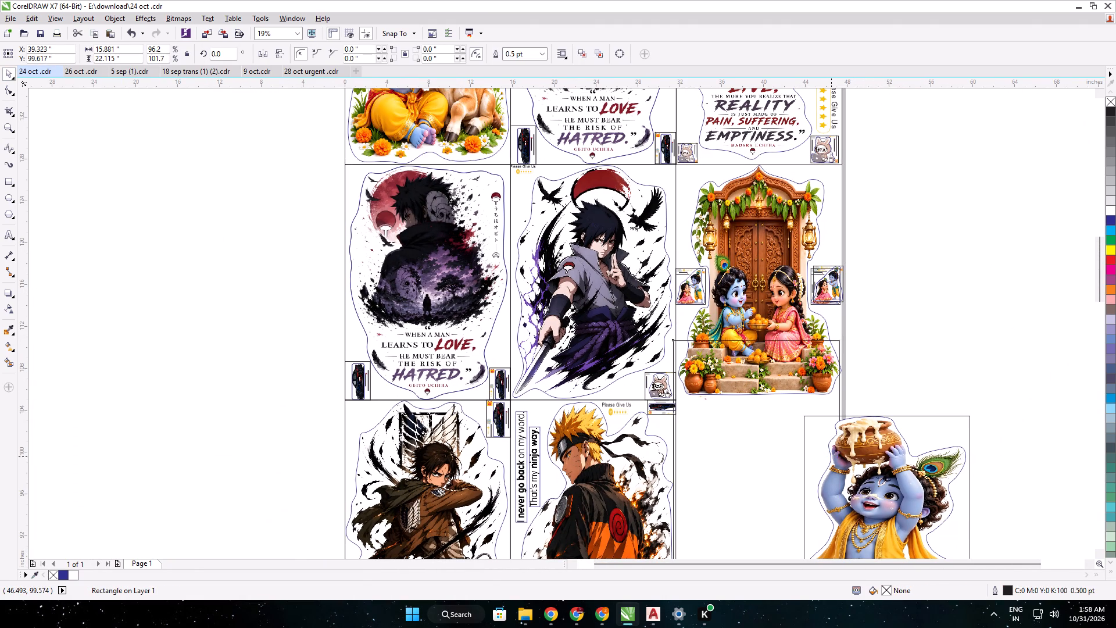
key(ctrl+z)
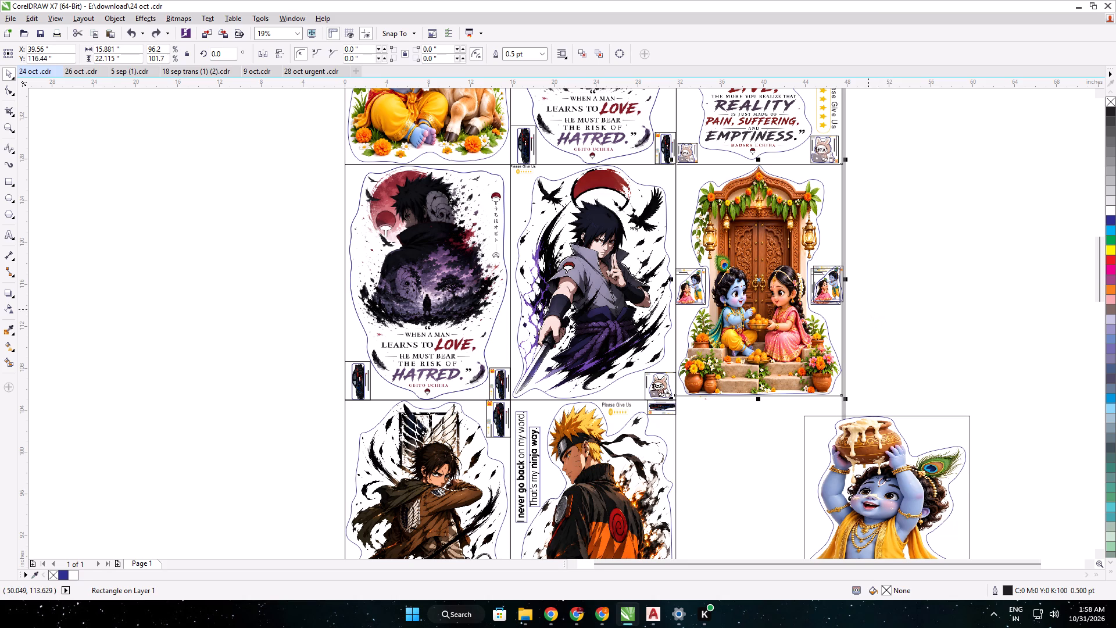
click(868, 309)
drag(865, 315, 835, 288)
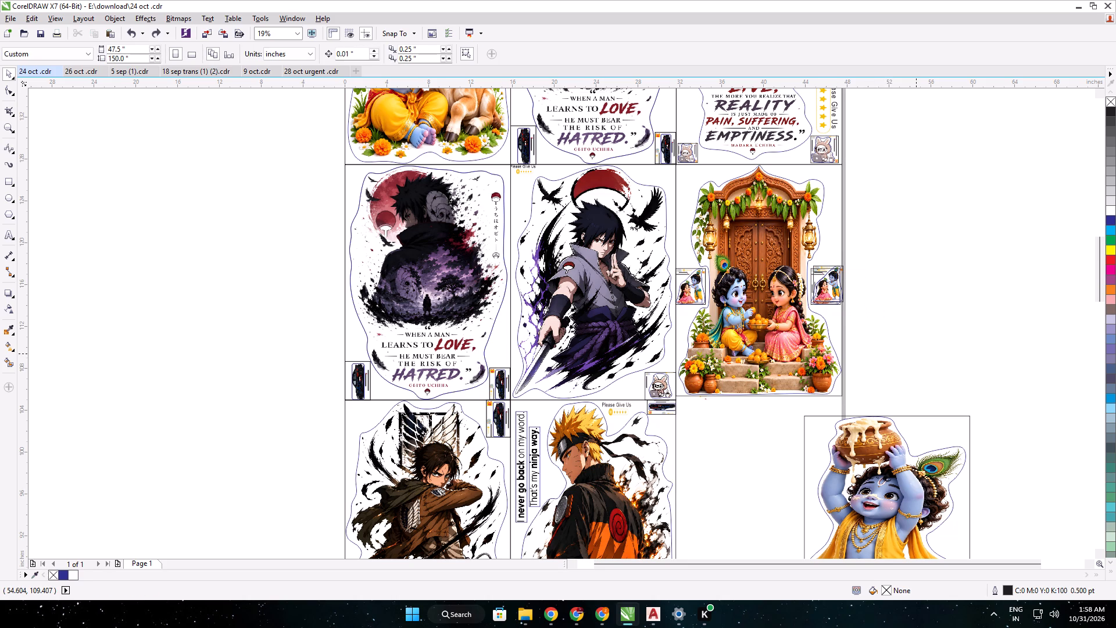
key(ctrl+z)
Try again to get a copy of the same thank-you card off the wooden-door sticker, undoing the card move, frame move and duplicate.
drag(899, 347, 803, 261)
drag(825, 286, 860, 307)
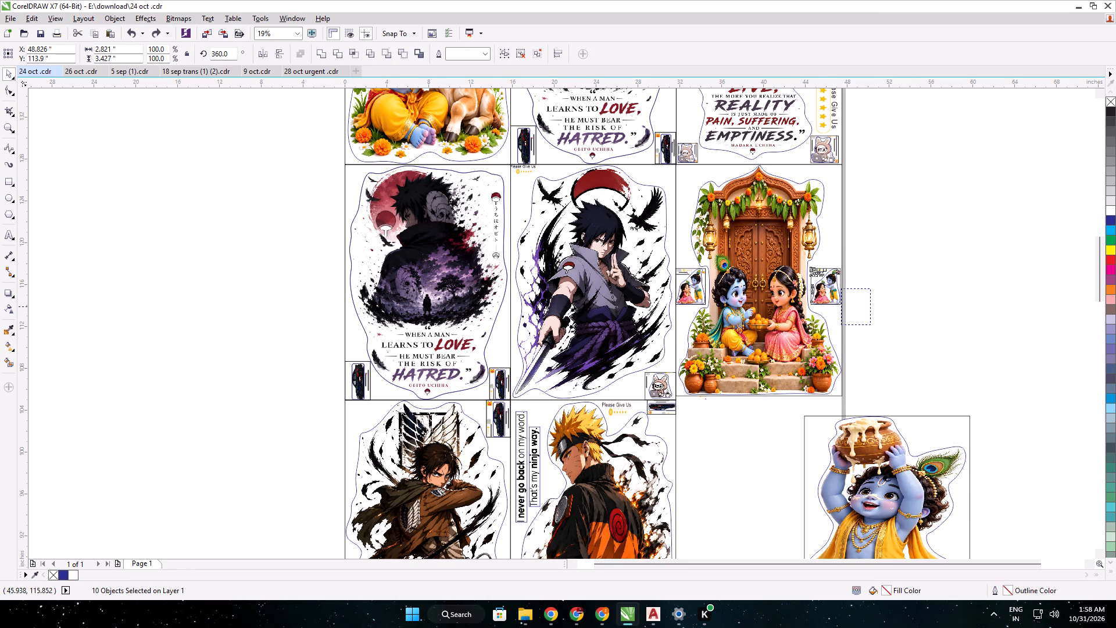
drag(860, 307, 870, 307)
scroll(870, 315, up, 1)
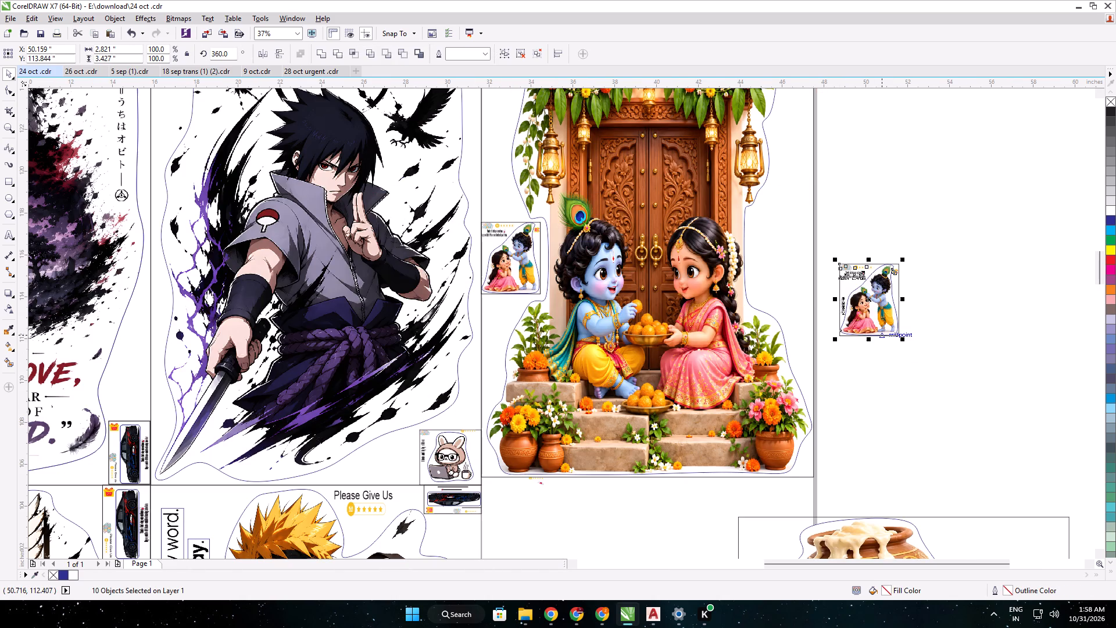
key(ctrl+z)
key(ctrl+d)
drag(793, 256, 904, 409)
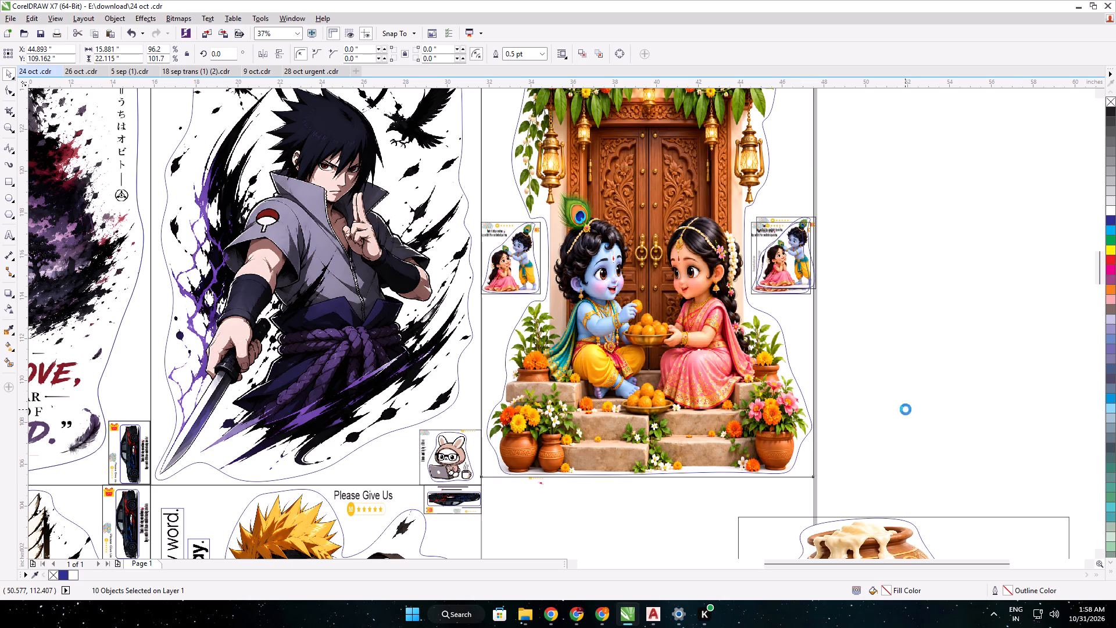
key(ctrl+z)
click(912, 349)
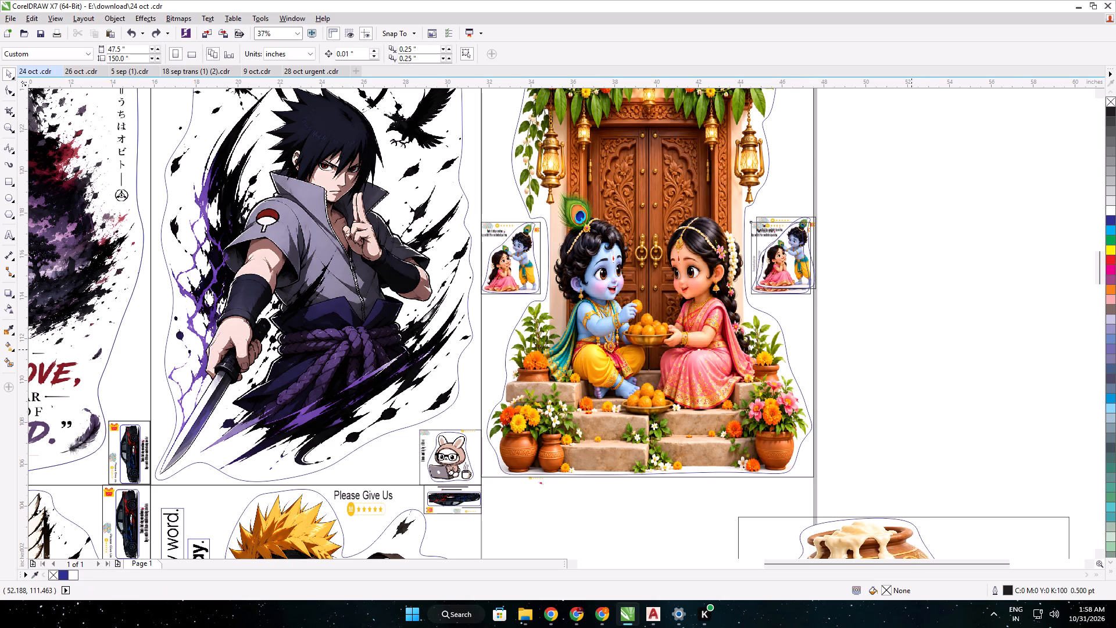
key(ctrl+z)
Duplicate the selected Radha Krishna thank-you card and place the copy above the butter-pot Krishna sticker, at about X 53.5, Y 106.9 inches.
key(ctrl+d)
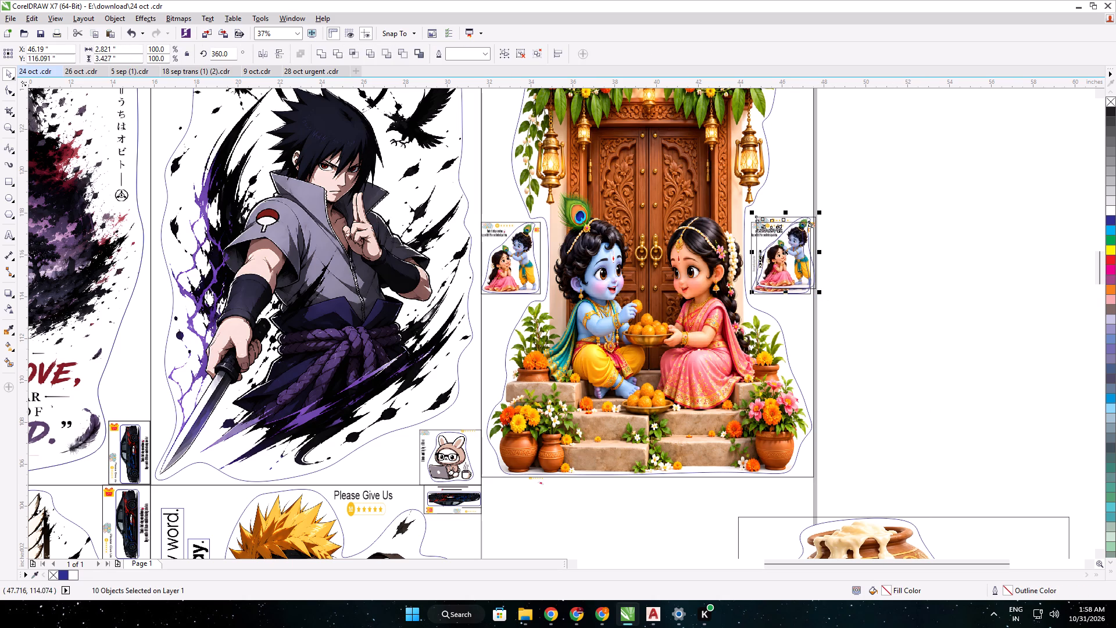
drag(785, 252, 939, 444)
middle_drag(939, 444, 687, 205)
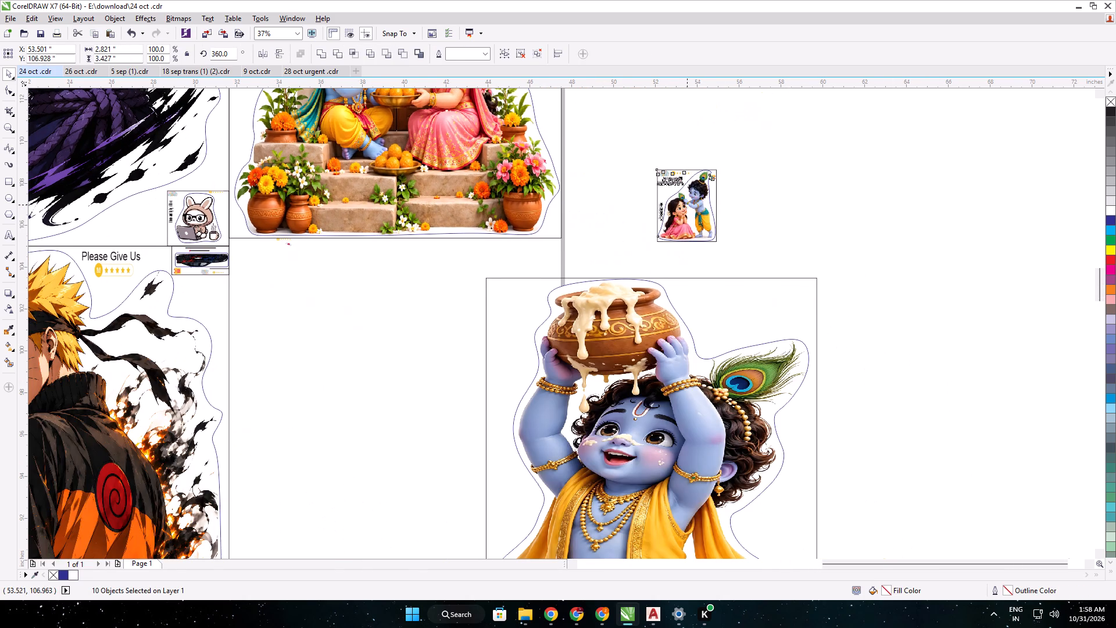
Move the Radha Krishna thank-you card copy into the lower-right corner of the butter-pot Krishna frame, at about X 58.25, Y 82.7 inches.
drag(693, 193, 793, 259)
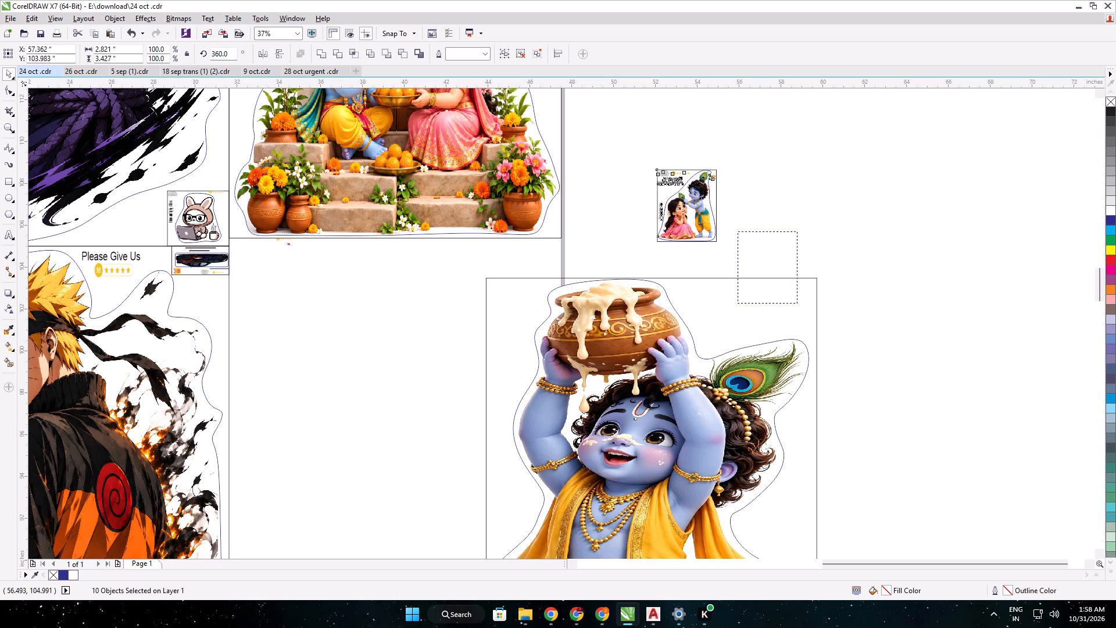
drag(793, 259, 889, 465)
middle_drag(894, 463, 739, 31)
middle_drag(767, 192, 811, 357)
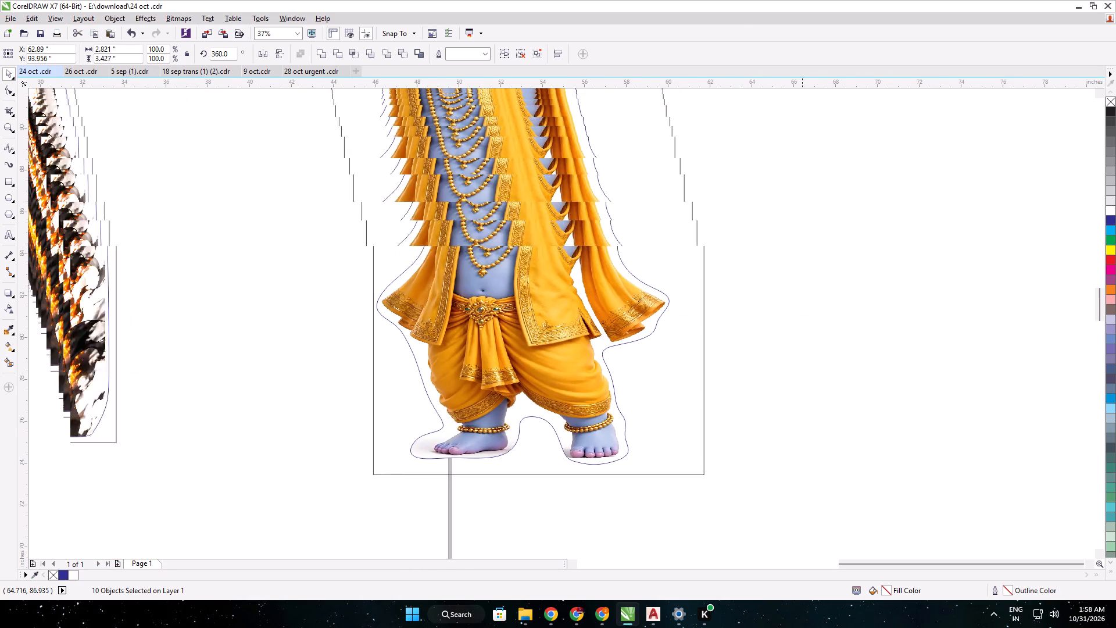
middle_drag(811, 357, 827, 414)
drag(795, 270, 701, 501)
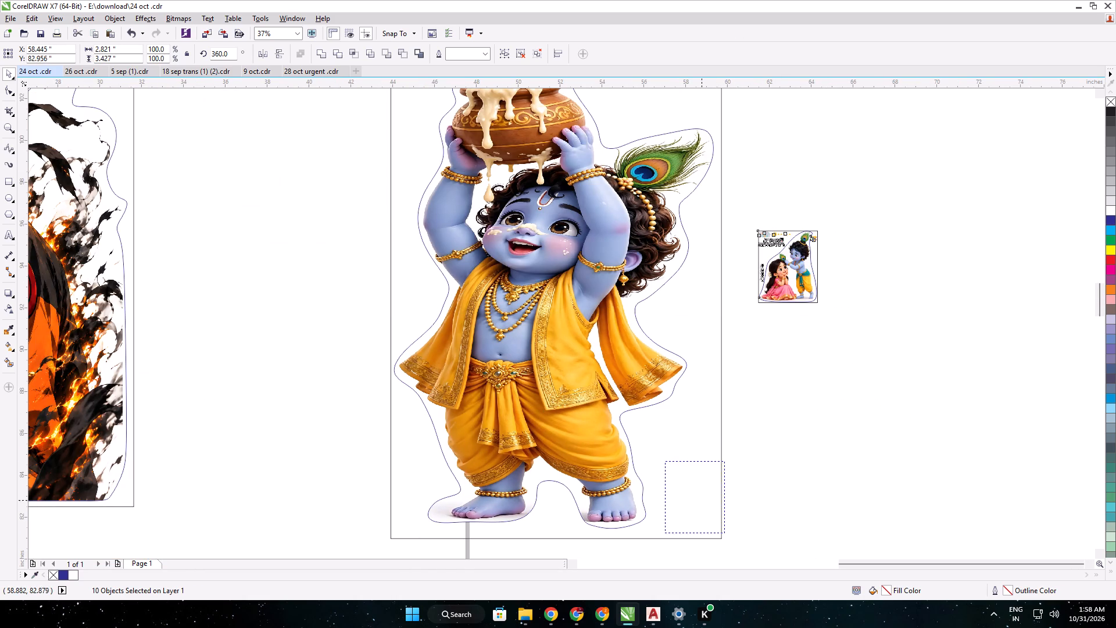
drag(701, 501, 697, 505)
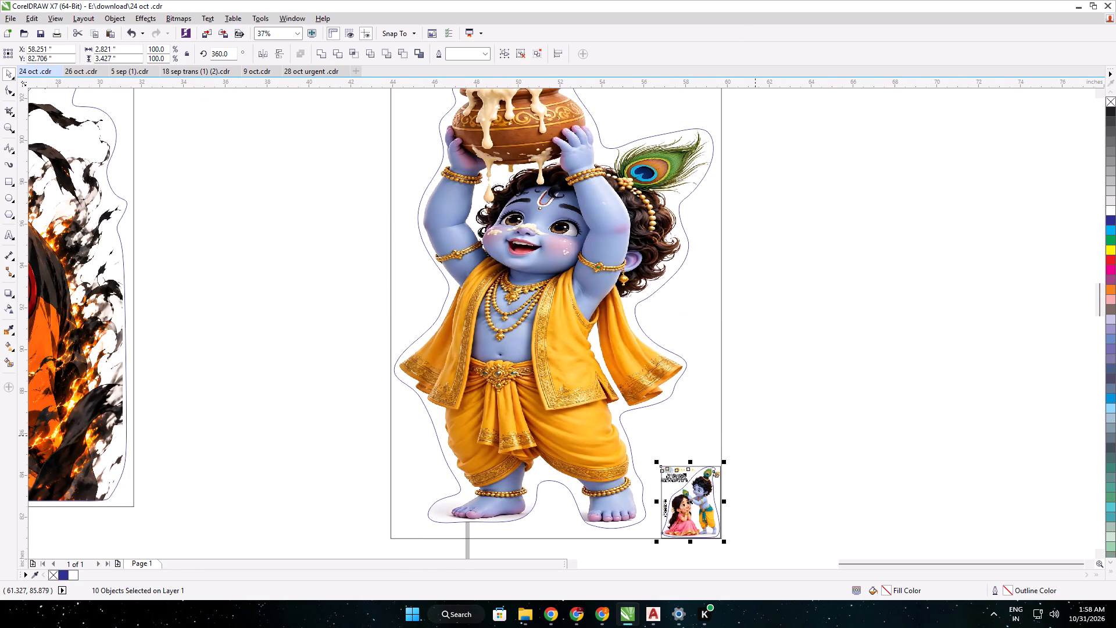
Move the butter-pot Krishna sticker with its card into the empty slot beside Naruto, below the wooden-door sticker, at about X 39.38, Y 94.1 inches.
scroll(755, 436, down, 1)
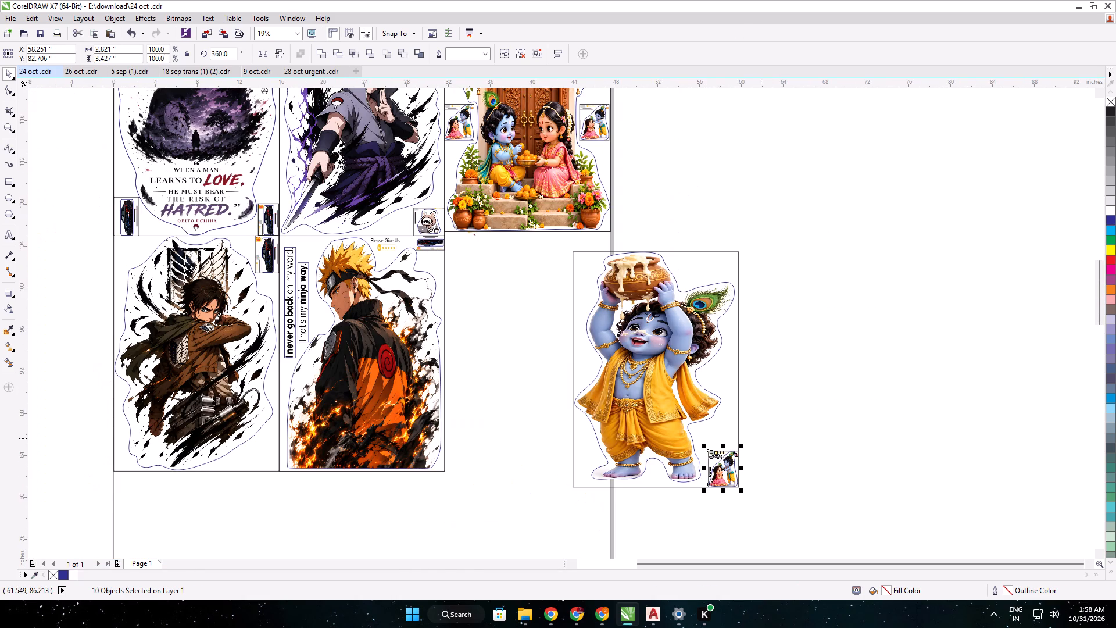
click(769, 477)
drag(768, 510, 571, 246)
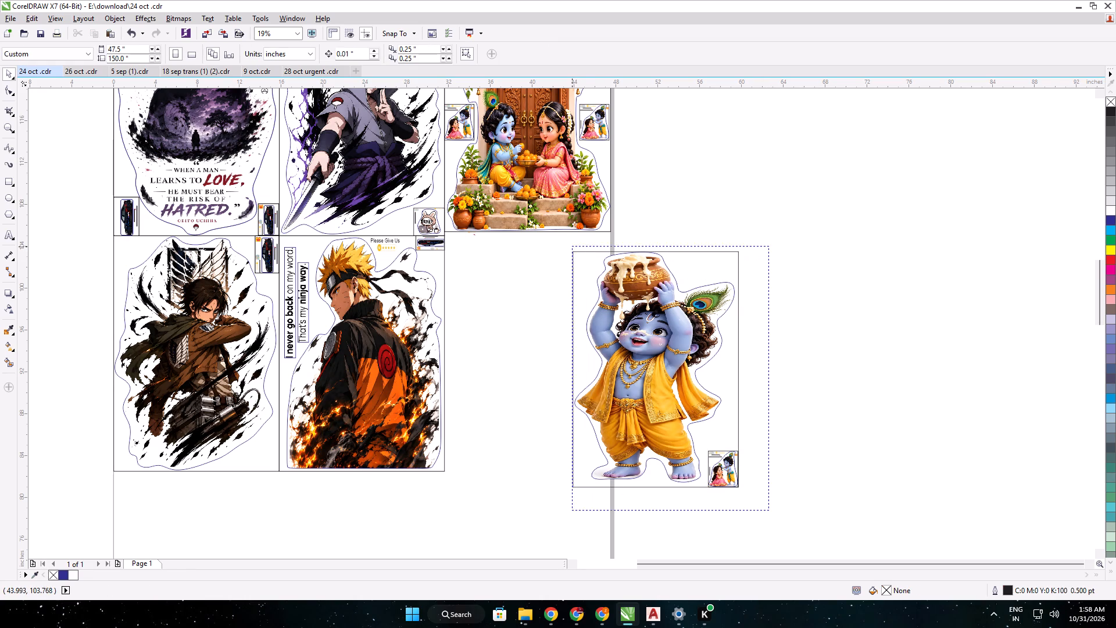
drag(571, 246, 570, 245)
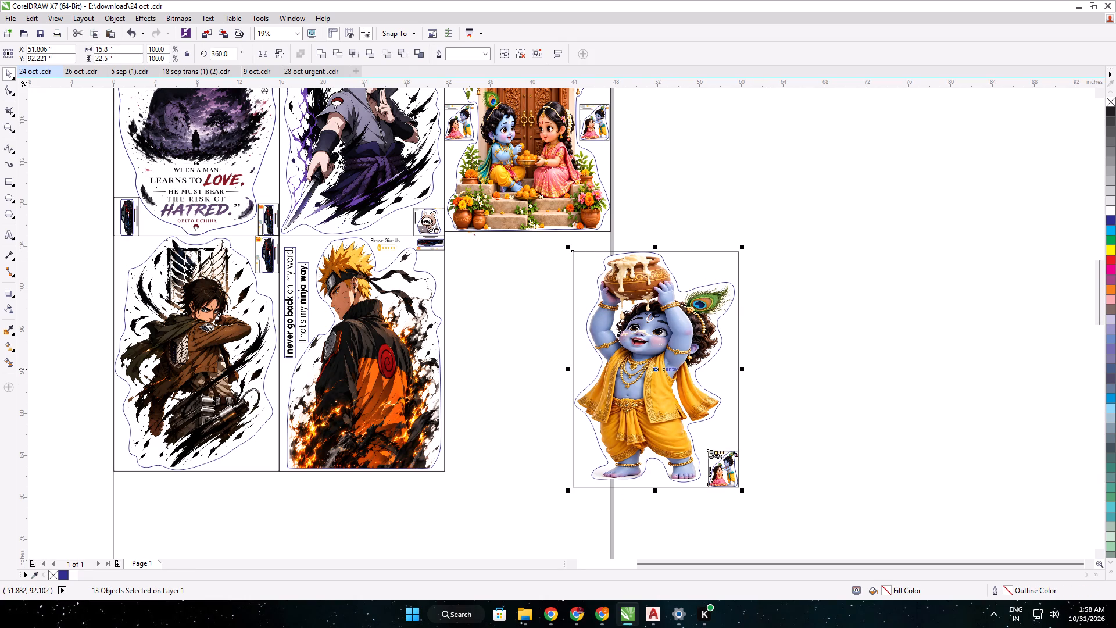
drag(656, 370, 525, 349)
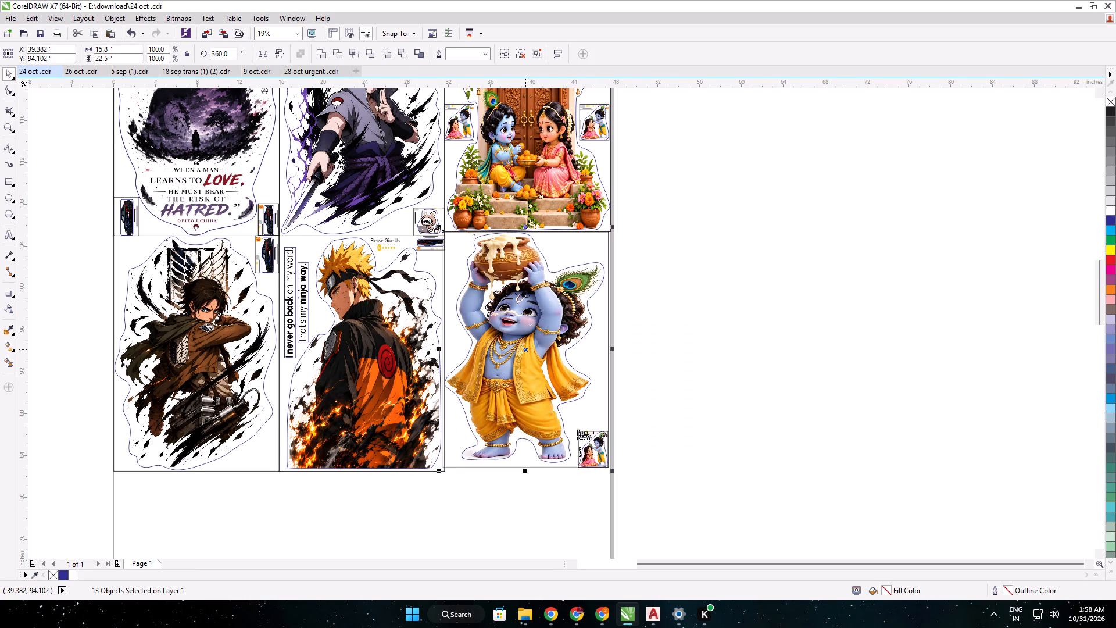
Nudge the butter-pot Krishna sticker right and down to X 39.462, Y 93.842 inches, clear of the wooden-door frame.
scroll(443, 249, up, 3)
key(Right)
key(Right)
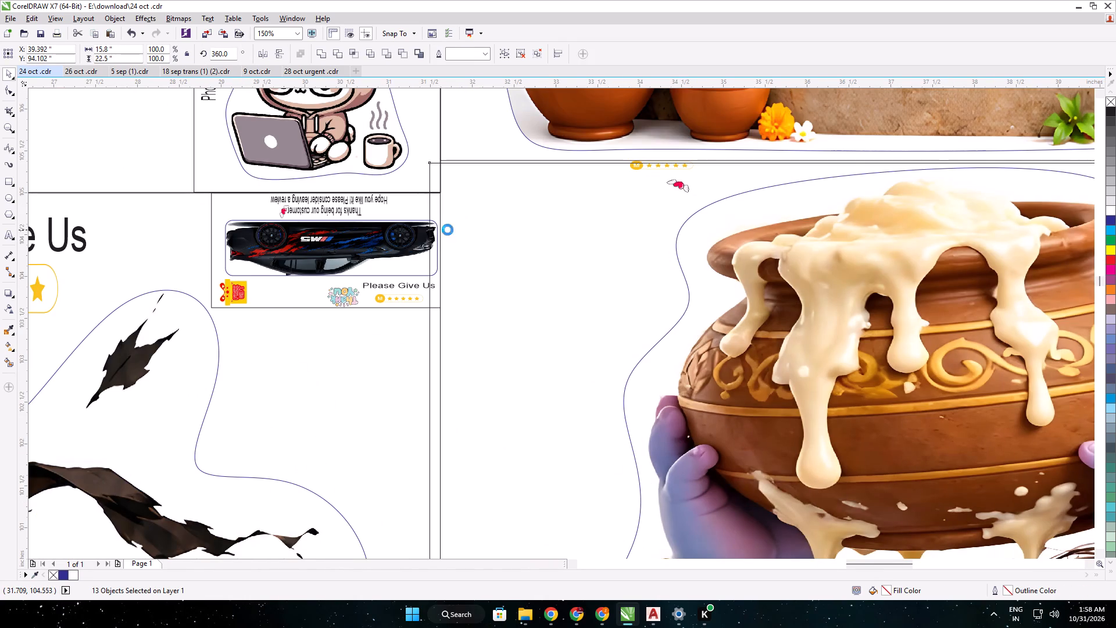
key(Right)
key(Right)
key(Right)
key(Right)
key(Right)
key(Right)
key(Right)
key(Right)
key(Right)
key(Right)
key(Right)
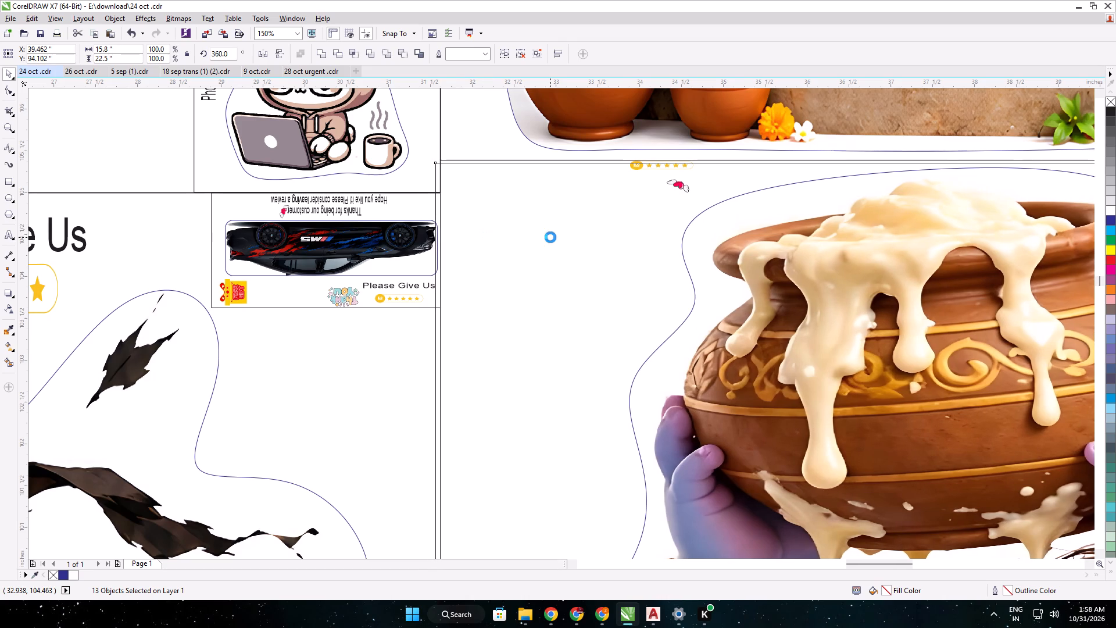
key(Down)
scroll(557, 239, down, 4)
key(Down)
key(Down)
key(Down)
key(Down)
key(Down)
key(Down)
key(Down)
key(Down)
key(Down)
key(Down)
key(Down)
key(Down)
key(Down)
key(Down)
key(Down)
key(Down)
key(Down)
key(Down)
key(Down)
key(Down)
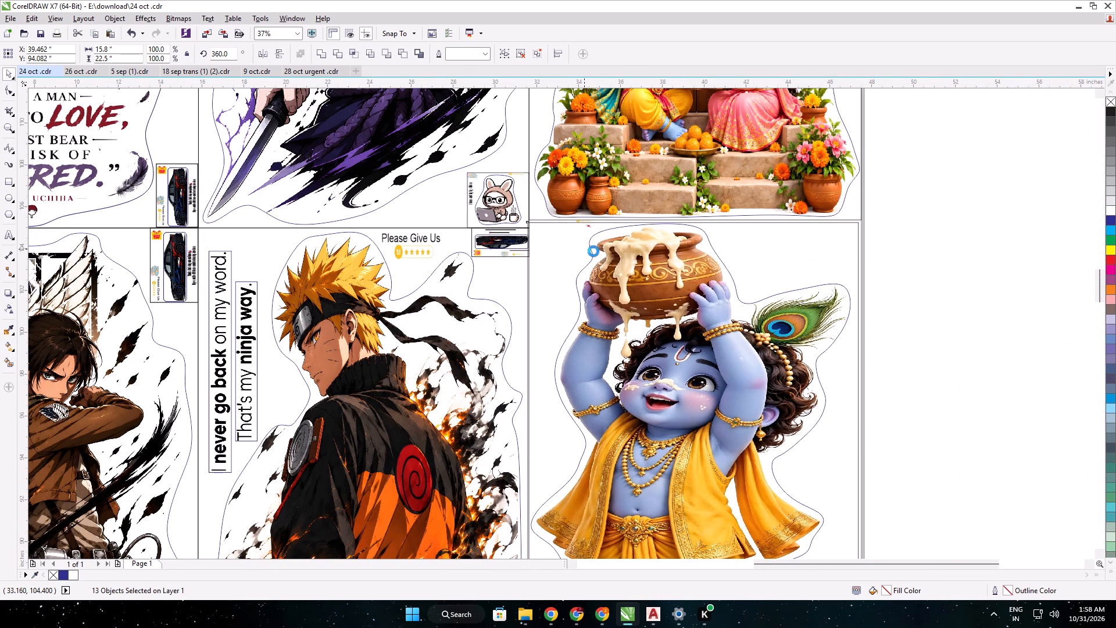
Delete the two small stray graphics, the star rating and red heart, between the wooden-door and butter-pot Krishna stickers.
click(914, 257)
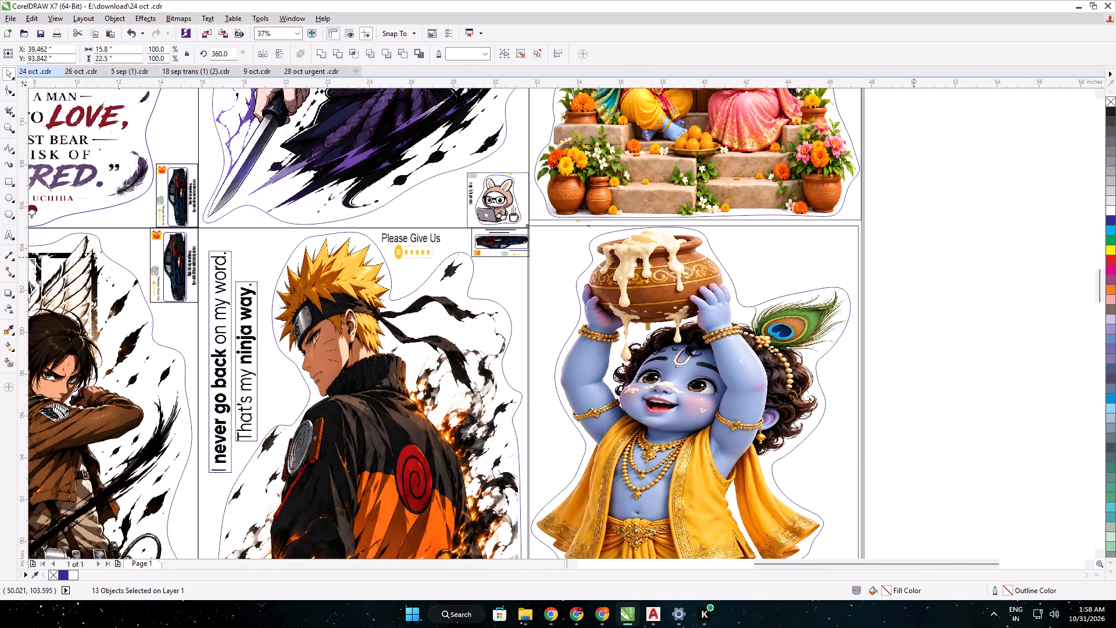
drag(925, 290, 556, 210)
right_drag(820, 245, 556, 210)
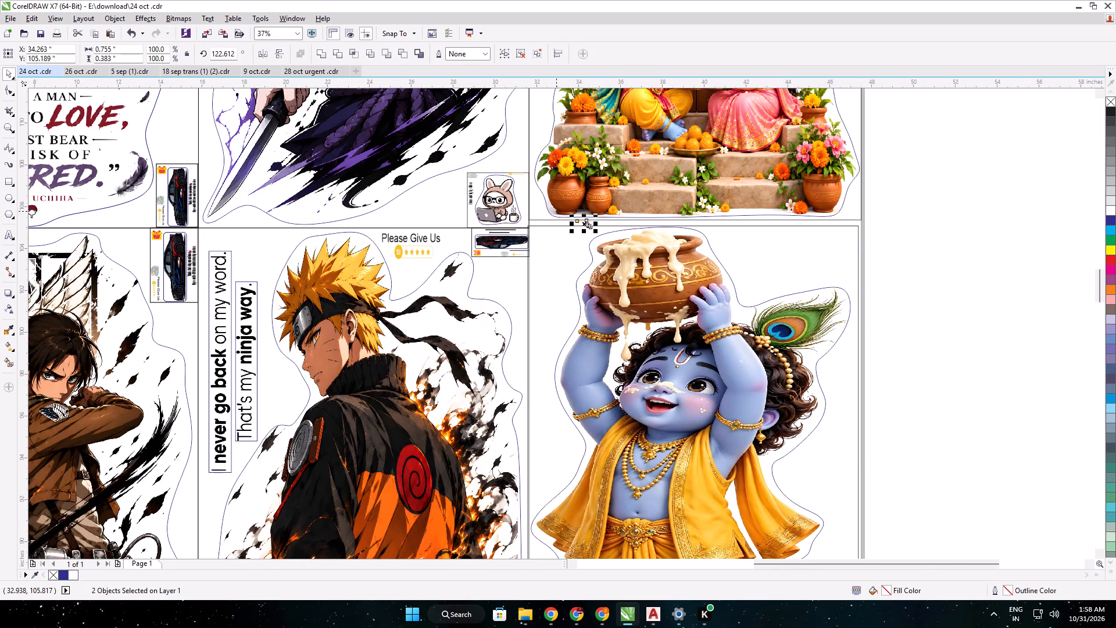
key(Delete)
Stretch the wooden-door sticker and its cards downward to a height of 22.49 inches, towards the row line above Naruto.
scroll(742, 215, down, 1)
middle_drag(761, 211, 738, 357)
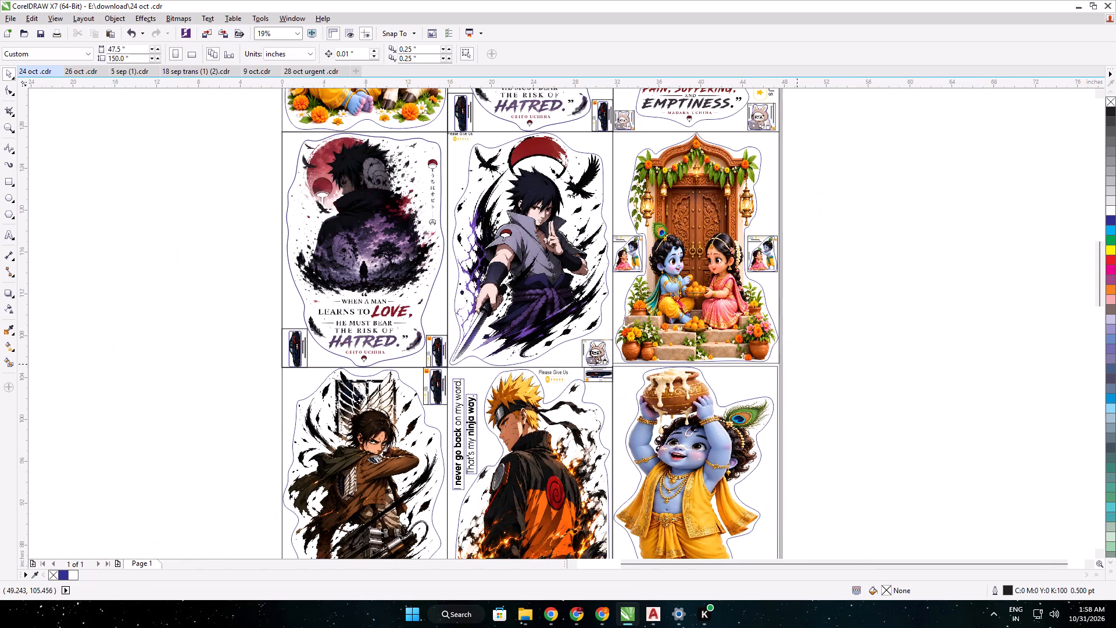
drag(797, 365, 609, 128)
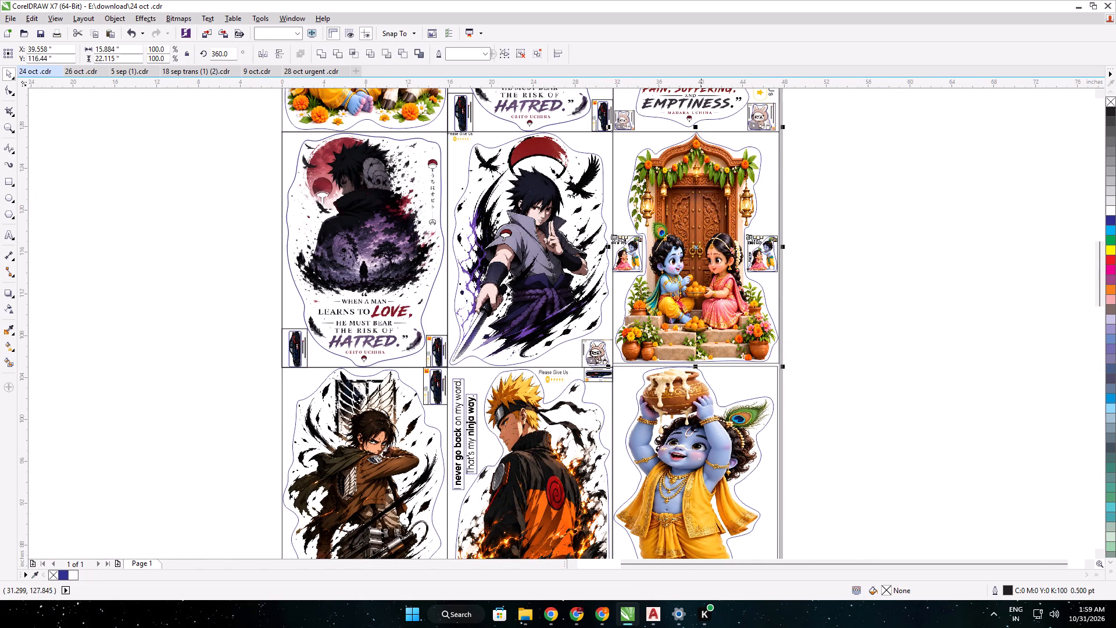
scroll(701, 376, up, 2)
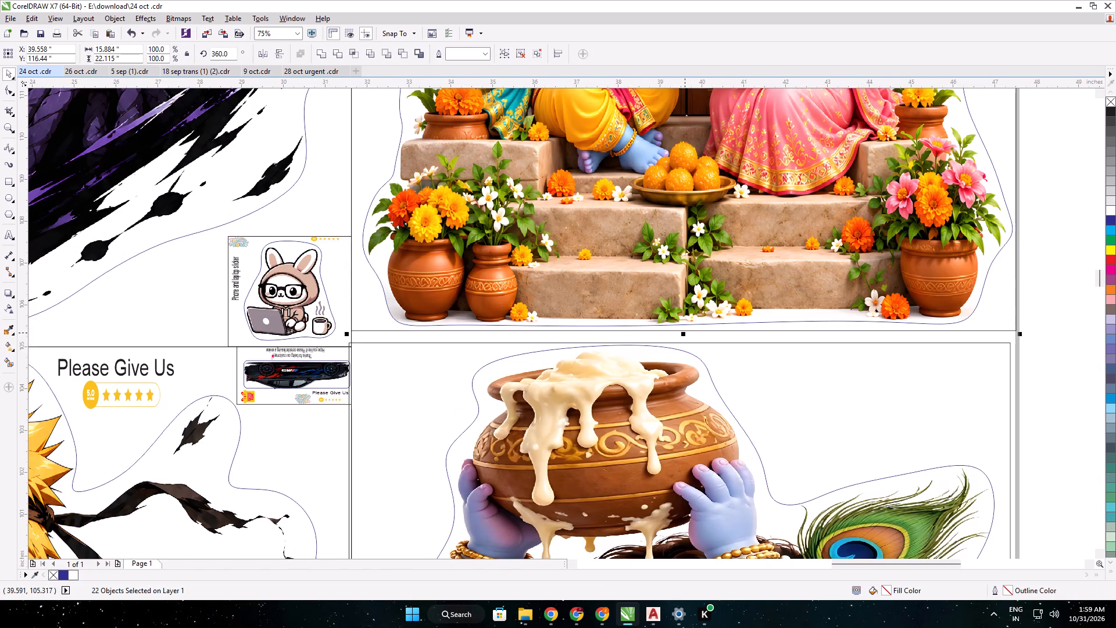
drag(684, 332, 684, 349)
click(684, 347)
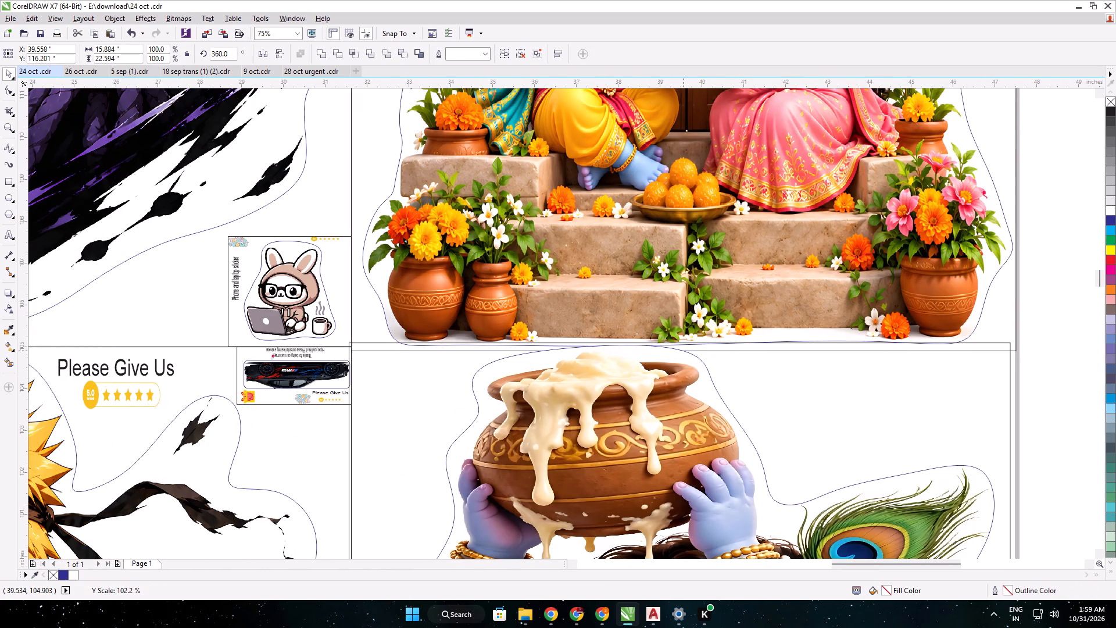
click(706, 323)
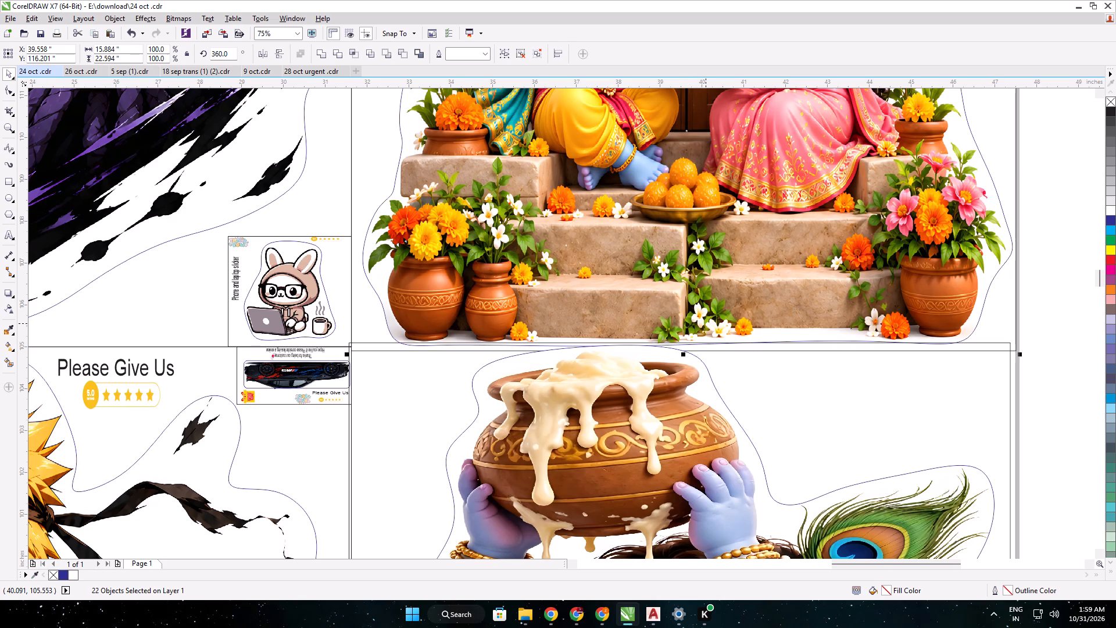
drag(683, 354, 683, 341)
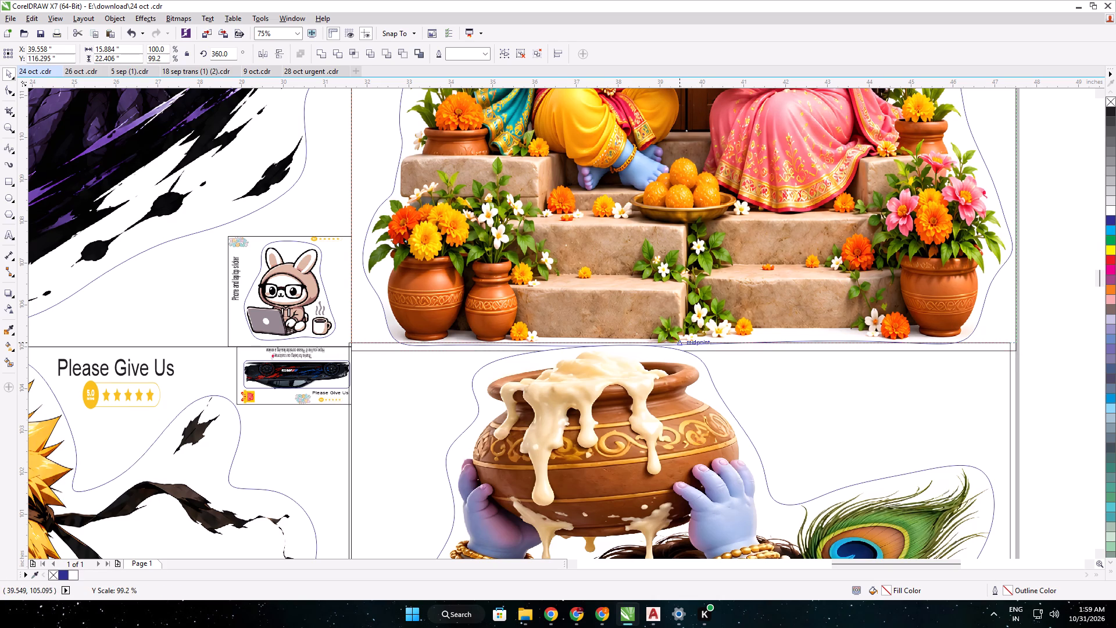
drag(683, 341, 684, 342)
scroll(684, 342, up, 2)
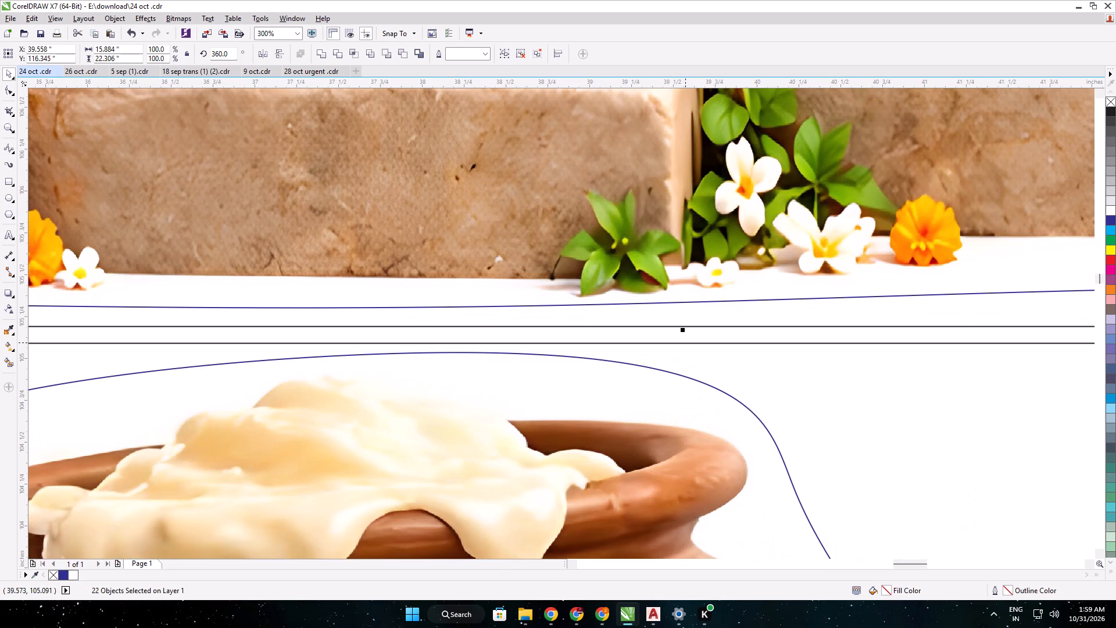
drag(681, 331, 682, 340)
middle_drag(617, 361, 1115, 358)
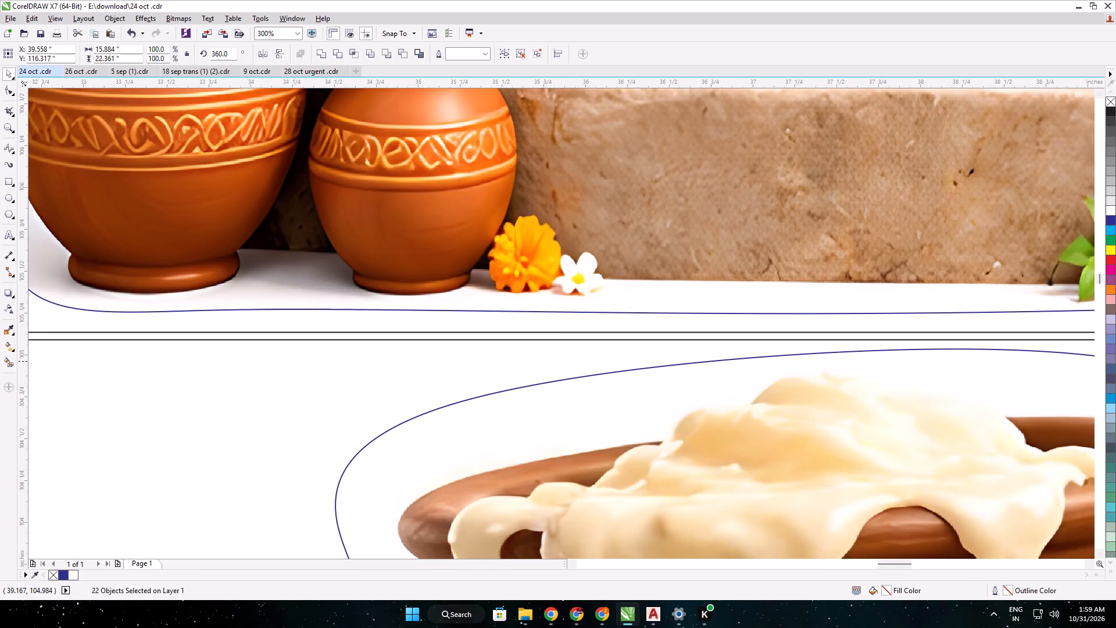
middle_drag(913, 365, 1115, 351)
scroll(748, 349, down, 1)
middle_drag(755, 349, 540, 290)
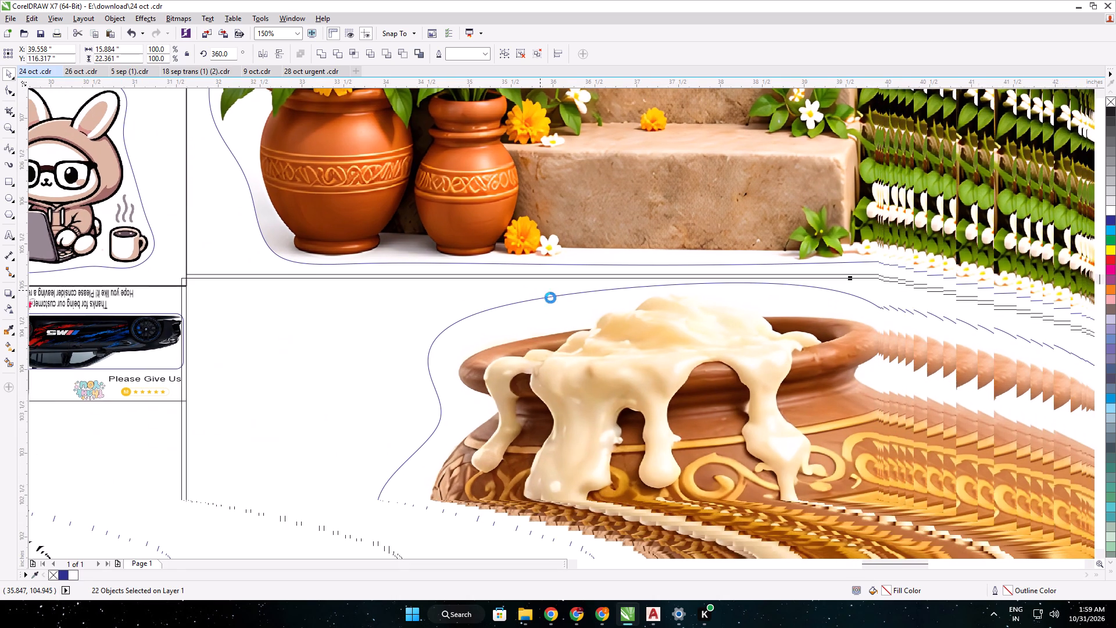
middle_drag(720, 347, 591, 311)
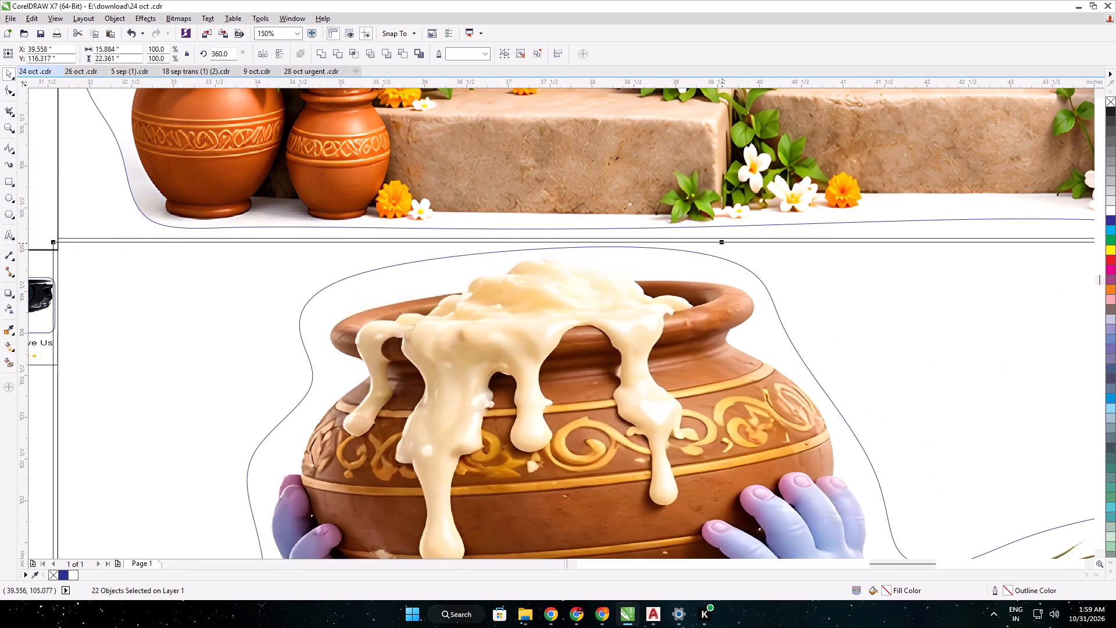
drag(722, 243, 721, 254)
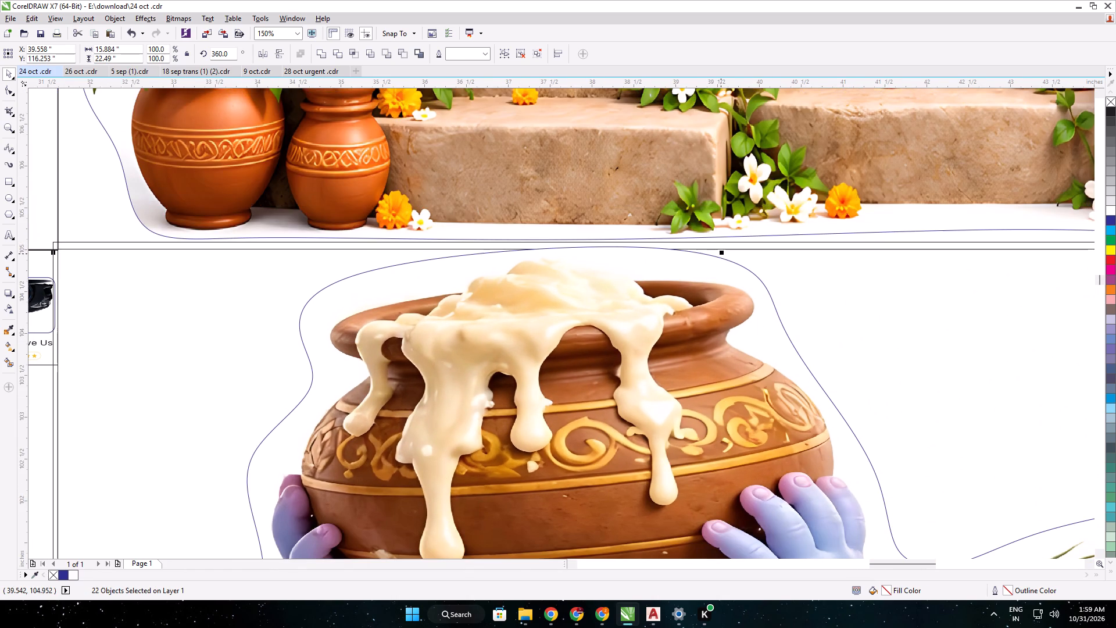
scroll(720, 259, down, 5)
middle_drag(753, 330, 746, 267)
click(806, 446)
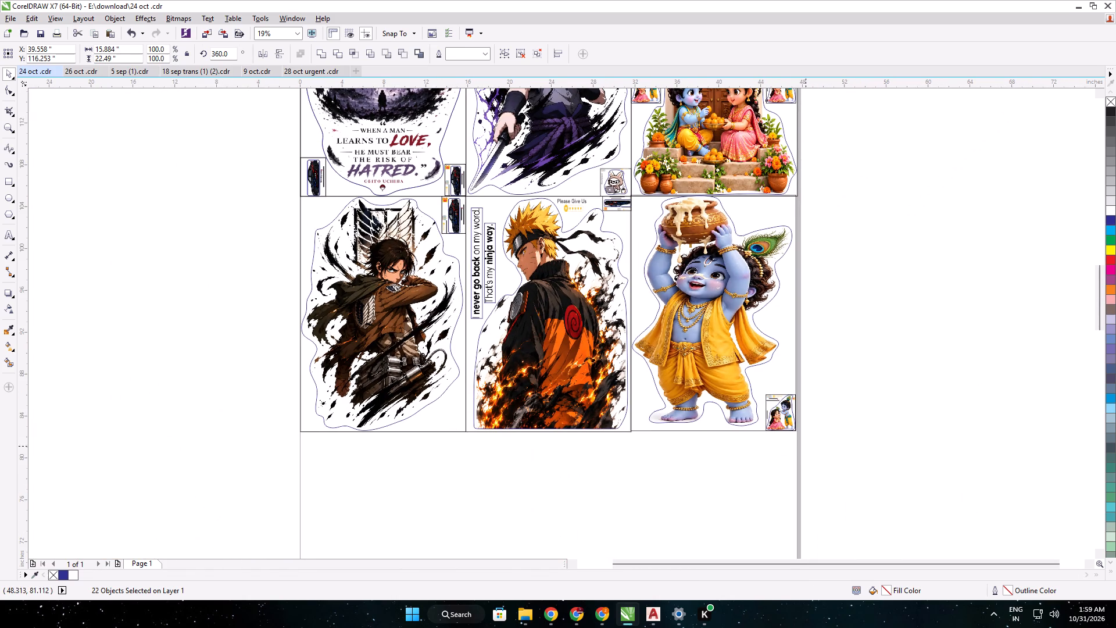
Select the whole butter-pot Krishna sticker with its card and nudge it to X 39.522, Y 93.762 inches, flush with the neighbouring frames.
drag(821, 462, 678, 267)
click(828, 473)
drag(861, 480, 628, 269)
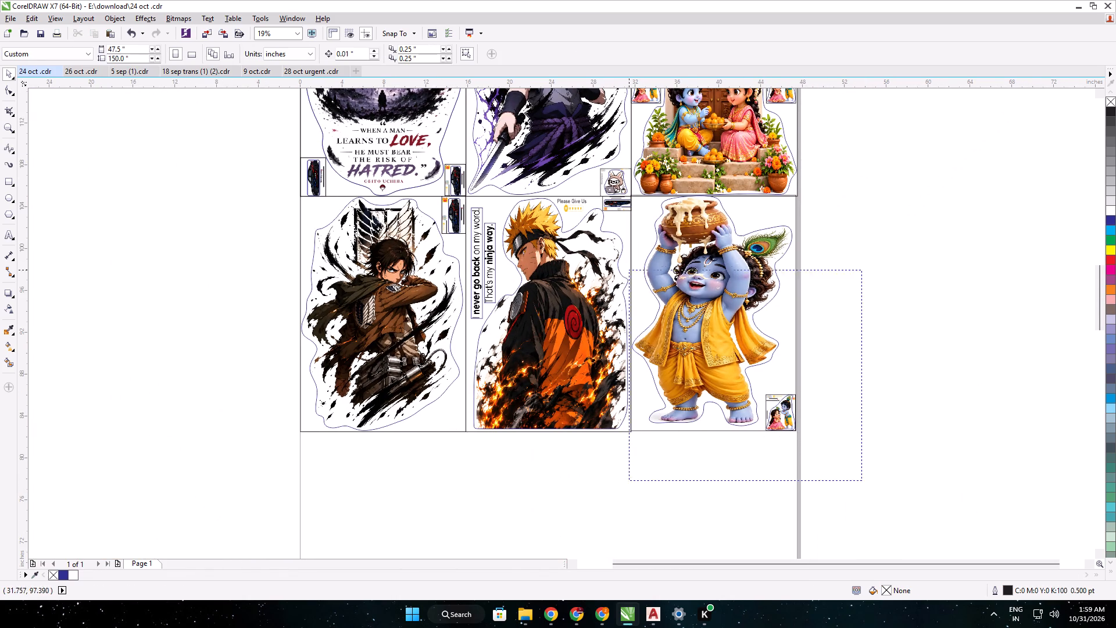
drag(628, 269, 624, 263)
click(818, 451)
drag(850, 477, 628, 194)
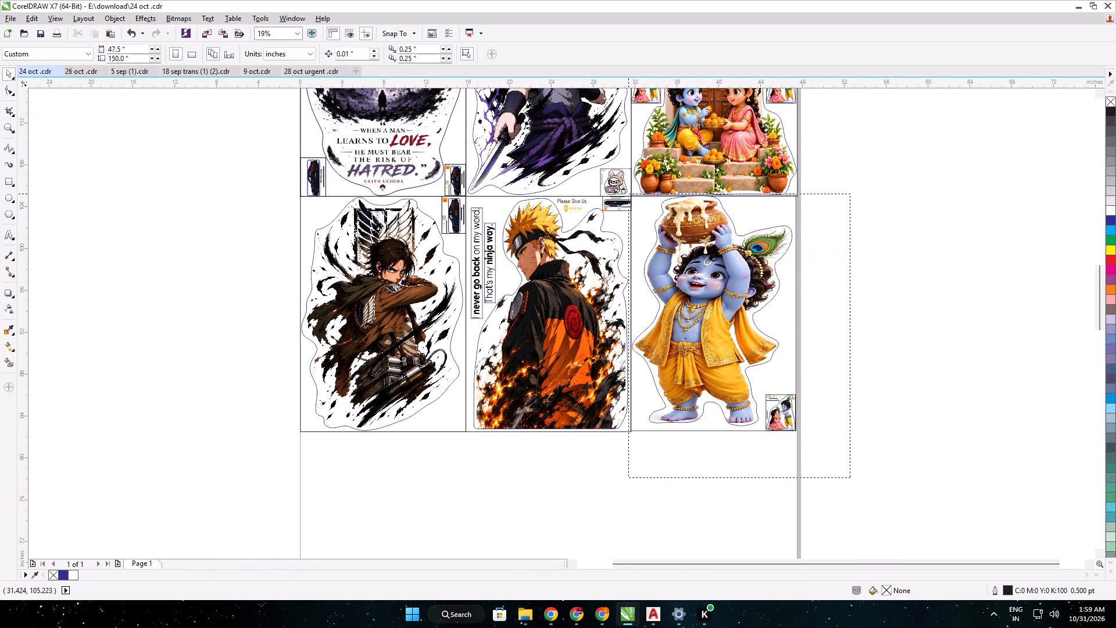
drag(628, 194, 621, 192)
key(Down)
key(Down)
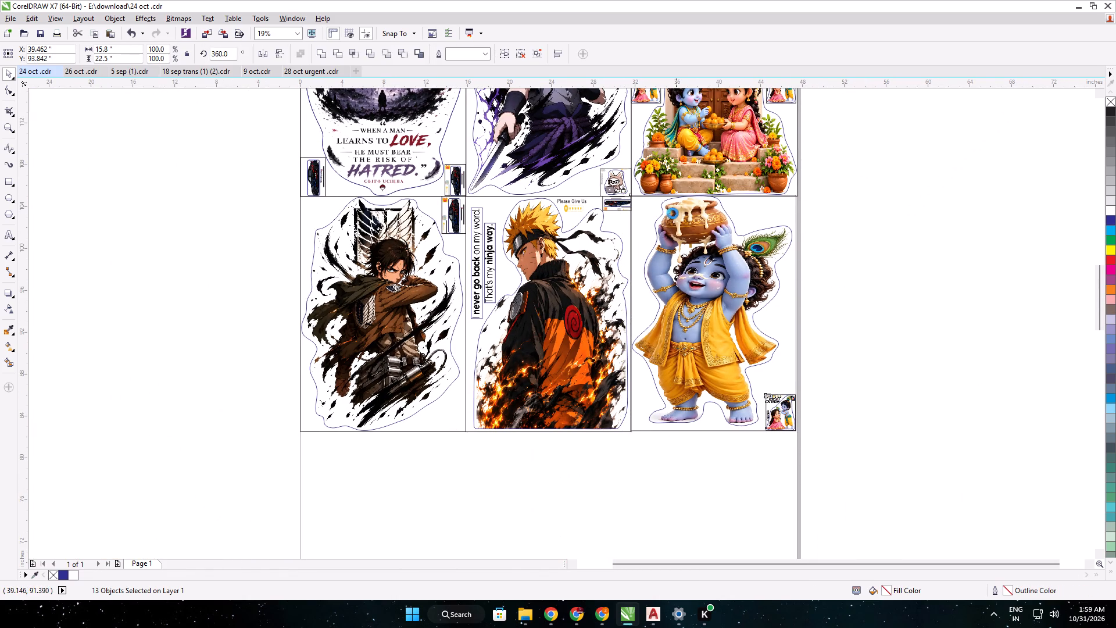
scroll(665, 201, up, 4)
key(Down)
key(Down)
key(Down)
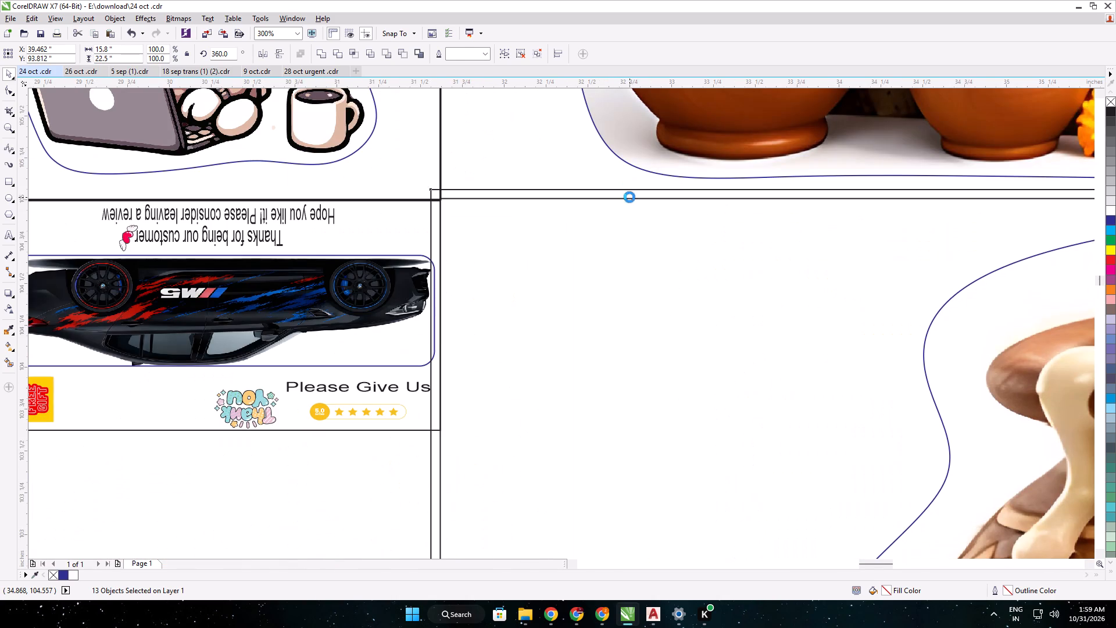
key(Down)
key(Down)
key(Right)
key(Right)
key(Down)
key(Right)
key(Right)
key(Right)
key(Right)
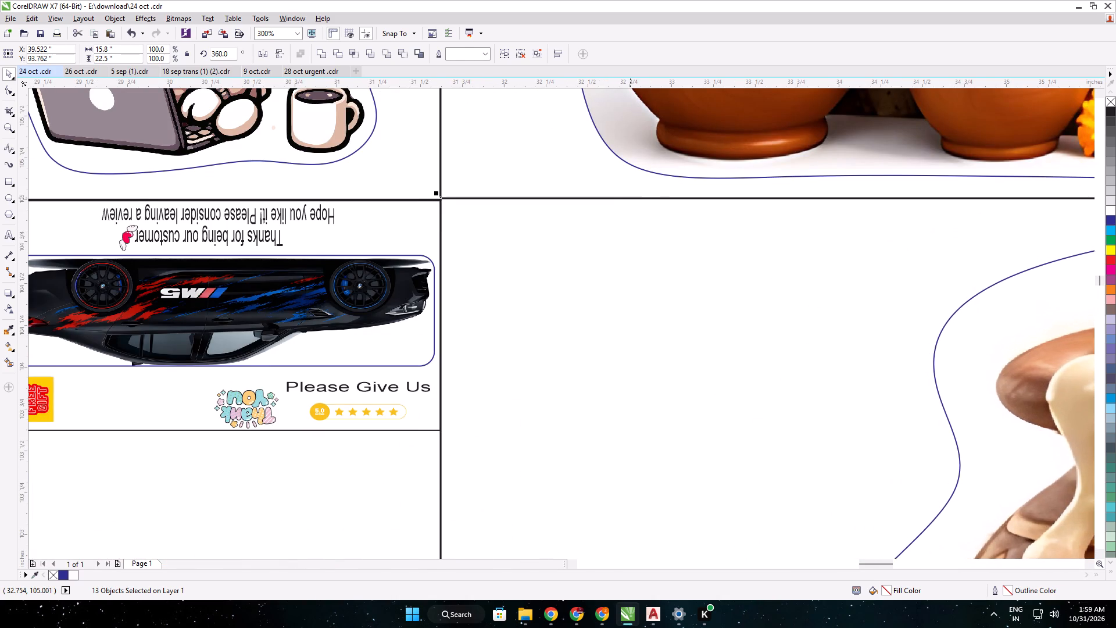
Stretch the butter-pot Krishna sticker and its card rightward to the page edge, making the width 15.892 inches.
scroll(647, 211, down, 6)
middle_drag(839, 280, 485, 219)
scroll(599, 241, up, 1)
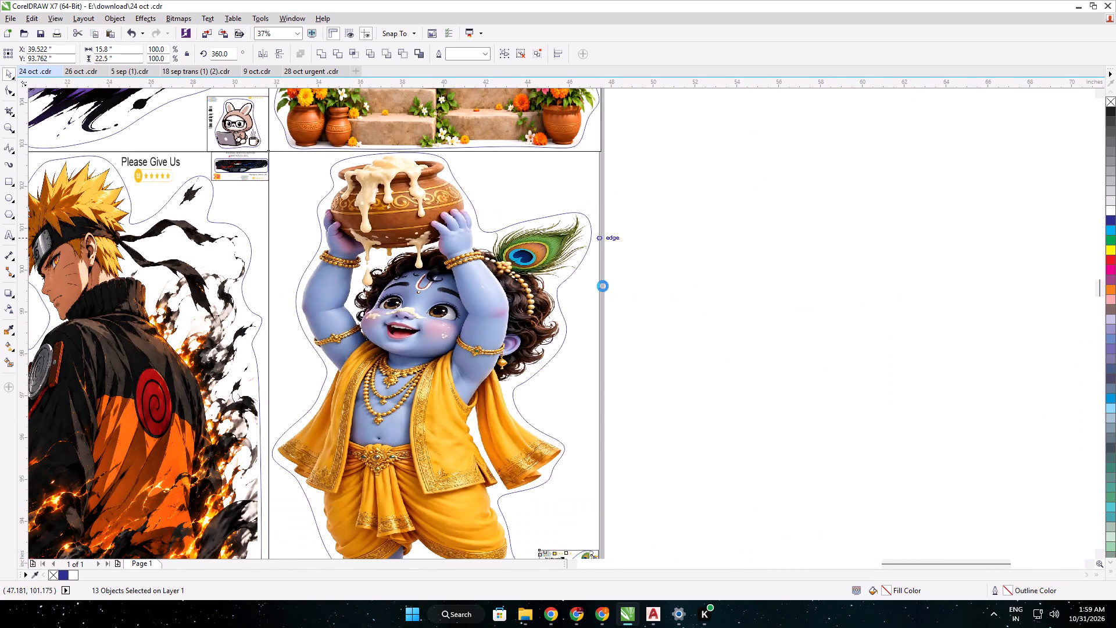
scroll(601, 518, up, 1)
middle_drag(601, 516, 546, 287)
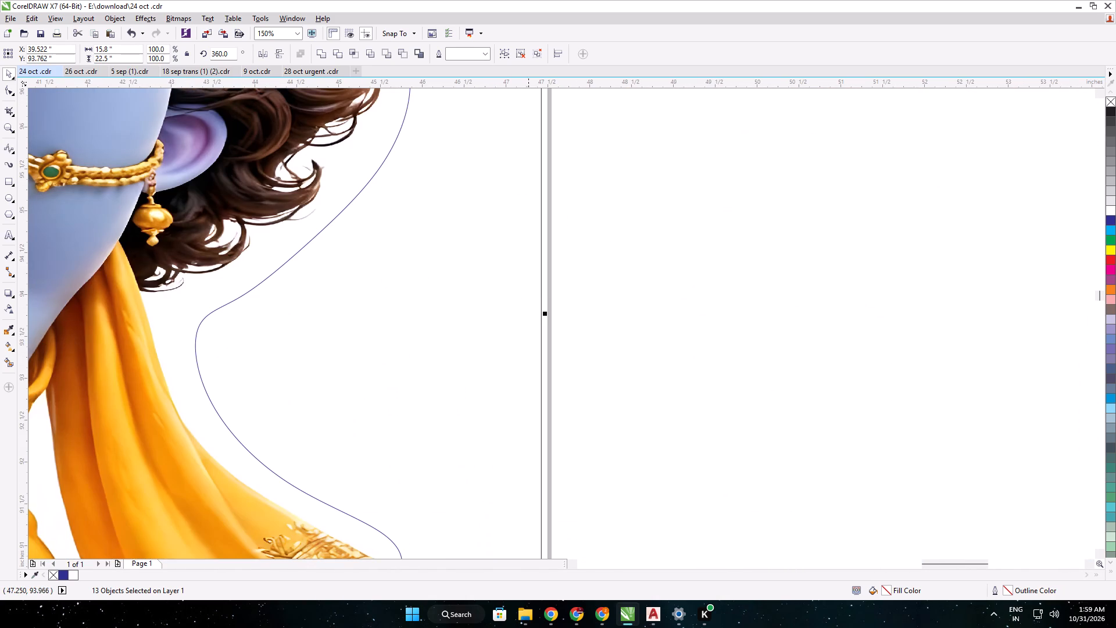
drag(545, 316, 553, 318)
scroll(584, 315, down, 3)
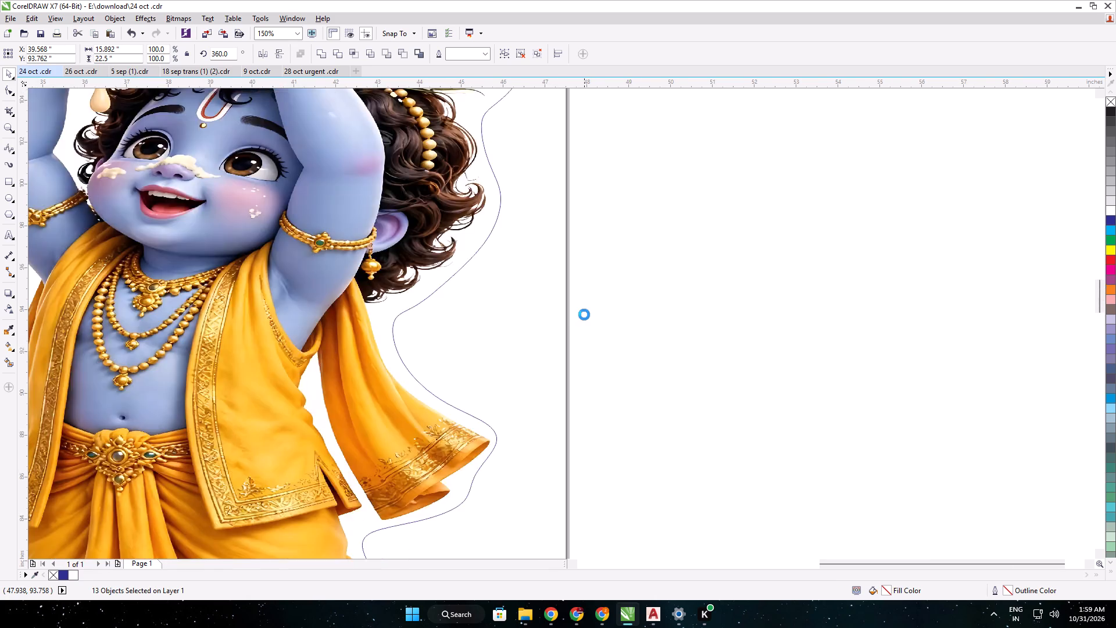
scroll(584, 315, down, 2)
click(605, 330)
Duplicate the butter-pot Krishna sticker with its card and place the copy in the first column of a new row below.
scroll(570, 330, down, 1)
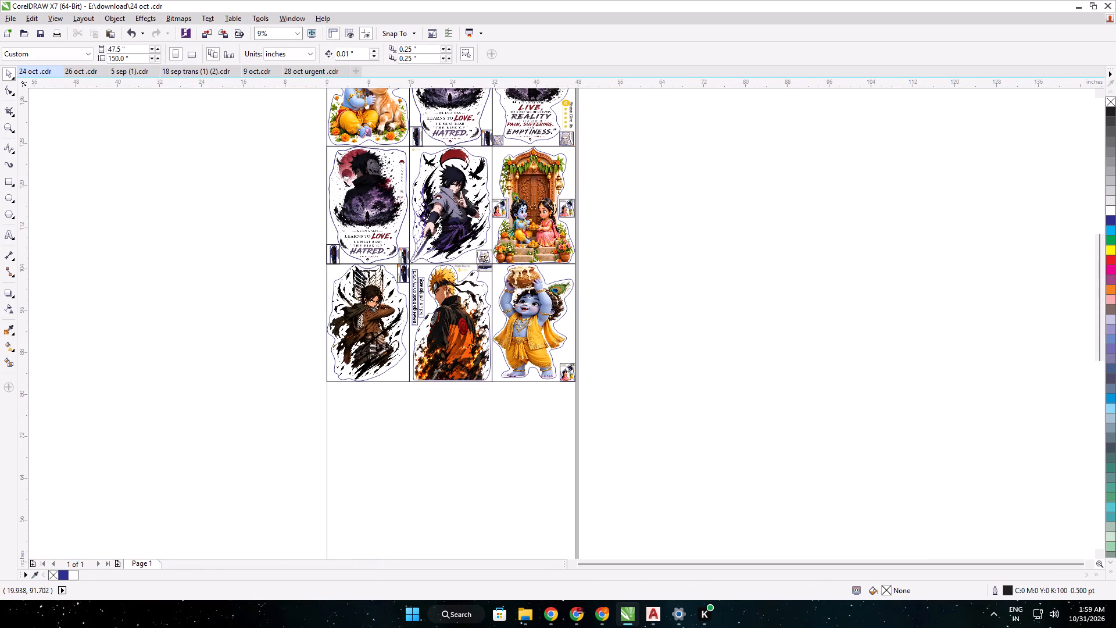
drag(589, 398, 489, 259)
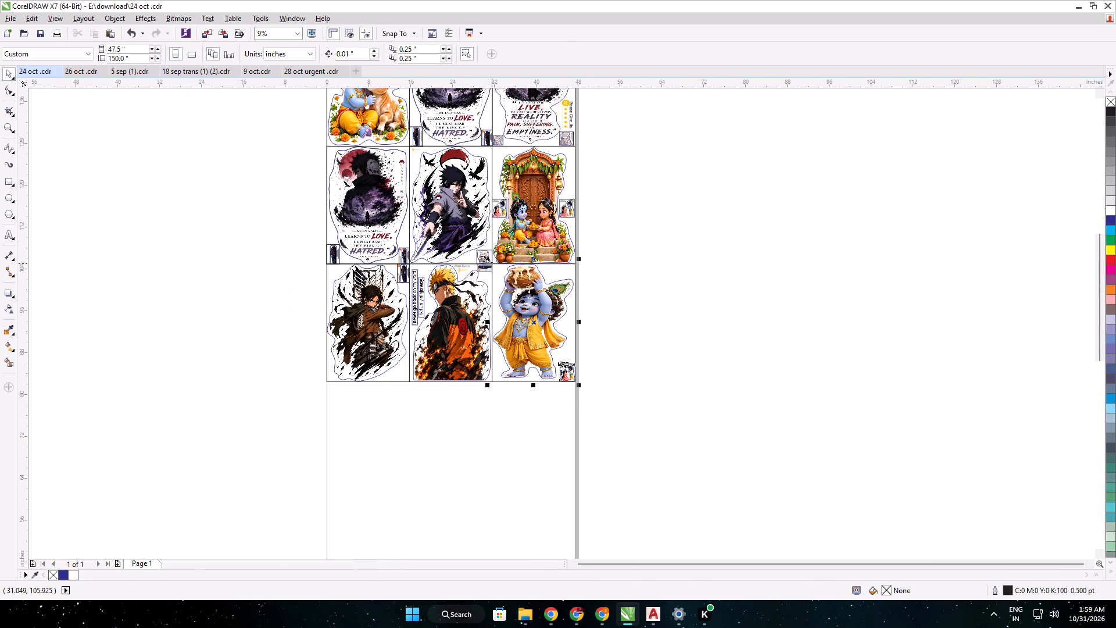
scroll(525, 313, up, 2)
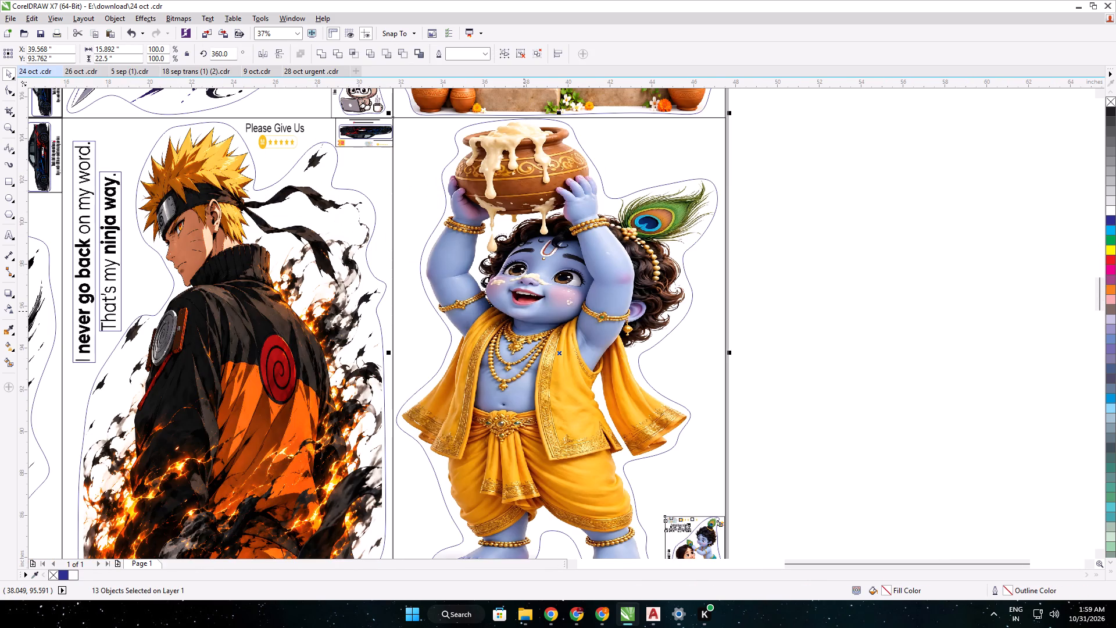
scroll(524, 311, down, 2)
middle_drag(524, 312, 566, 292)
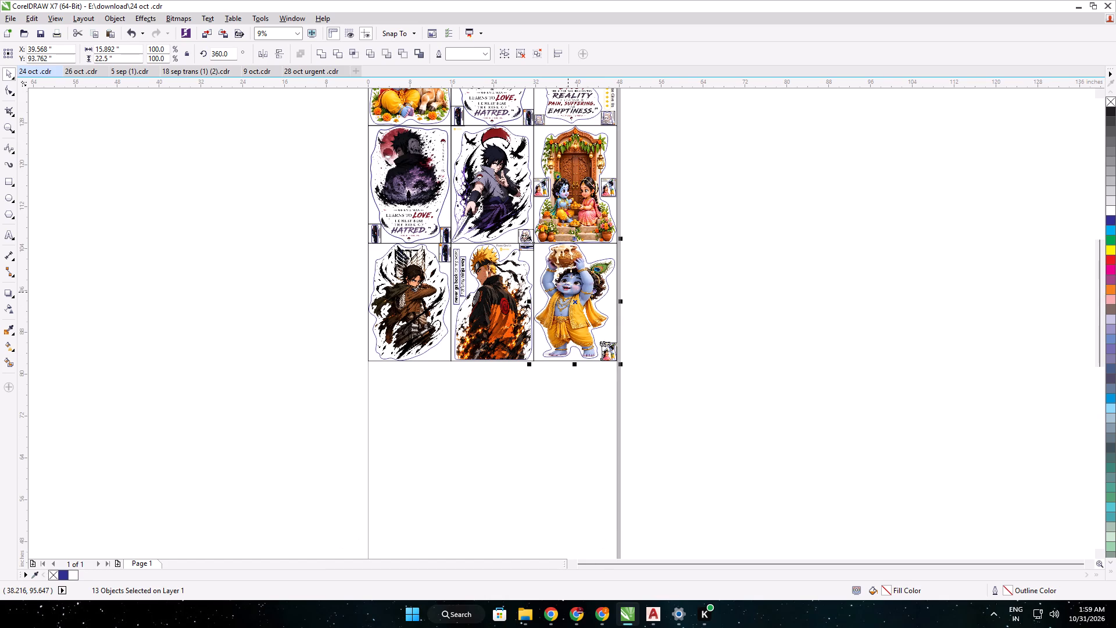
key(ctrl+d)
drag(568, 292, 402, 412)
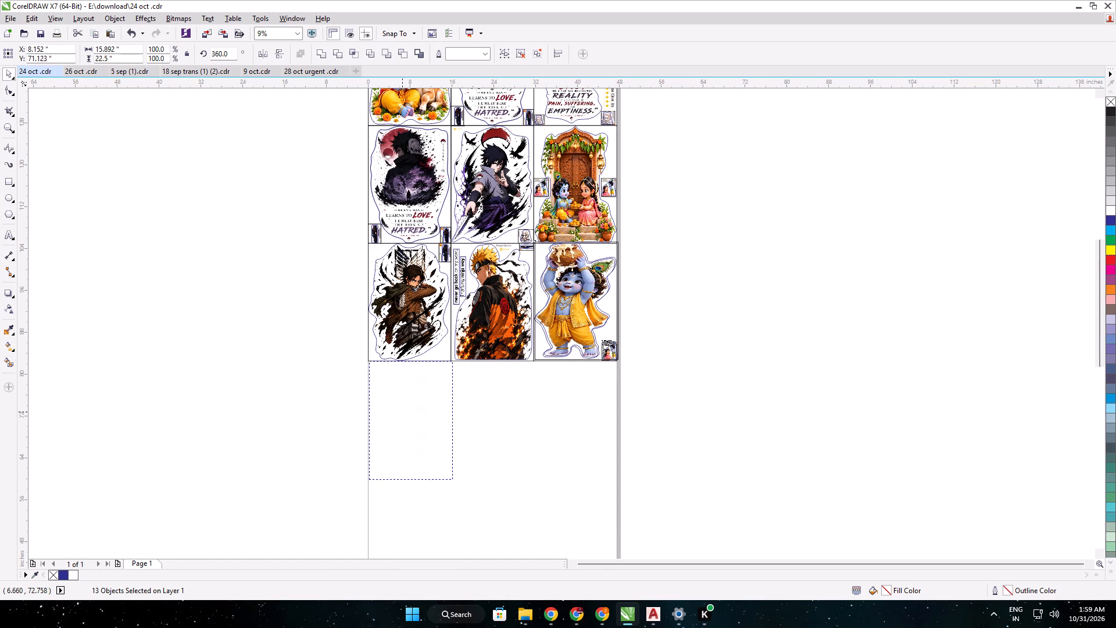
drag(402, 412, 402, 411)
Nudge the copied butter-pot Krishna sticker to X 7.939, Y 71.255 inches, flush with the page edge and the row line above.
scroll(374, 378, up, 4)
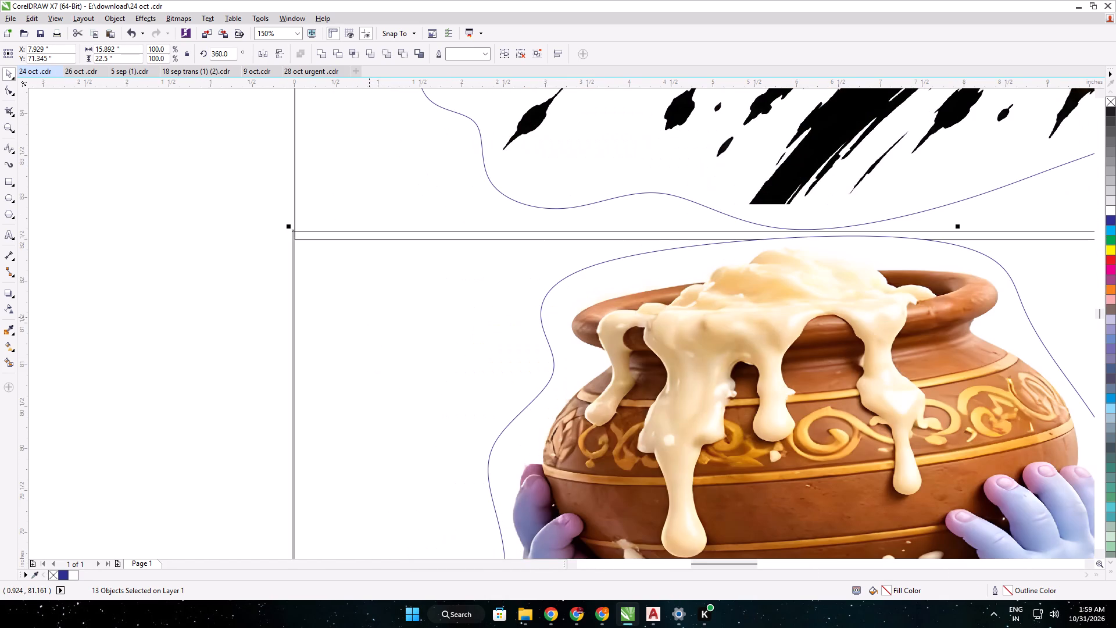
key(Down)
key(Down)
key(Down)
key(Down)
key(Down)
key(Down)
key(Down)
key(Down)
key(Down)
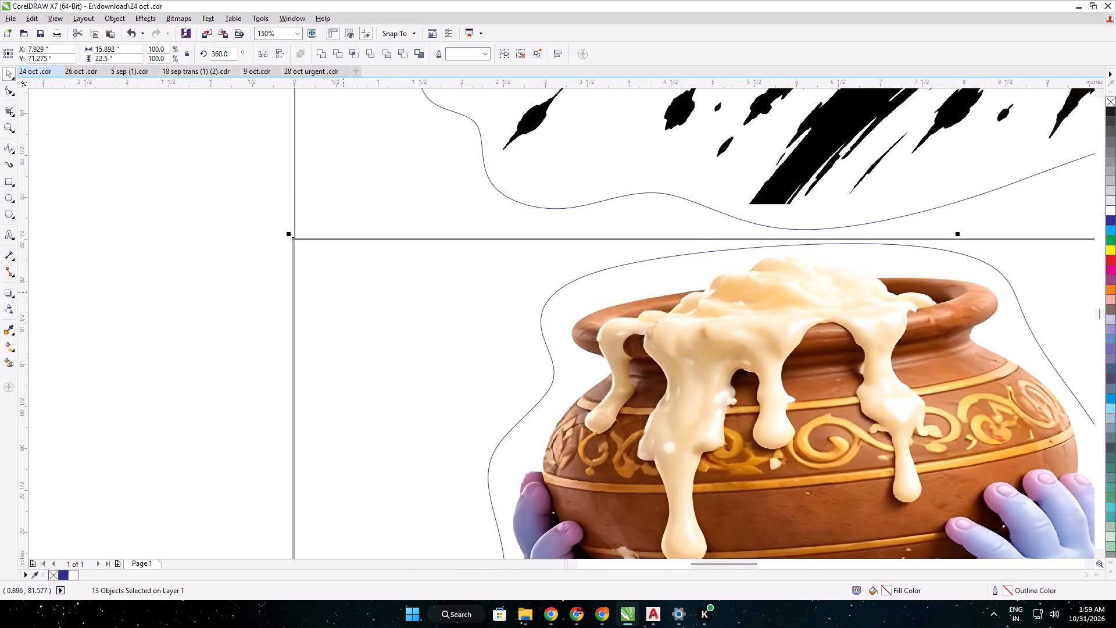
key(Right)
key(Right)
key(Left)
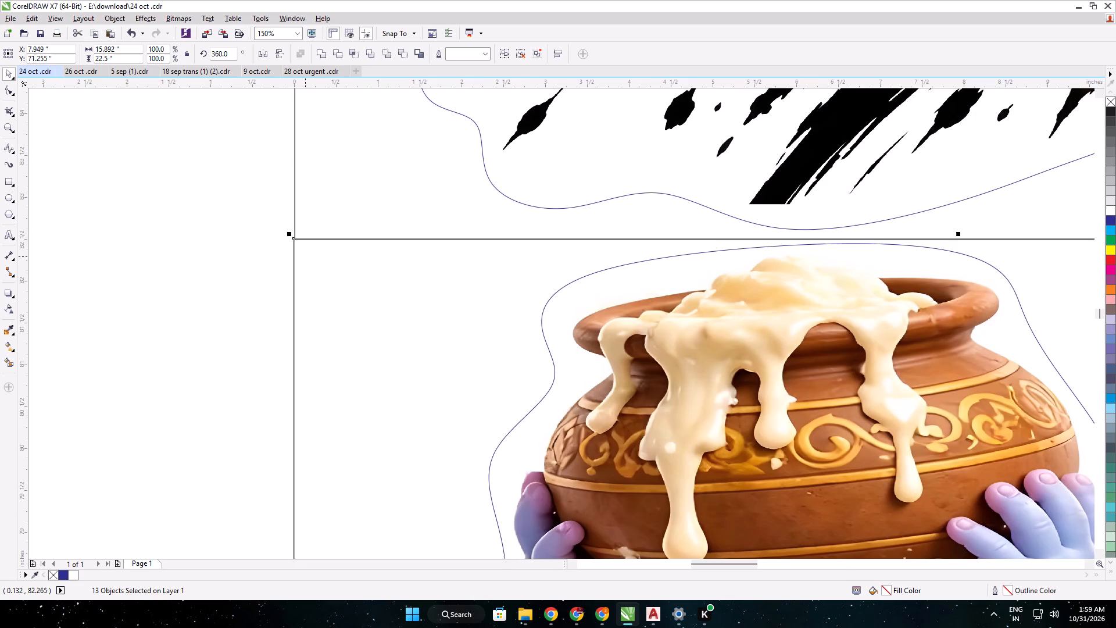
scroll(305, 255, up, 1)
scroll(305, 255, down, 6)
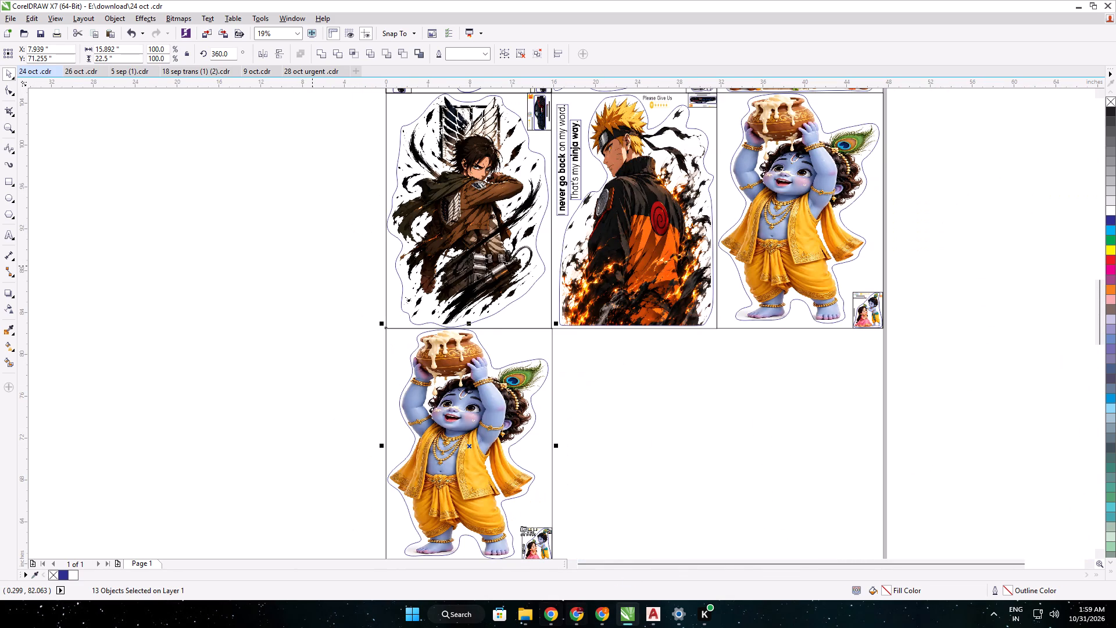
Review the Meesho and Snapdeal seller order lists to find which stickers still need adding to the sheet.
click(555, 615)
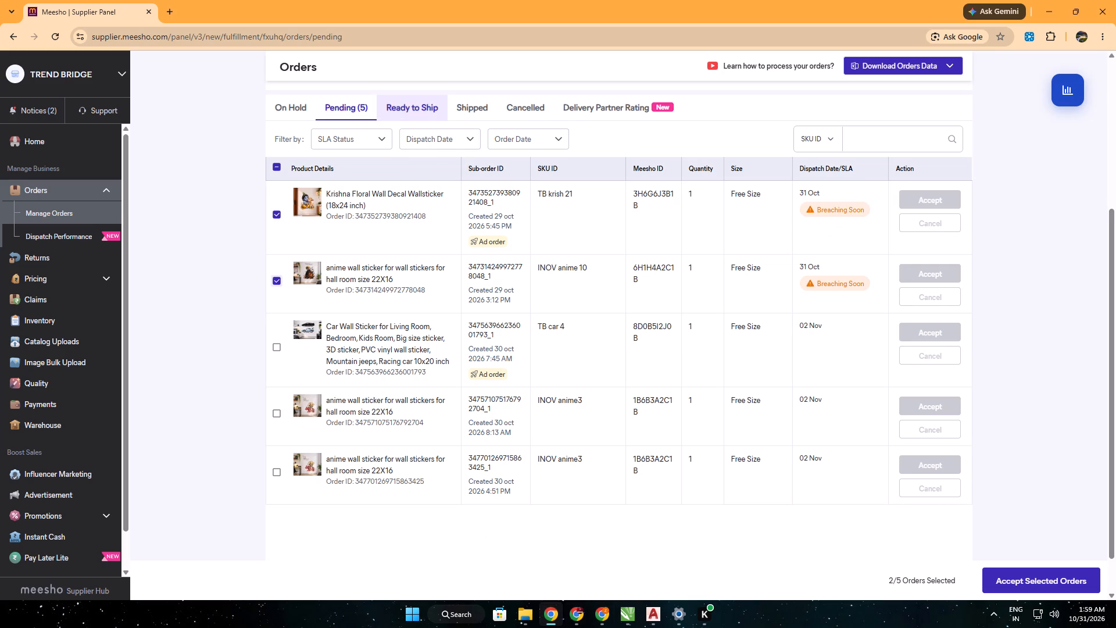
click(400, 104)
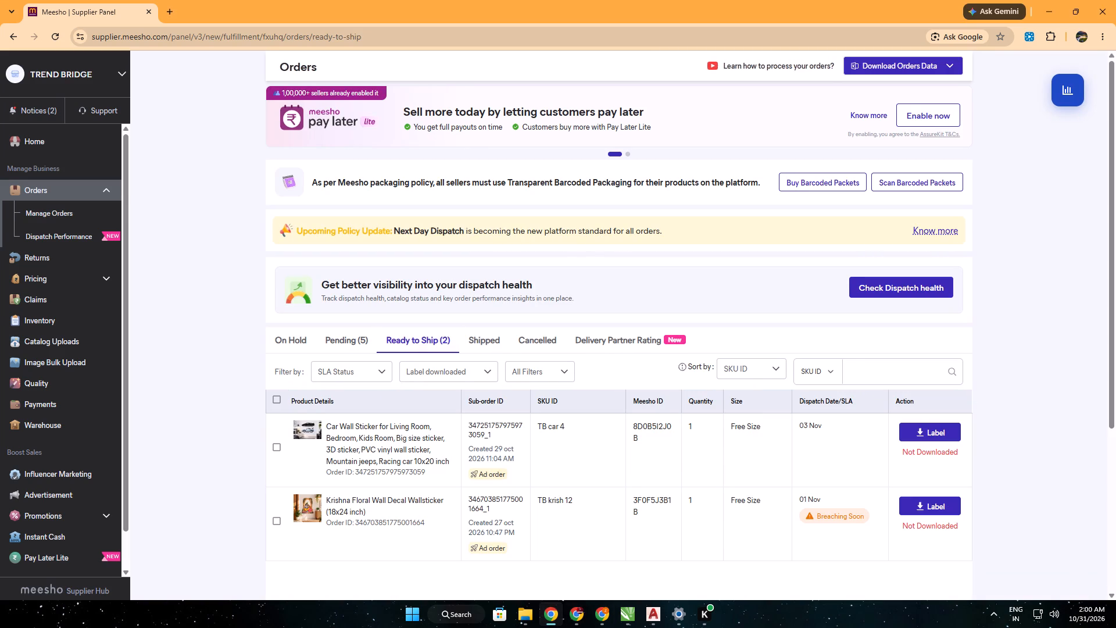
click(573, 614)
scroll(552, 495, down, 1)
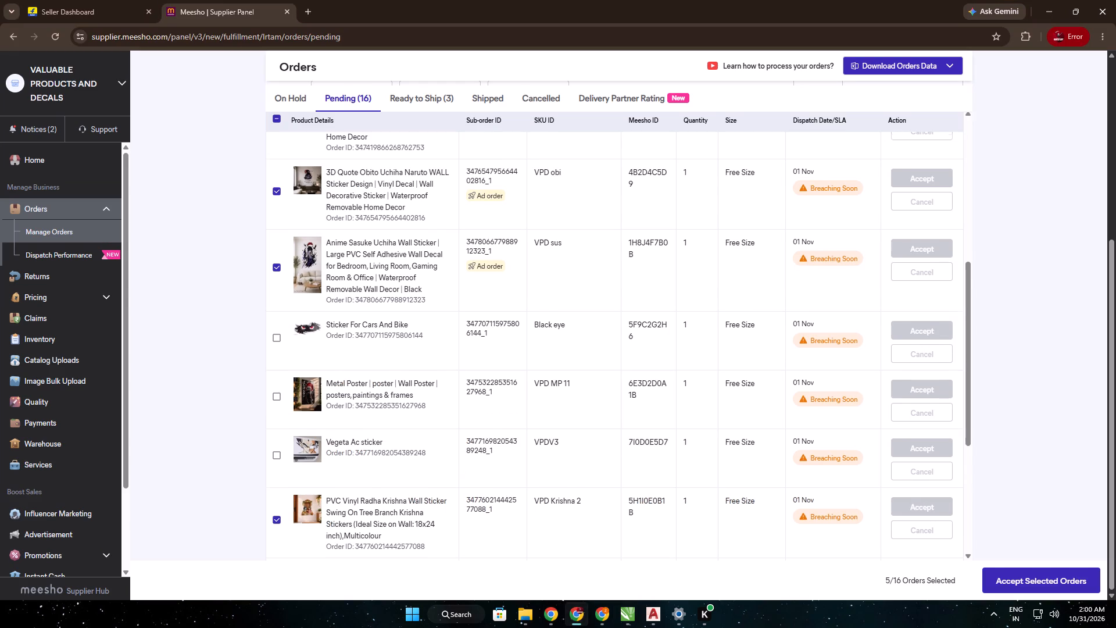
click(596, 609)
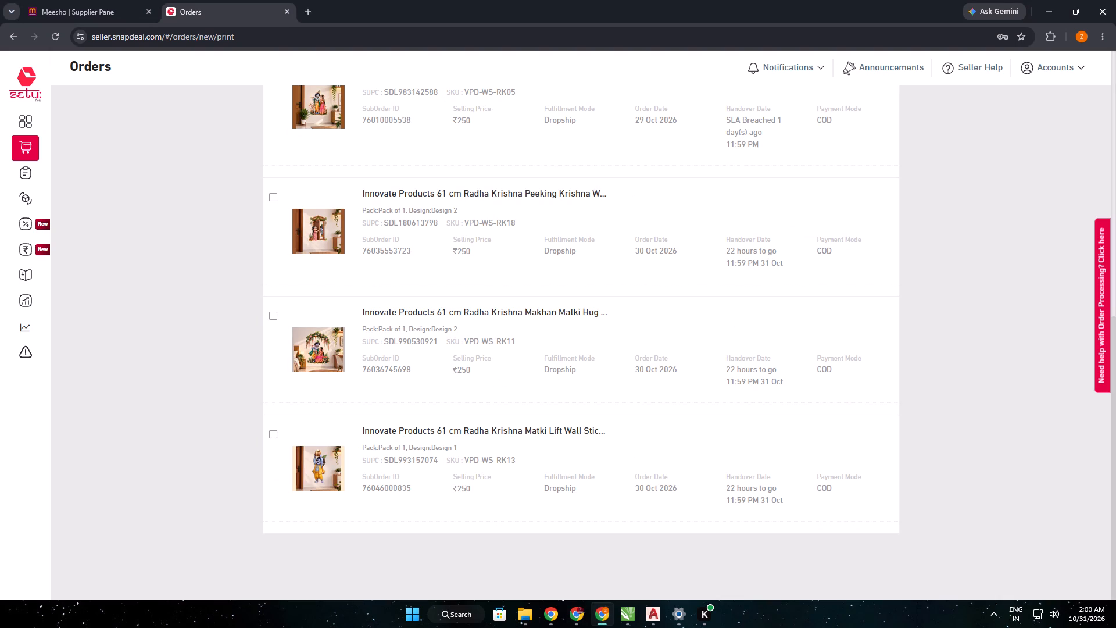
scroll(400, 434, up, 3)
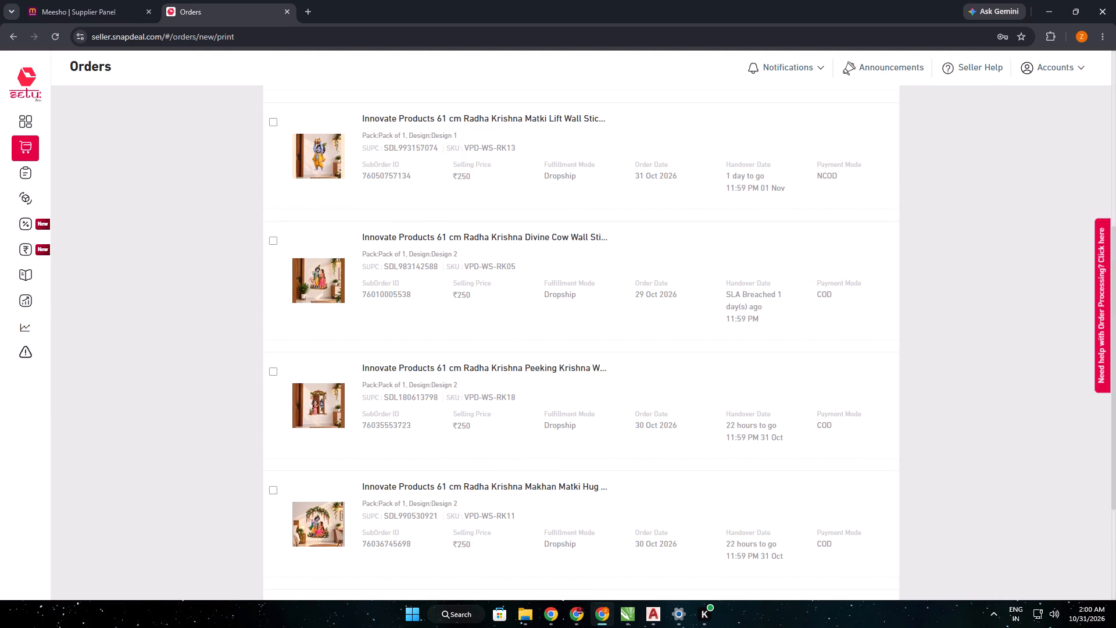
Open the earlier print sheet 27 oct (2) .cdr from the Downloads folder.
click(521, 614)
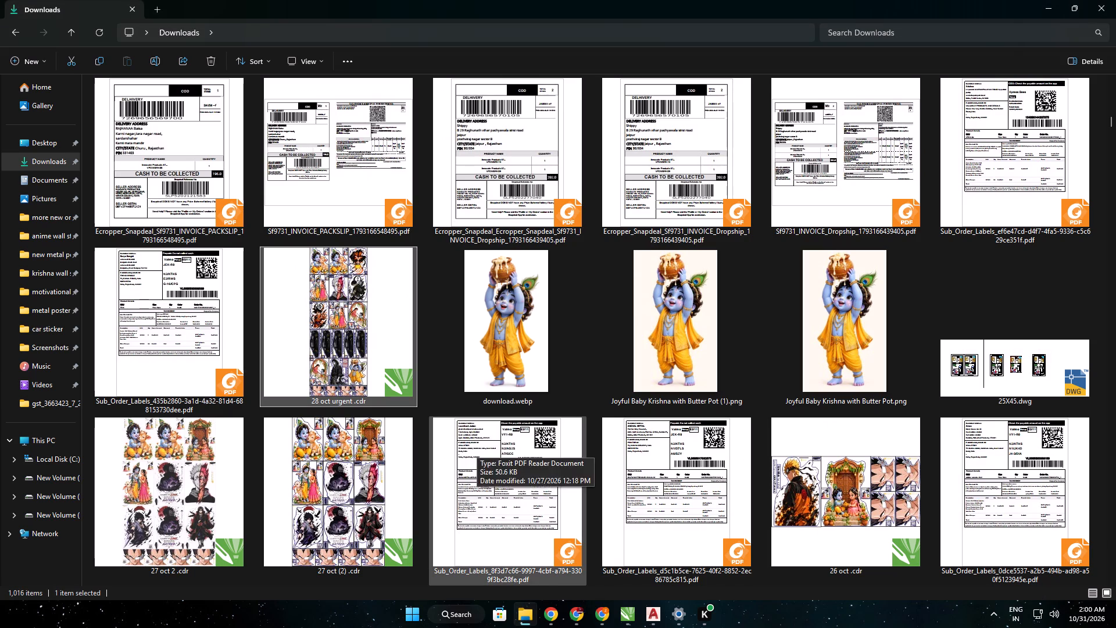
double_click(371, 463)
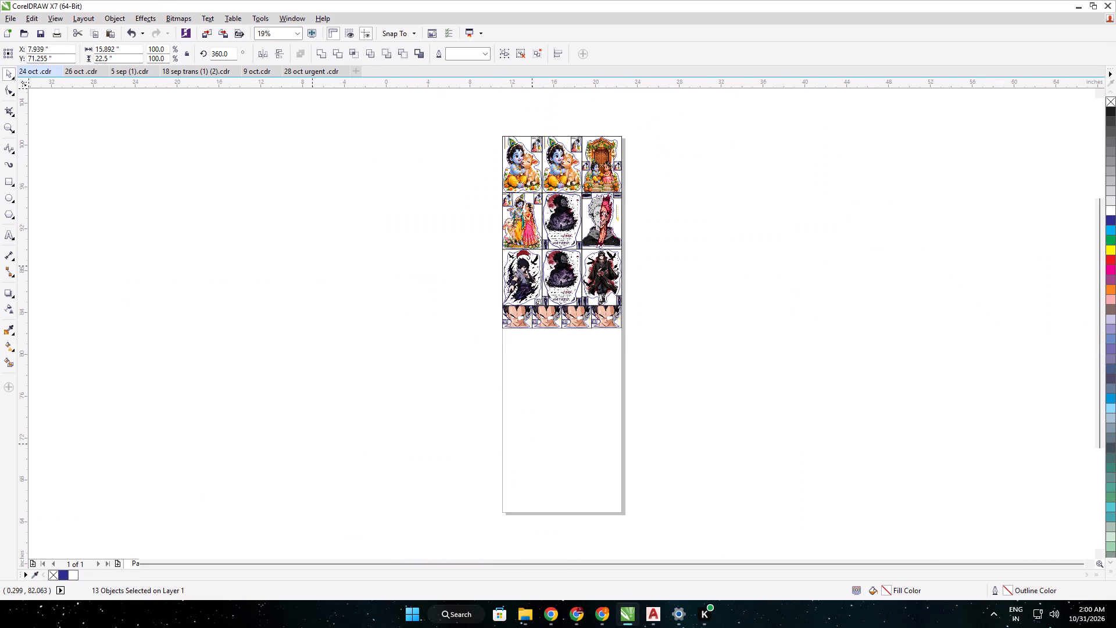
Copy the Radha Krishna with cow sticker and its two thank-you cards from 27 oct (2) .cdr into 24 oct .cdr.
scroll(508, 184, up, 3)
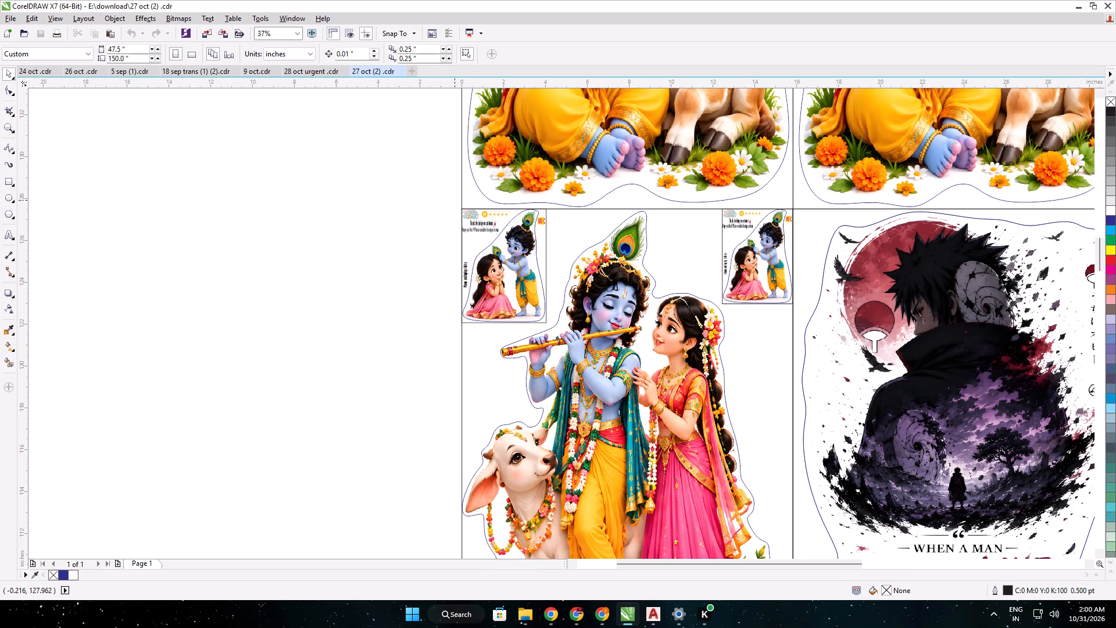
drag(453, 205, 795, 515)
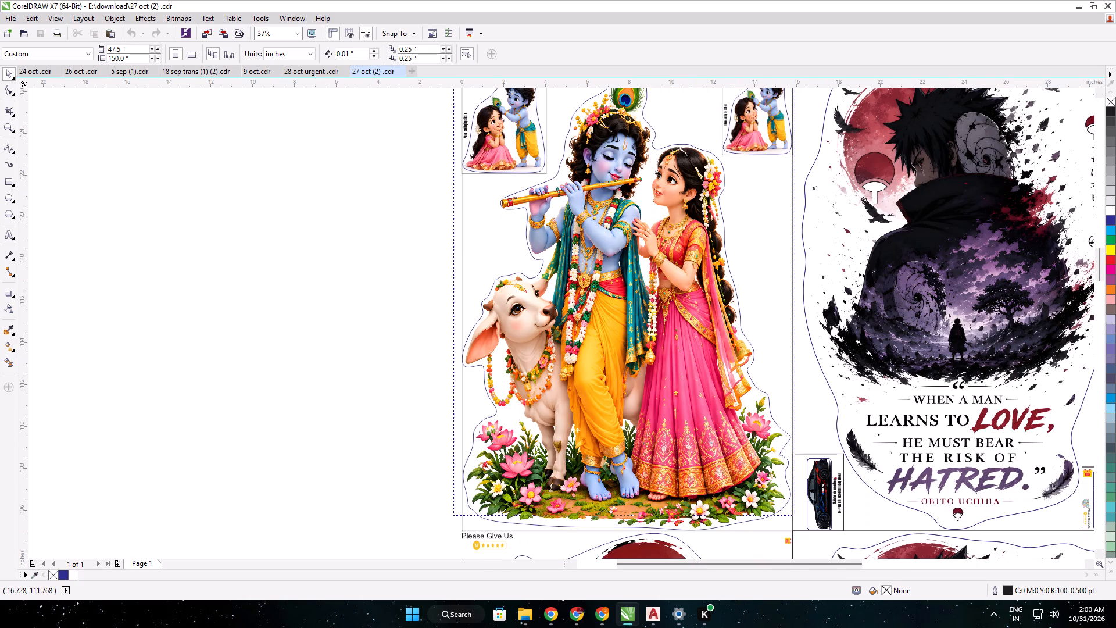
drag(795, 515, 796, 536)
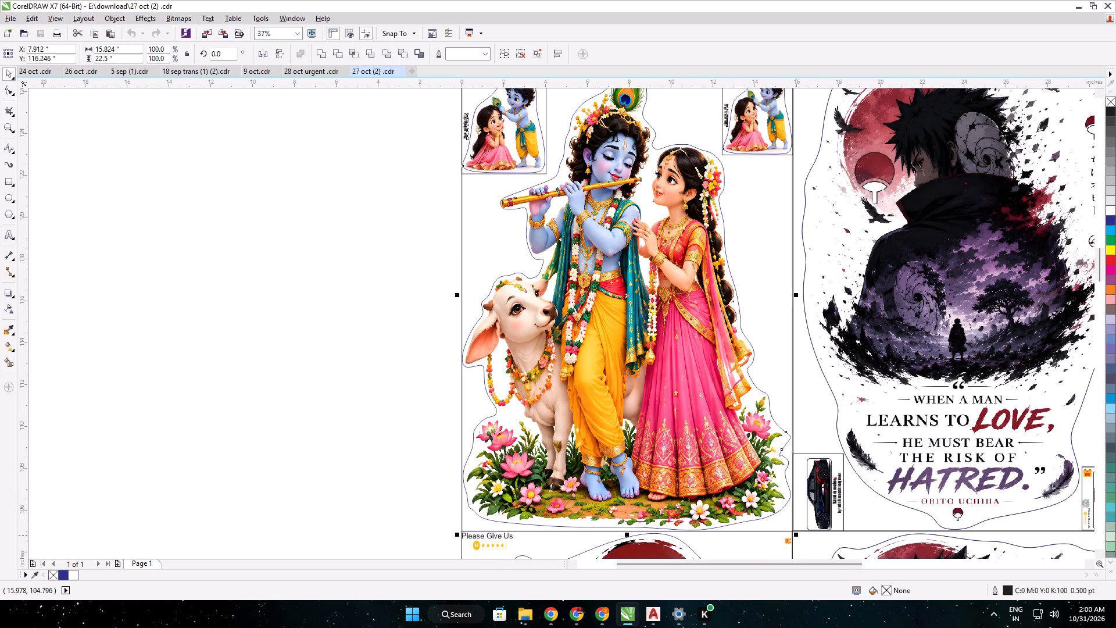
key(ctrl+c)
click(44, 72)
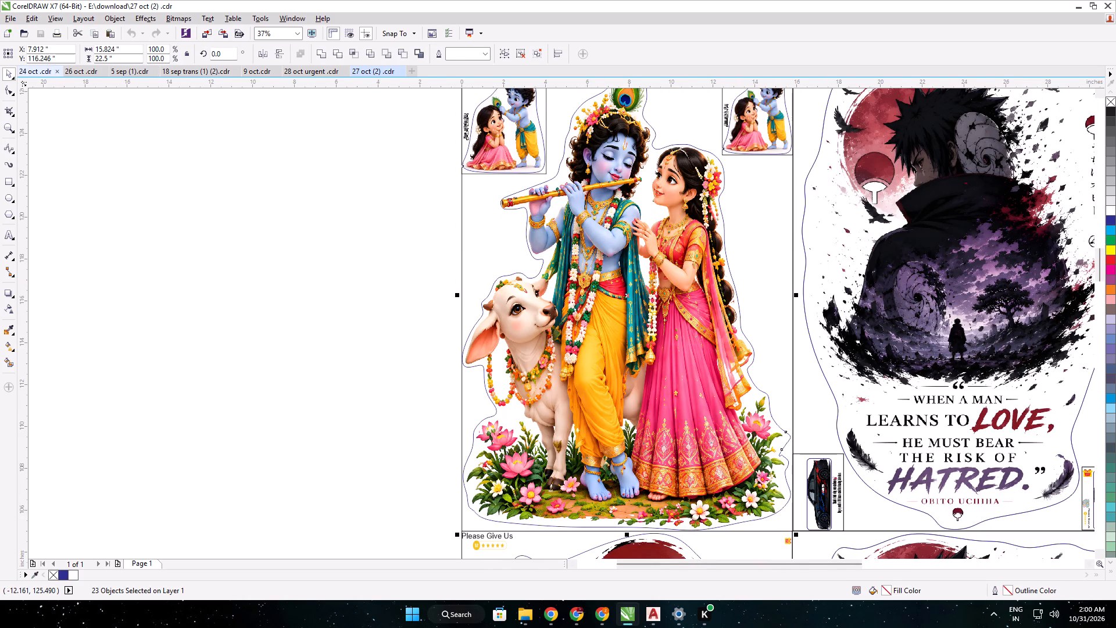
key(ctrl+v)
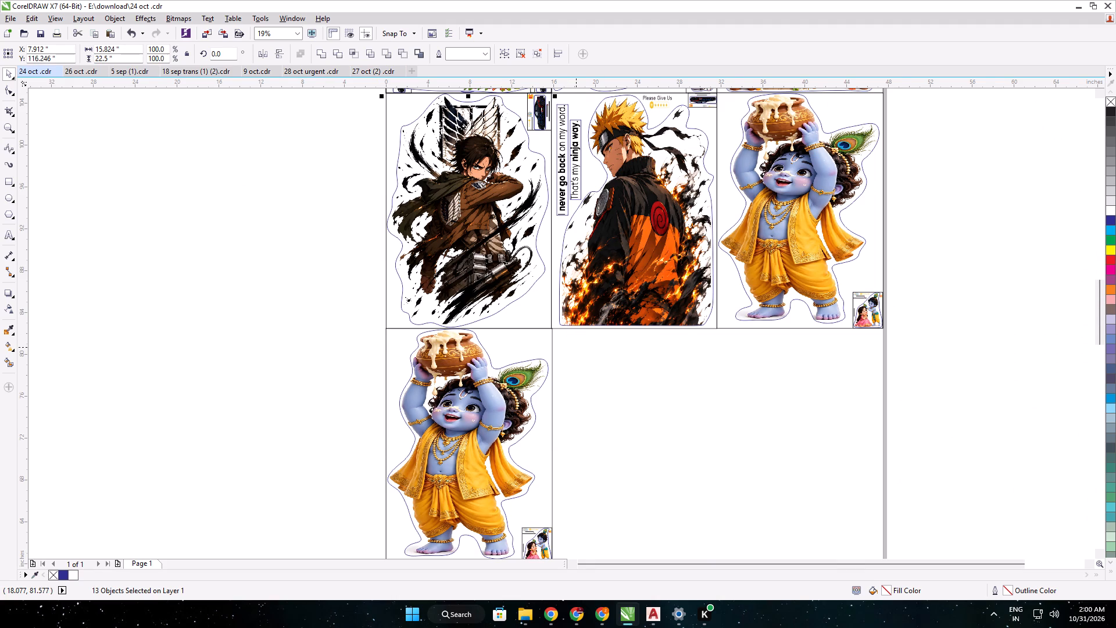
Move the pasted Radha Krishna with cow sticker beside the lower butter-pot Krishna, in the second column under Naruto.
scroll(575, 329, down, 1)
drag(525, 145, 591, 384)
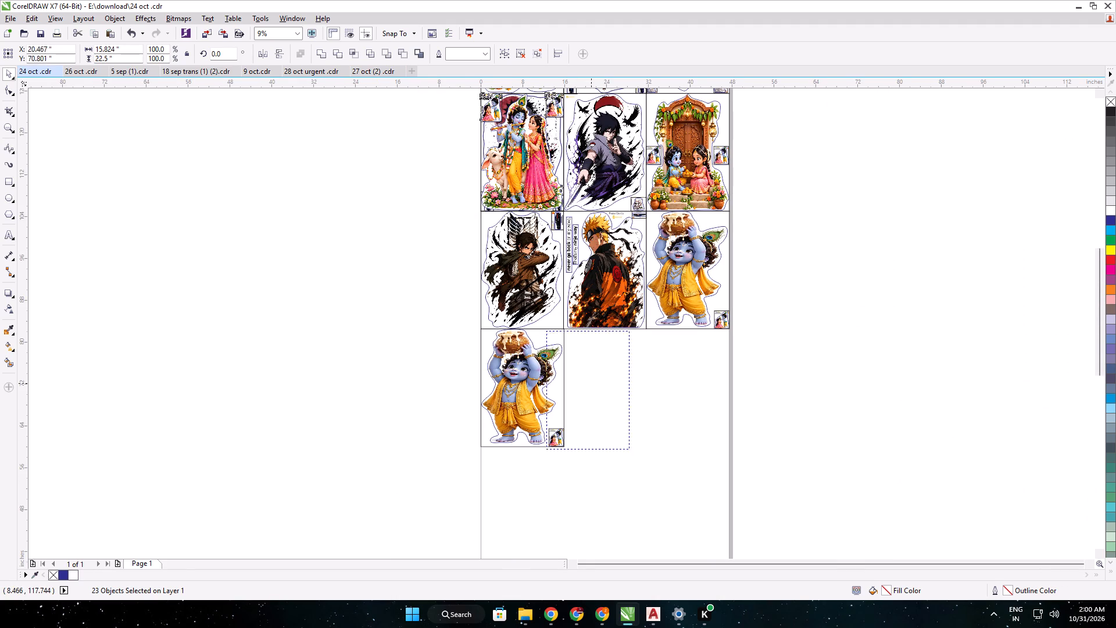
drag(591, 384, 613, 387)
scroll(610, 383, up, 2)
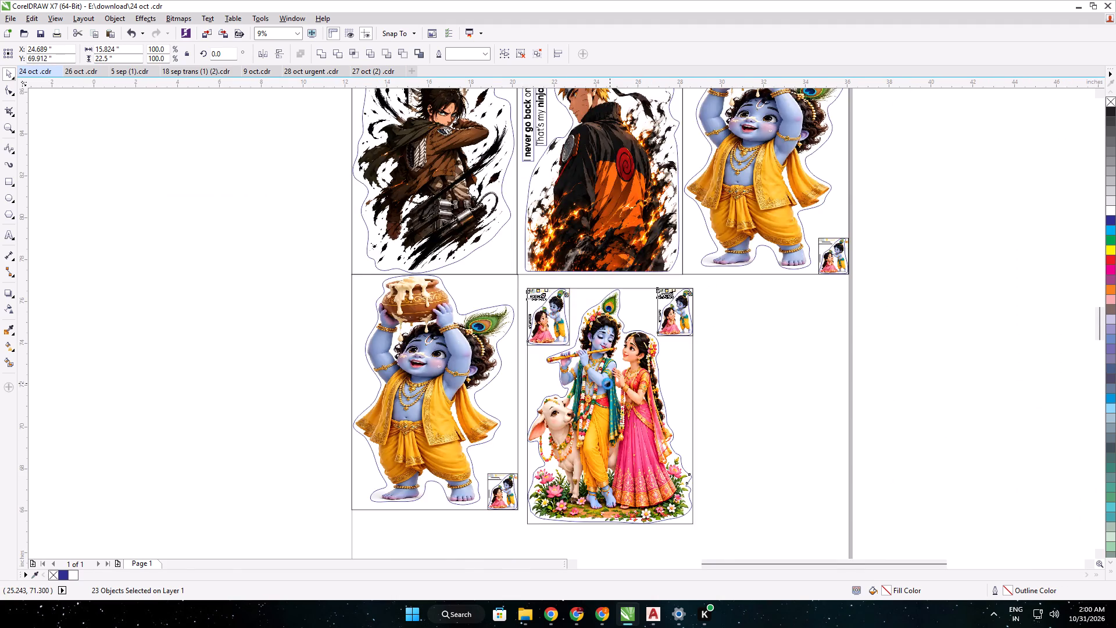
drag(606, 384, 587, 357)
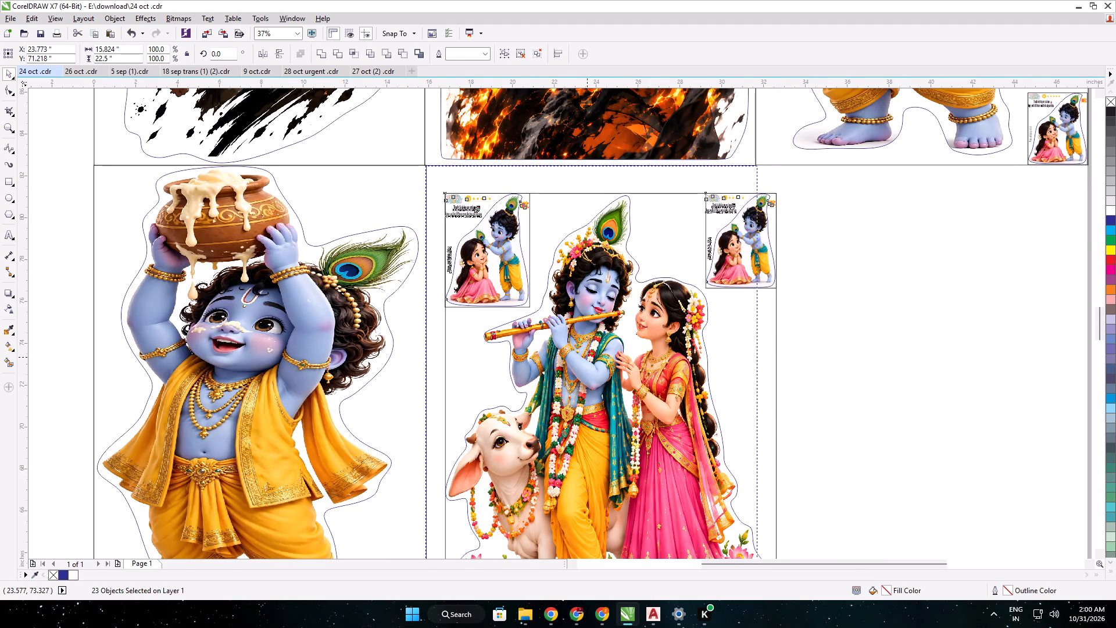
drag(587, 357, 586, 357)
Nudge the Radha Krishna with cow sticker to X 23.795, Y 71.248 inches, flush with the neighbouring frames.
scroll(431, 173, up, 3)
key(Right)
key(Right)
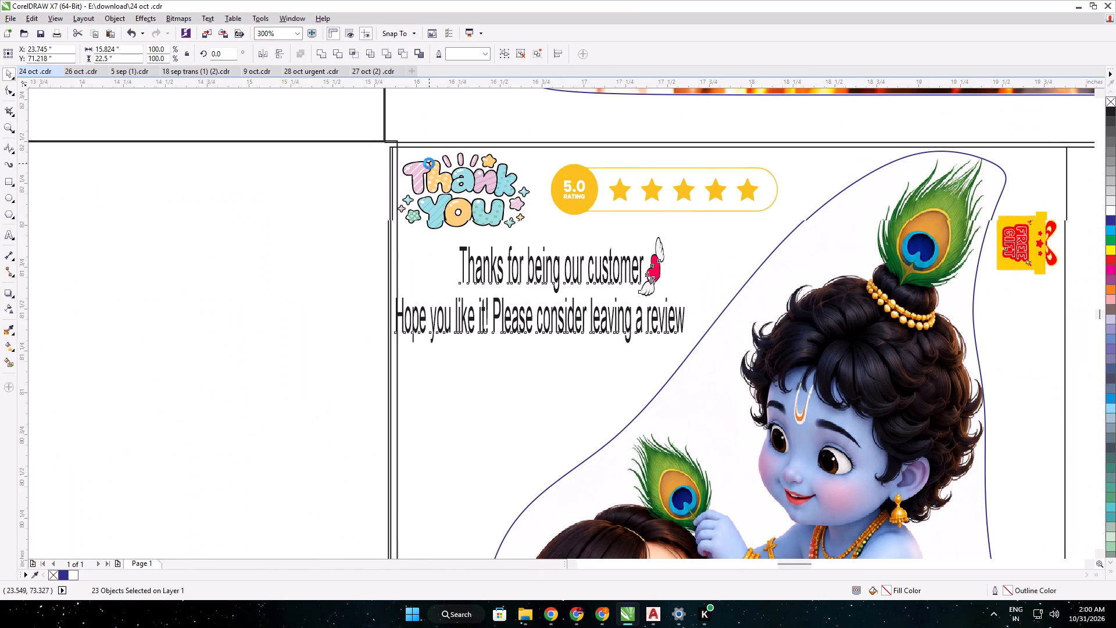
key(Right)
key(Right)
key(Right)
key(Up)
key(Up)
key(Up)
key(Down)
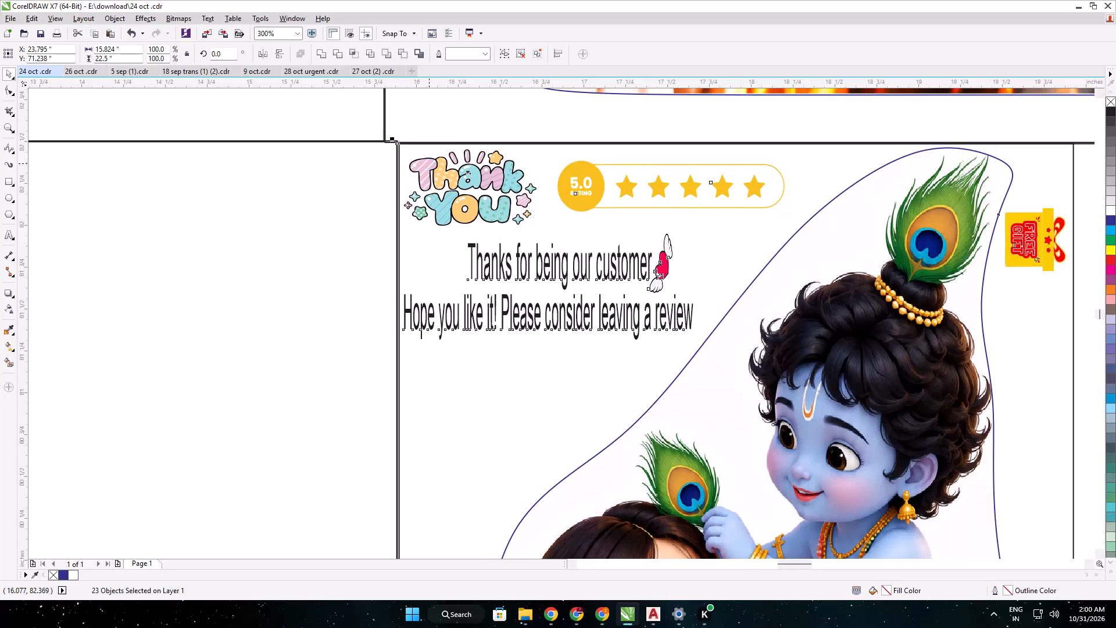
key(Up)
Duplicate the Radha Krishna with cow sticker and its cards into the third column, aligned at X 39.614, Y 71.258 inches.
scroll(429, 163, down, 5)
middle_drag(720, 218, 252, 200)
scroll(459, 187, down, 2)
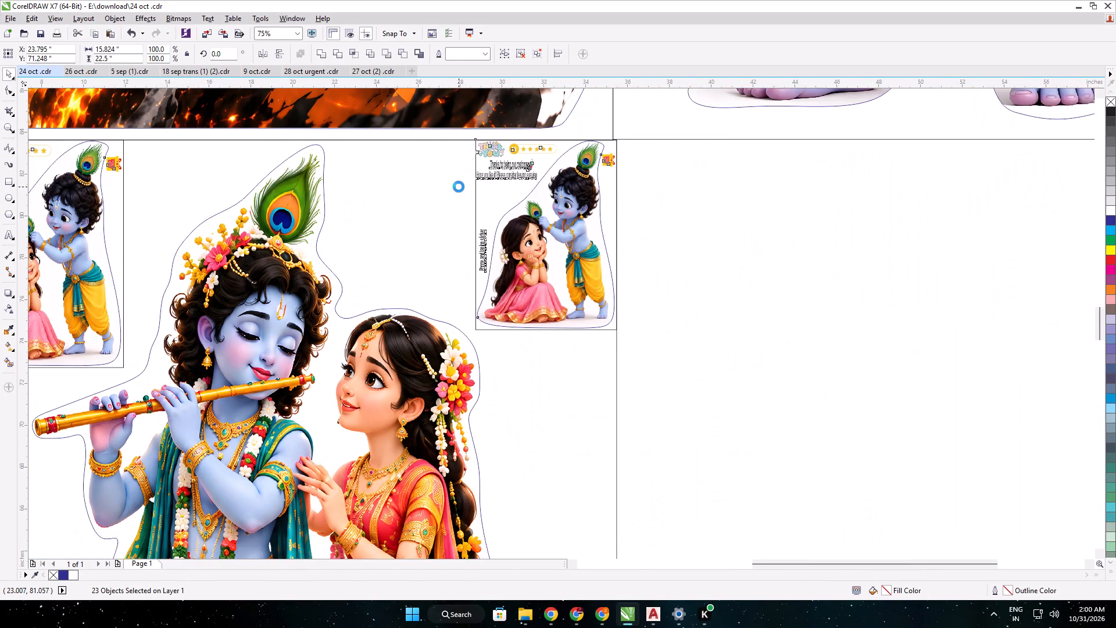
key(ctrl+d)
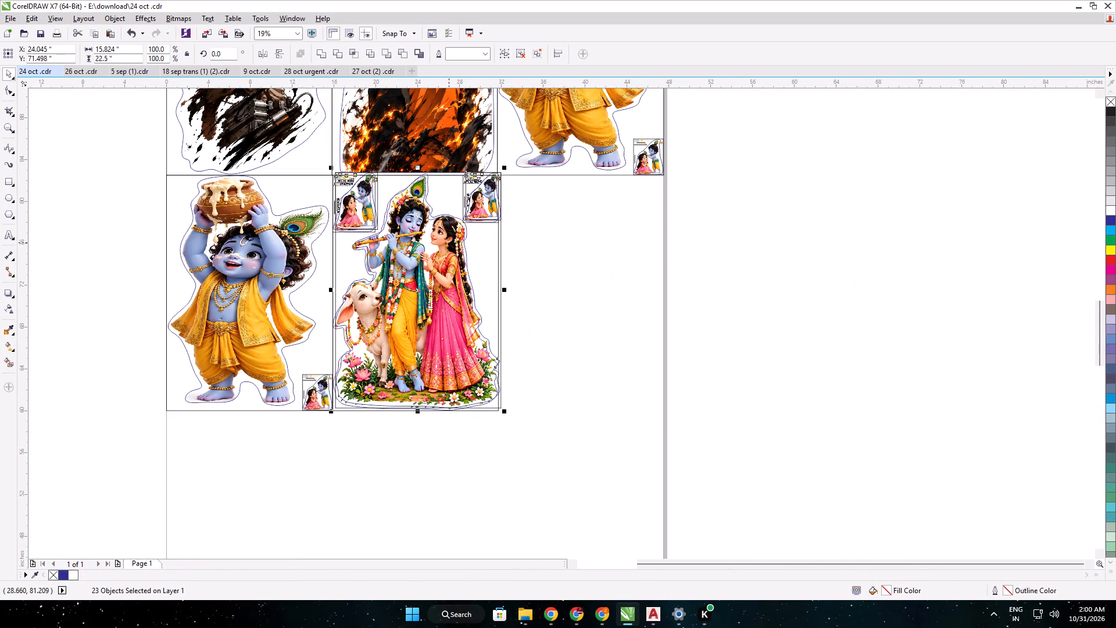
drag(449, 242, 613, 246)
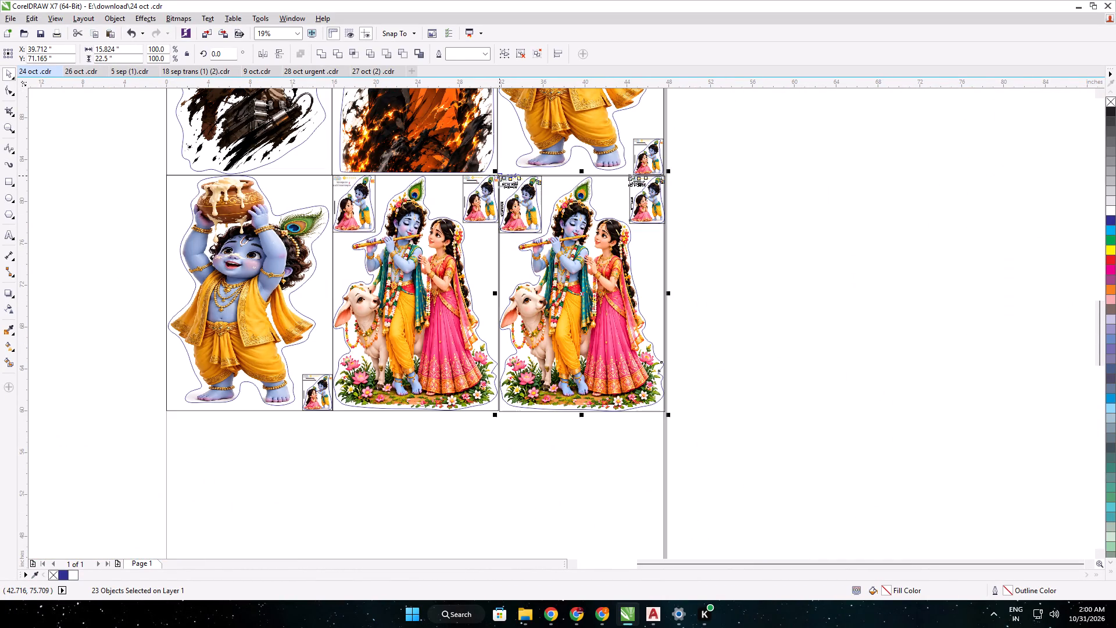
scroll(499, 172, up, 6)
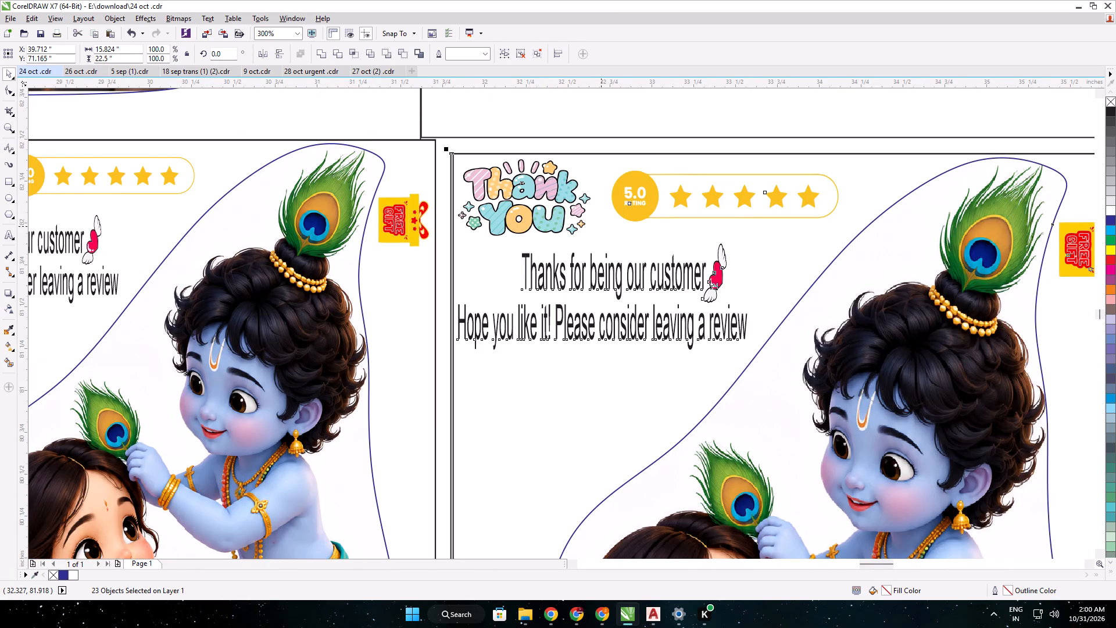
drag(609, 231, 592, 216)
Inspect the third-column Radha Krishna sticker's frame alignment along the row line, page edge and bottom corner.
scroll(614, 229, down, 5)
middle_drag(756, 252, 357, 239)
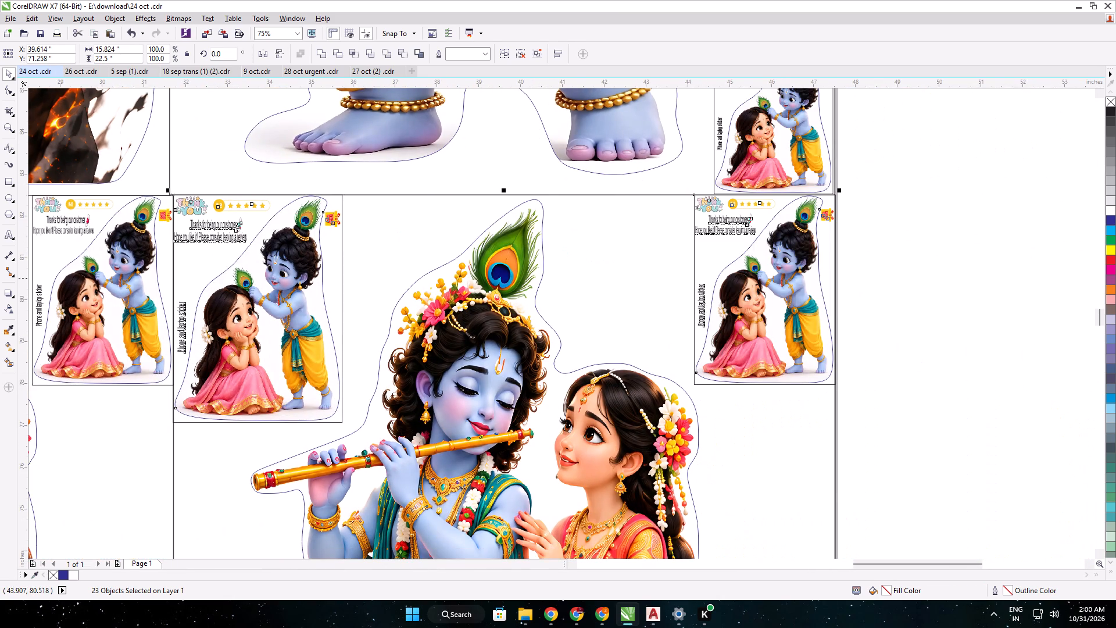
scroll(713, 291, down, 1)
scroll(632, 359, down, 1)
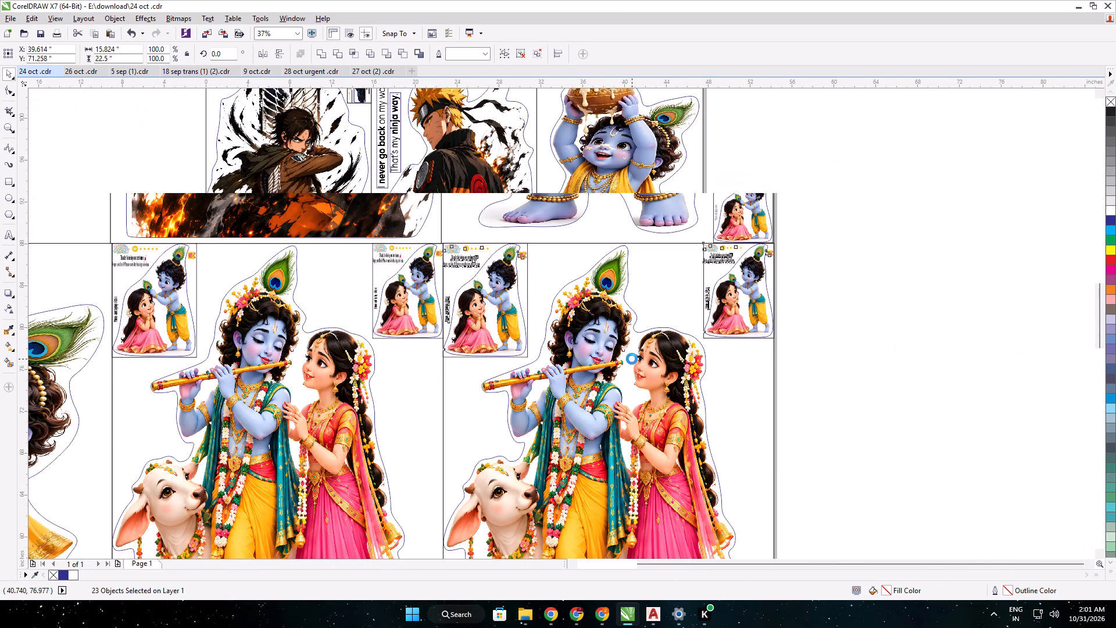
scroll(698, 499, up, 2)
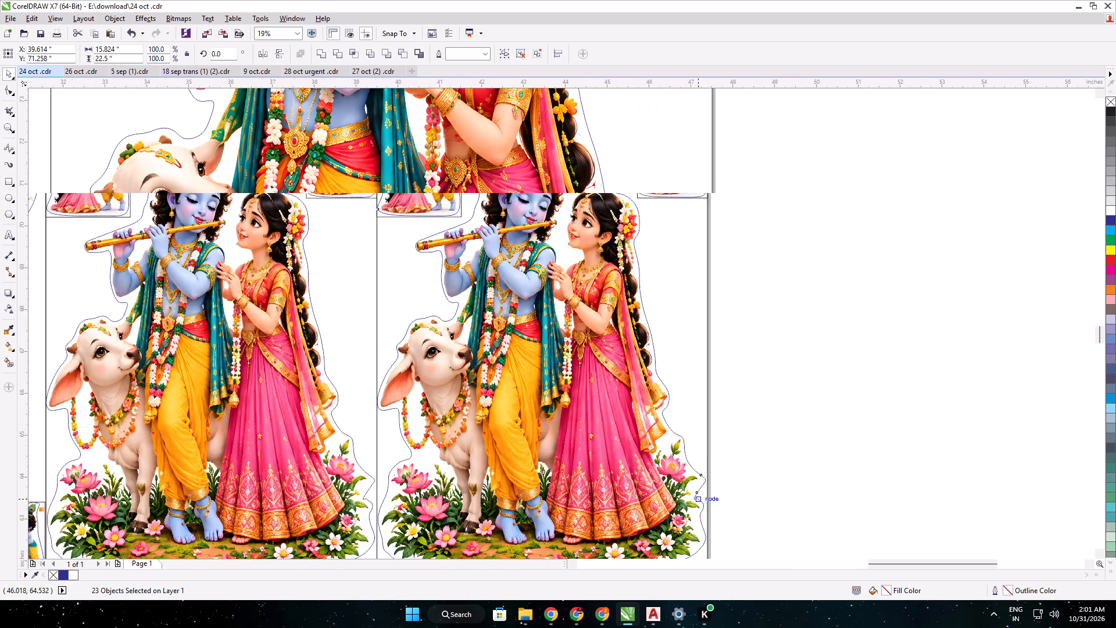
middle_drag(705, 498, 678, 253)
scroll(697, 339, up, 1)
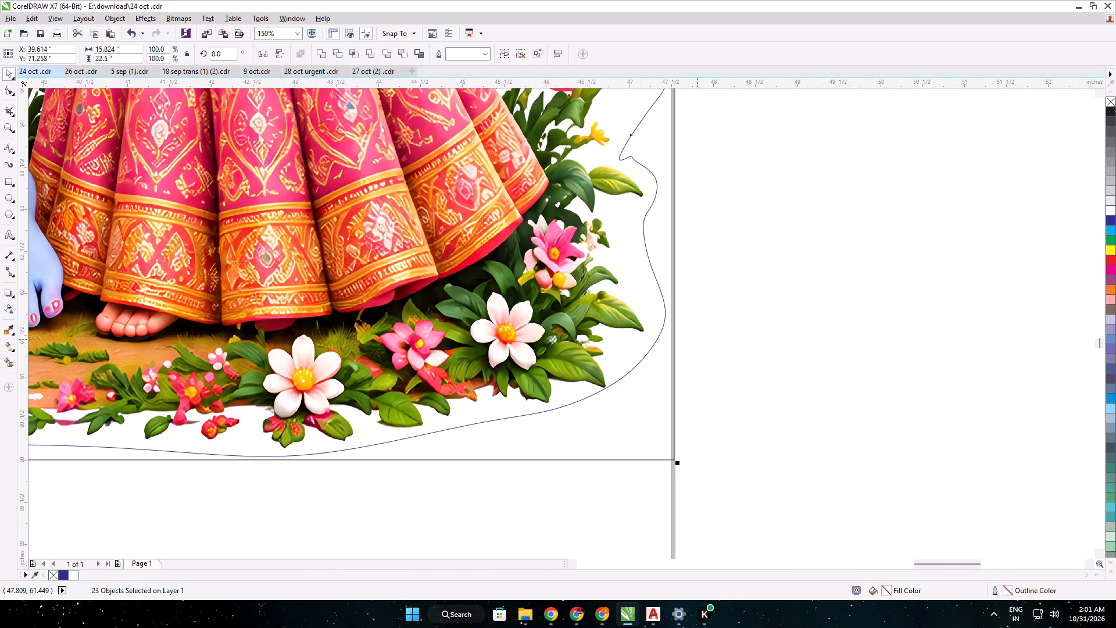
scroll(697, 339, down, 5)
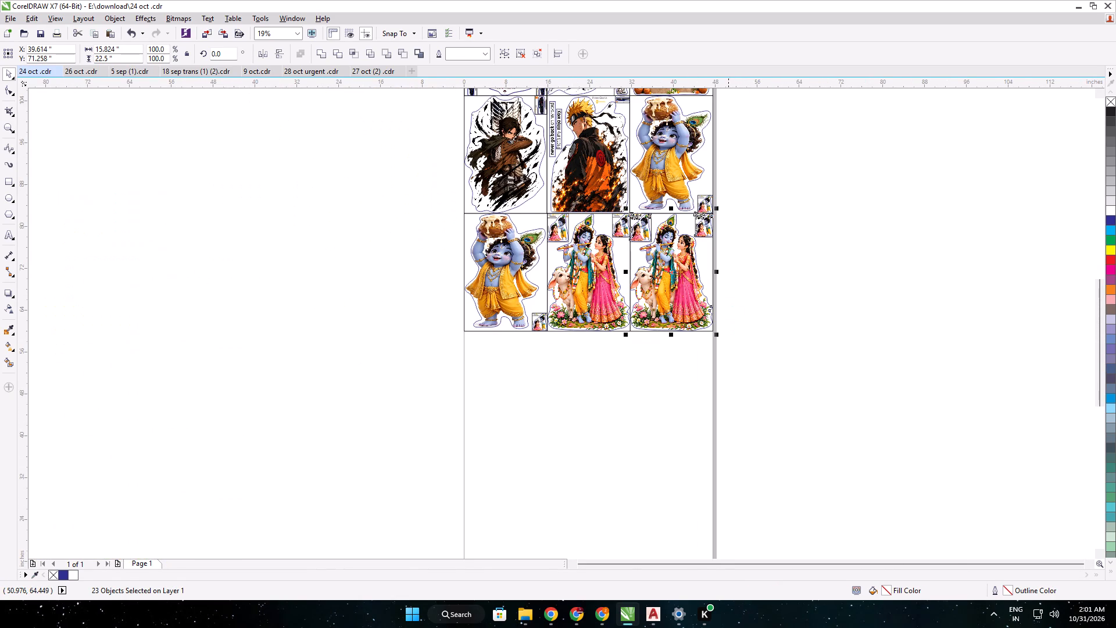
Switch to the Snapdeal orders page in Chrome and review the pending single orders for the designs still needed.
click(712, 422)
click(596, 618)
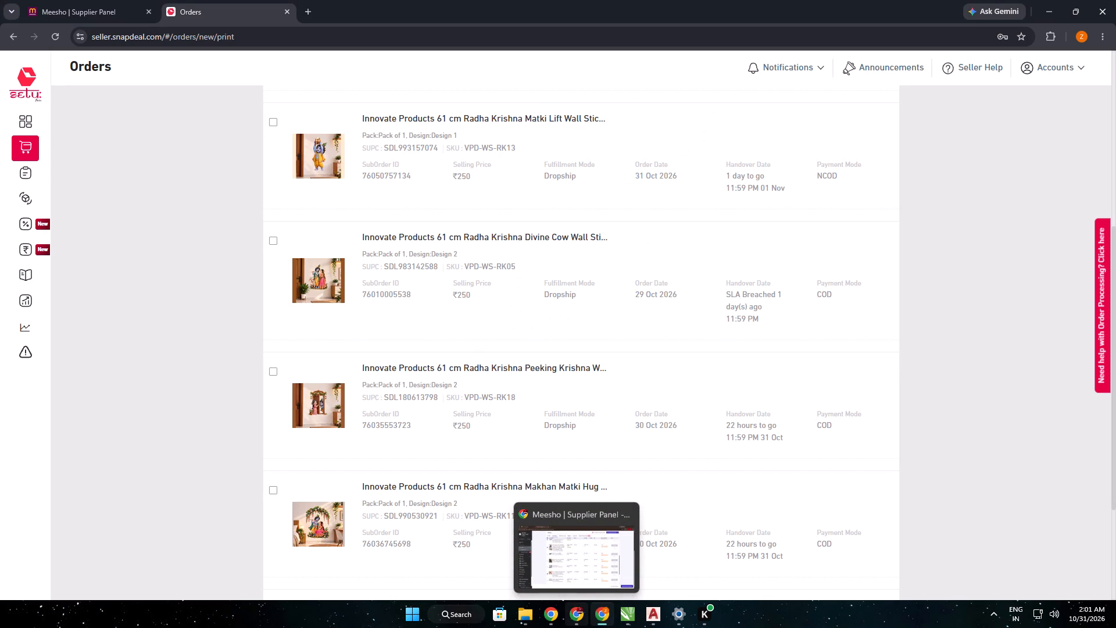
scroll(400, 371, up, 4)
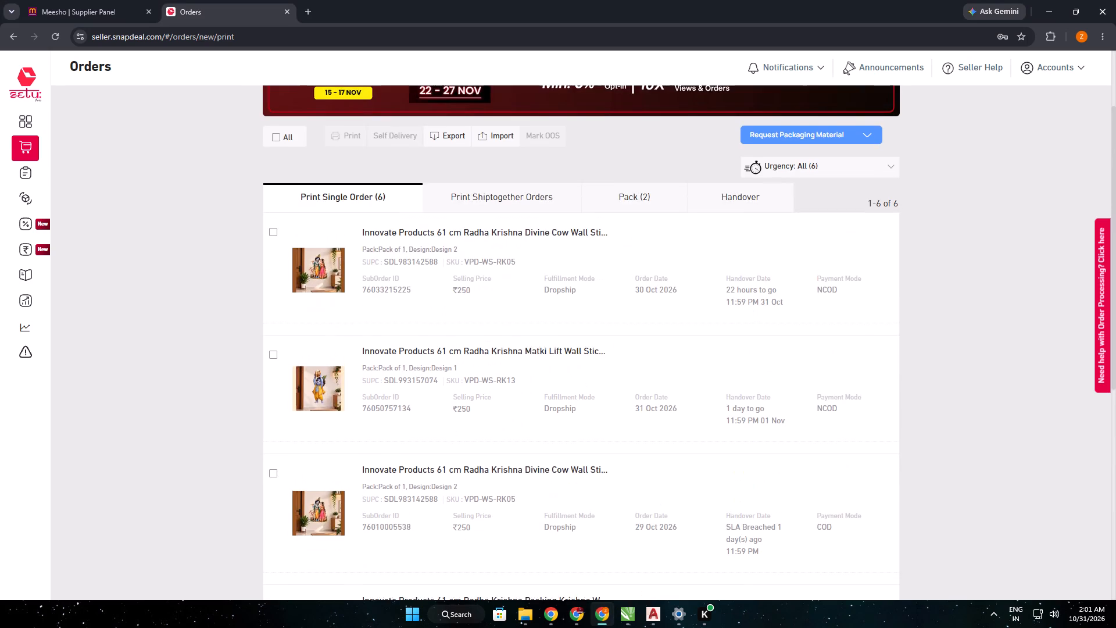
scroll(365, 429, down, 4)
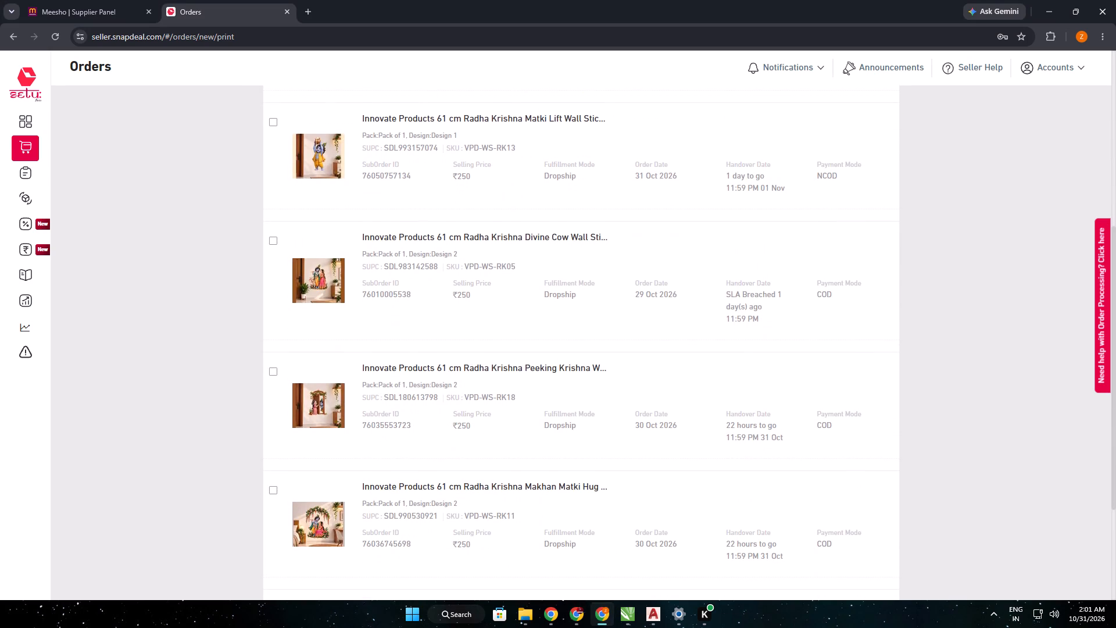
scroll(322, 427, down, 3)
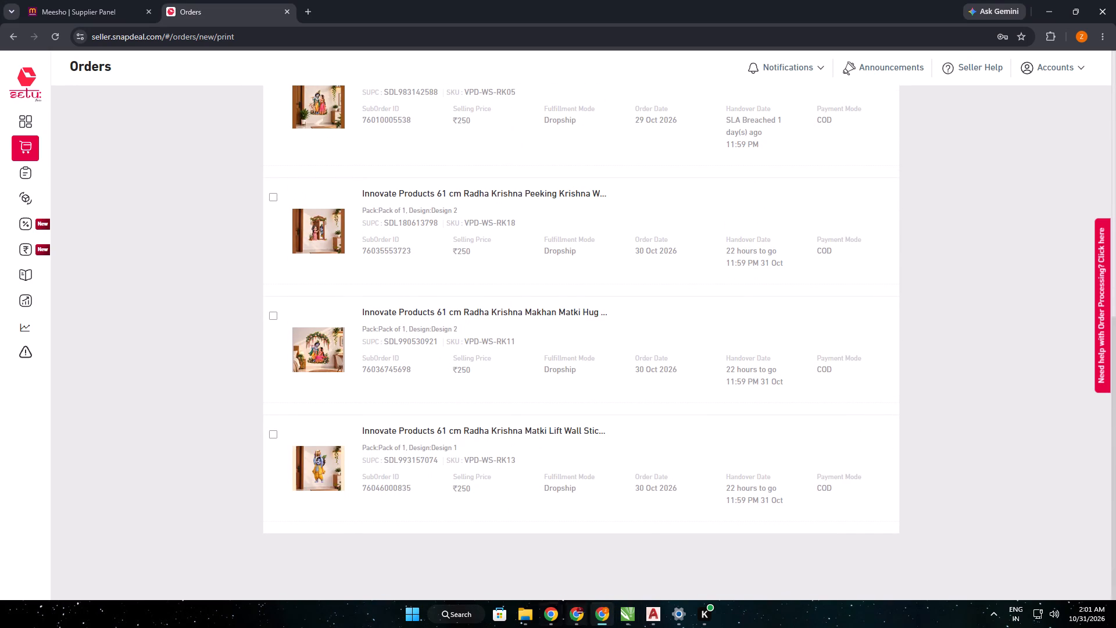
Browse the Downloads folder for an earlier sheet with the peeking Krishna design and open 4 oct (1).cdr.
click(536, 611)
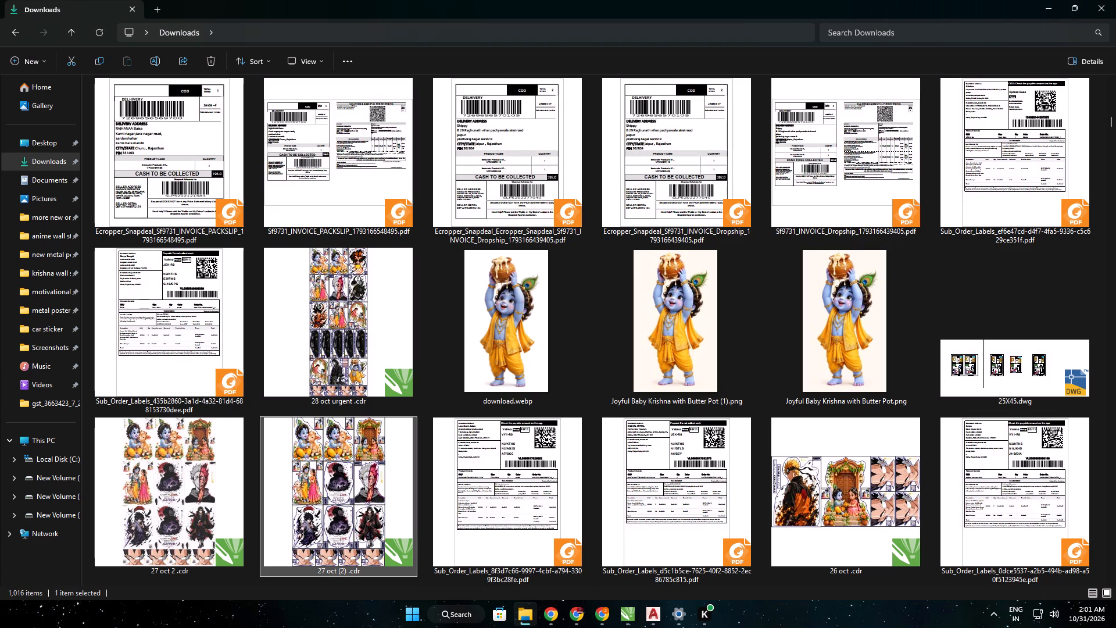
scroll(603, 413, up, 1)
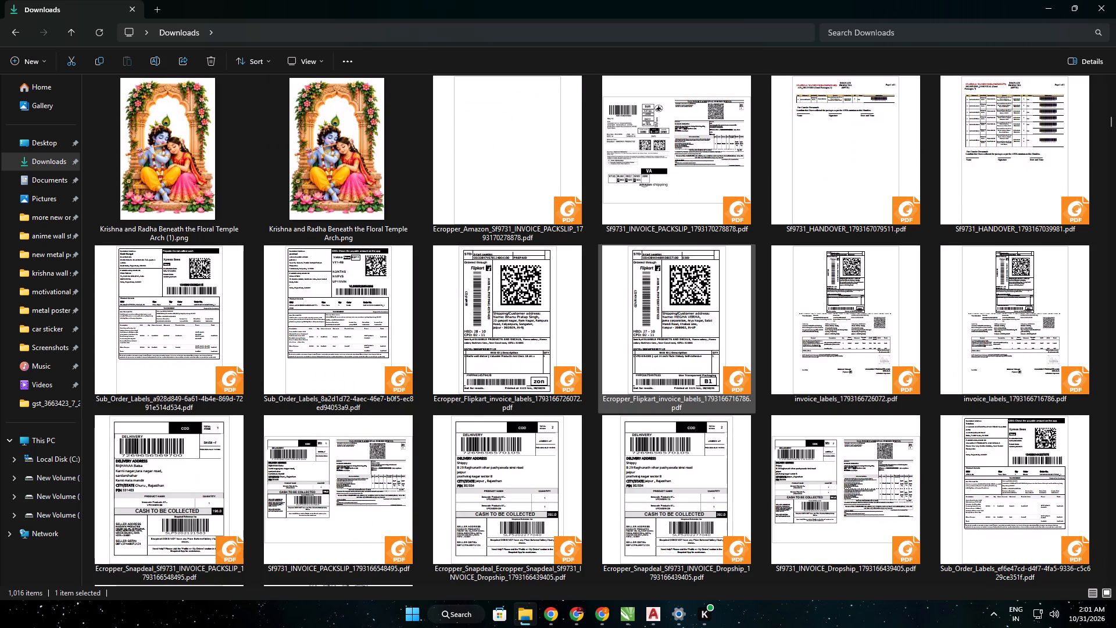
scroll(604, 412, down, 1)
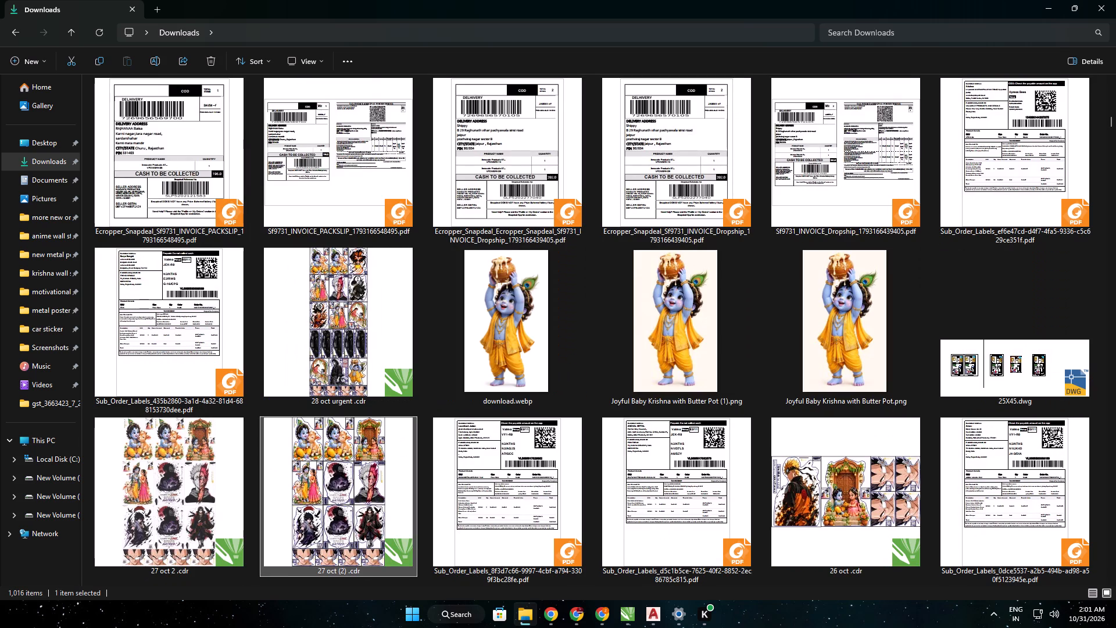
scroll(604, 412, down, 5)
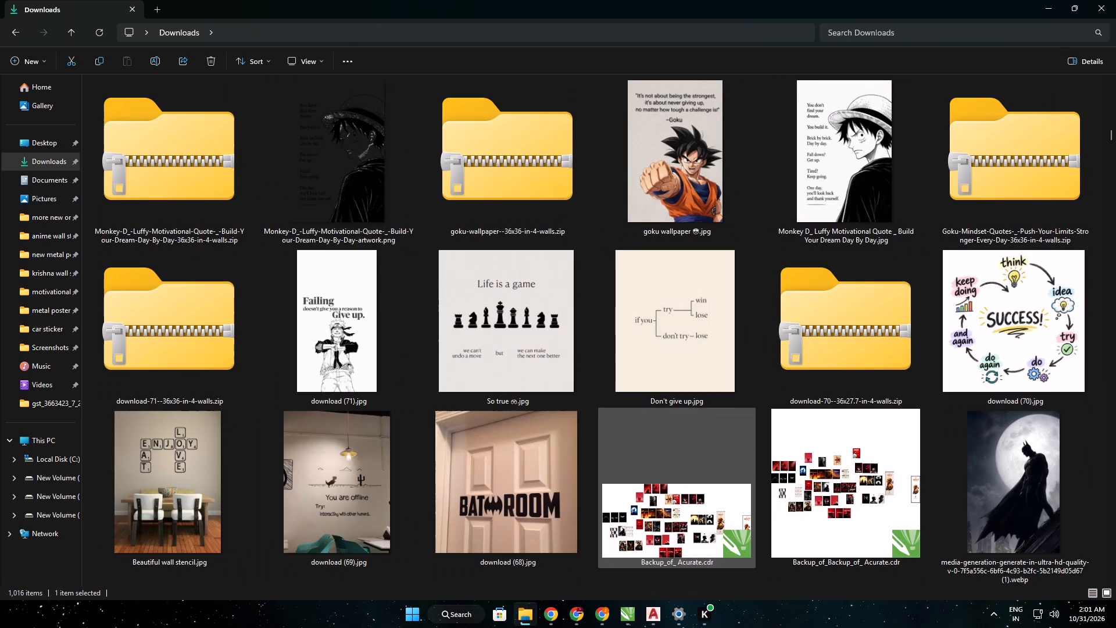
scroll(604, 412, down, 4)
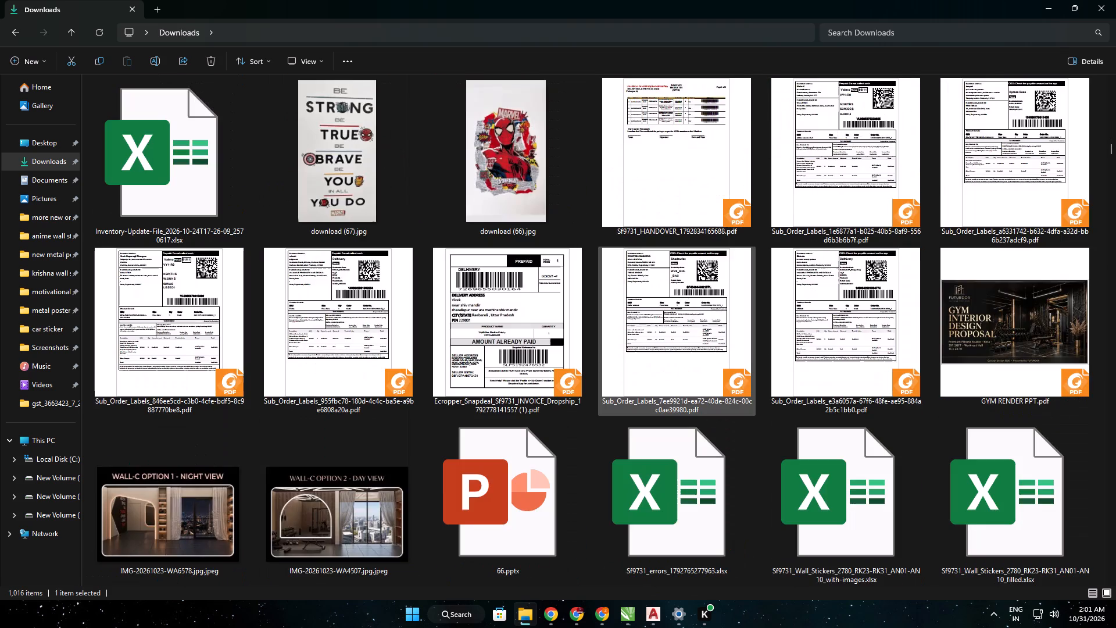
scroll(604, 412, down, 1)
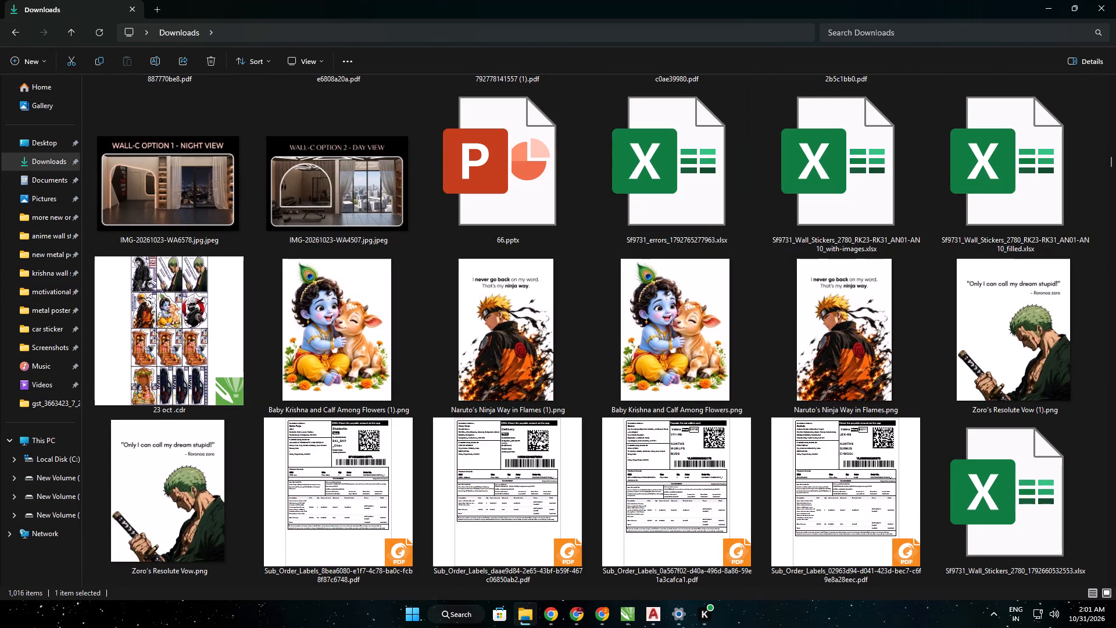
scroll(407, 406, down, 1)
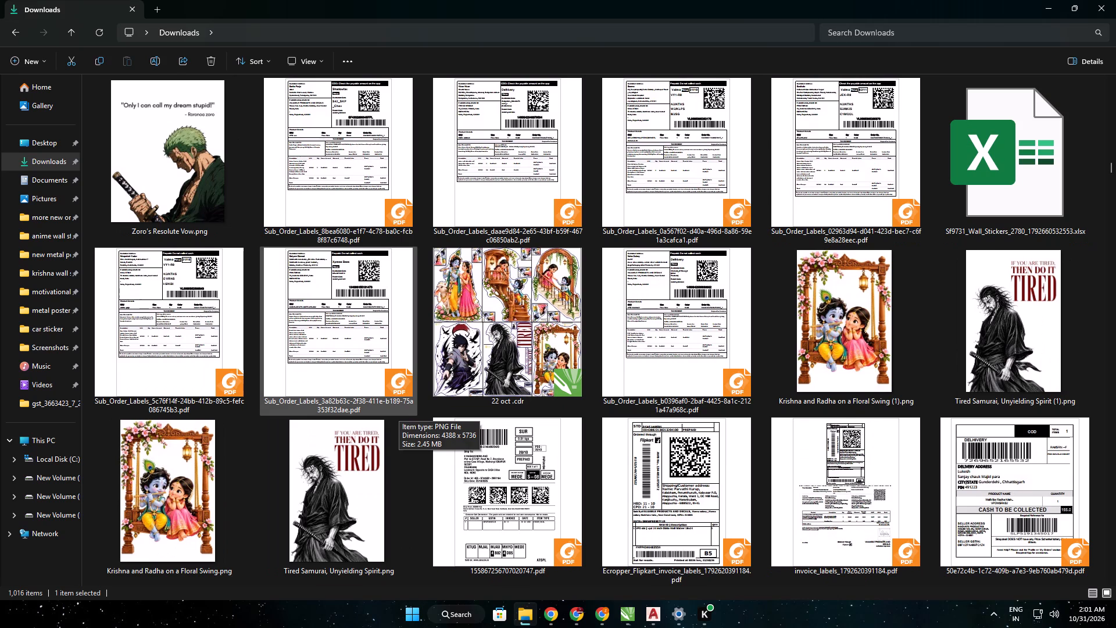
scroll(407, 406, down, 2)
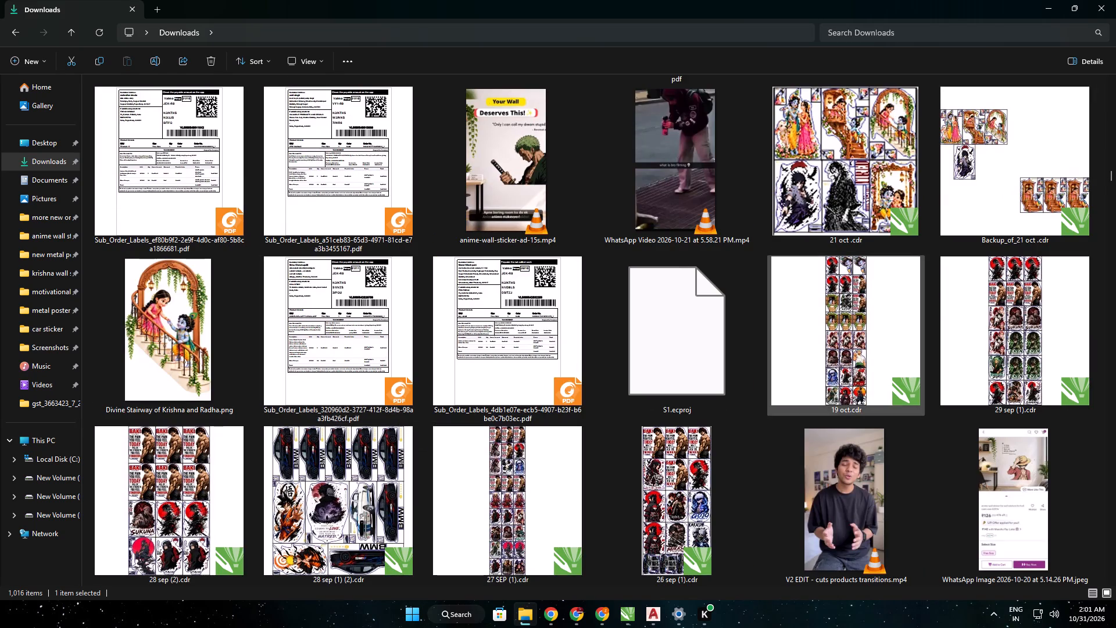
scroll(922, 391, down, 1)
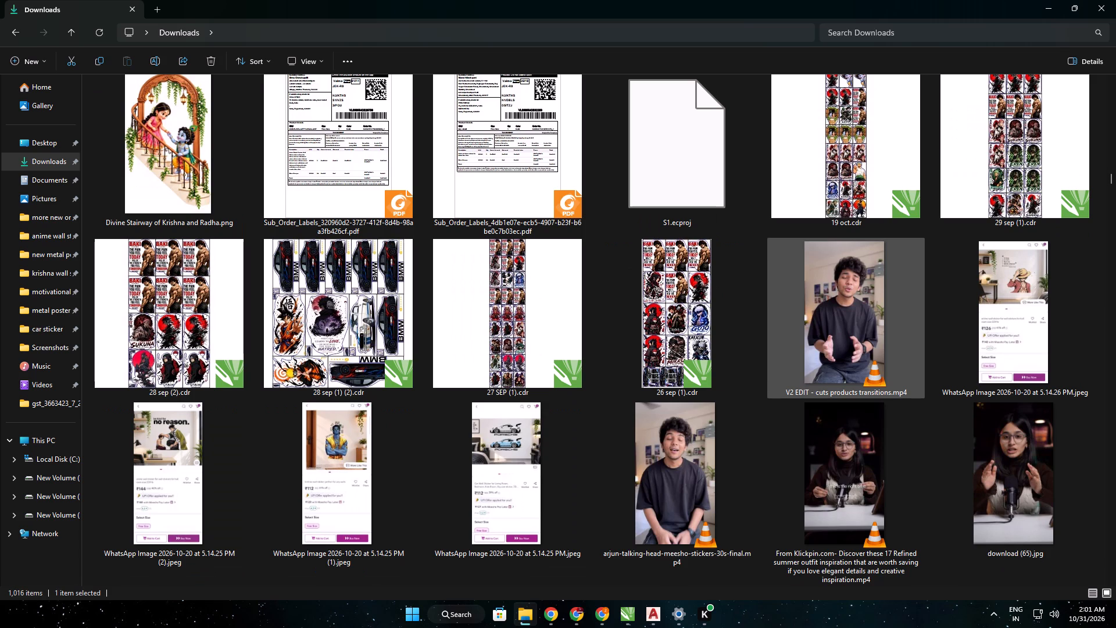
scroll(921, 392, down, 1)
scroll(921, 392, up, 1)
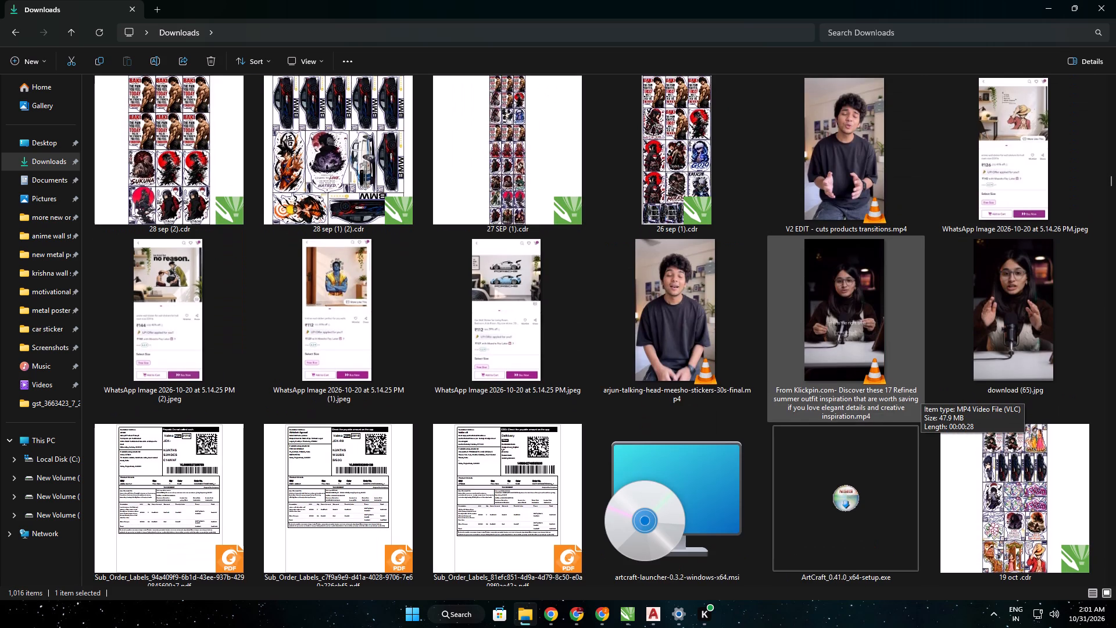
scroll(921, 392, down, 2)
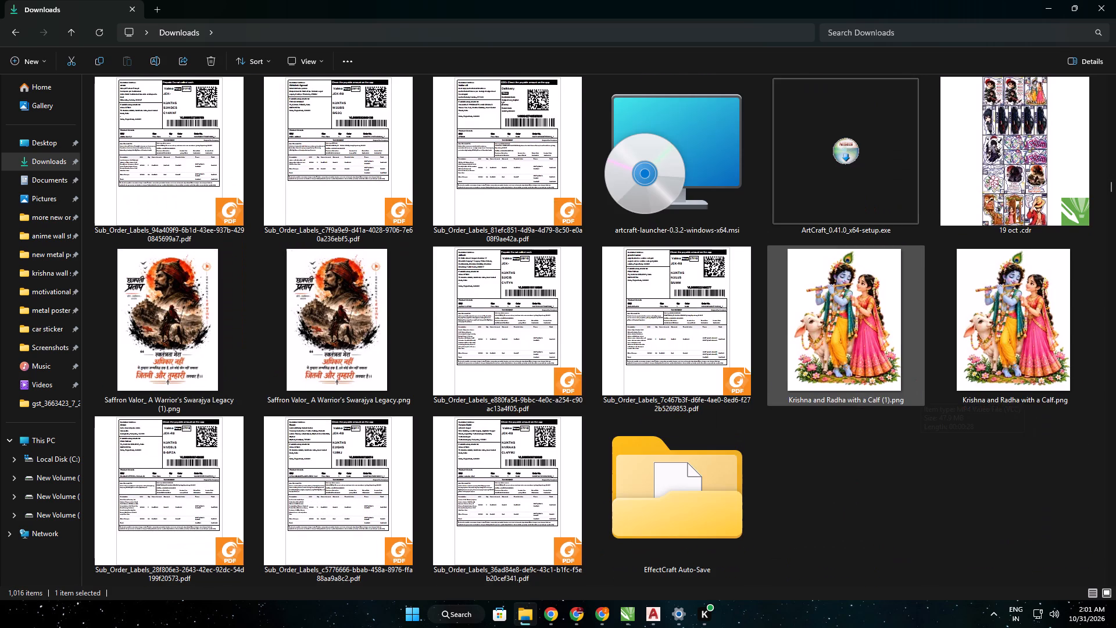
scroll(921, 392, down, 4)
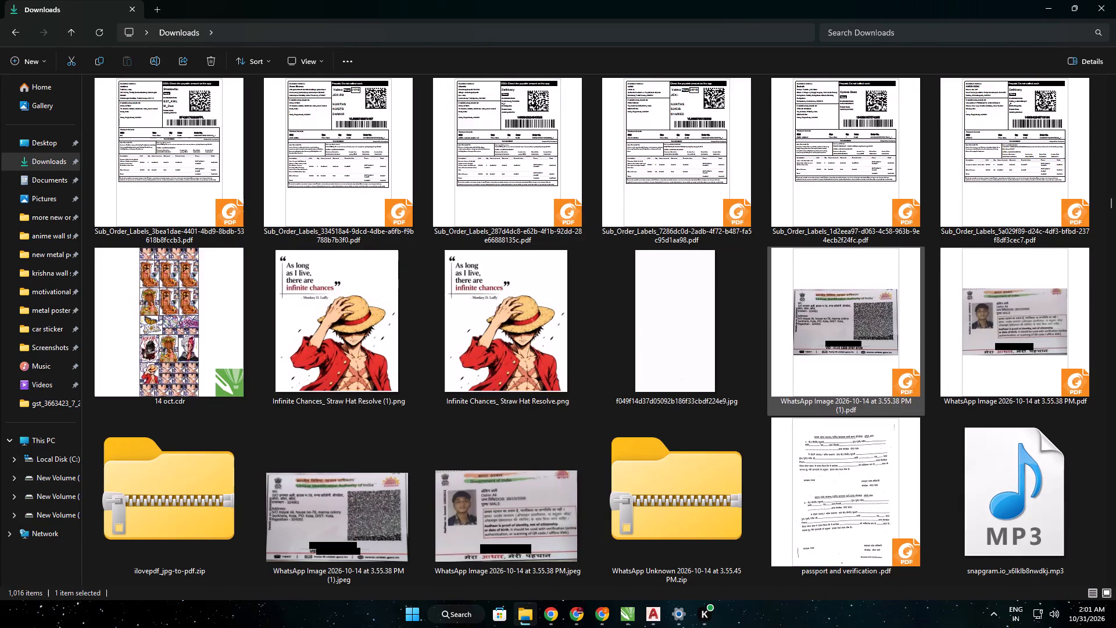
scroll(921, 392, down, 1)
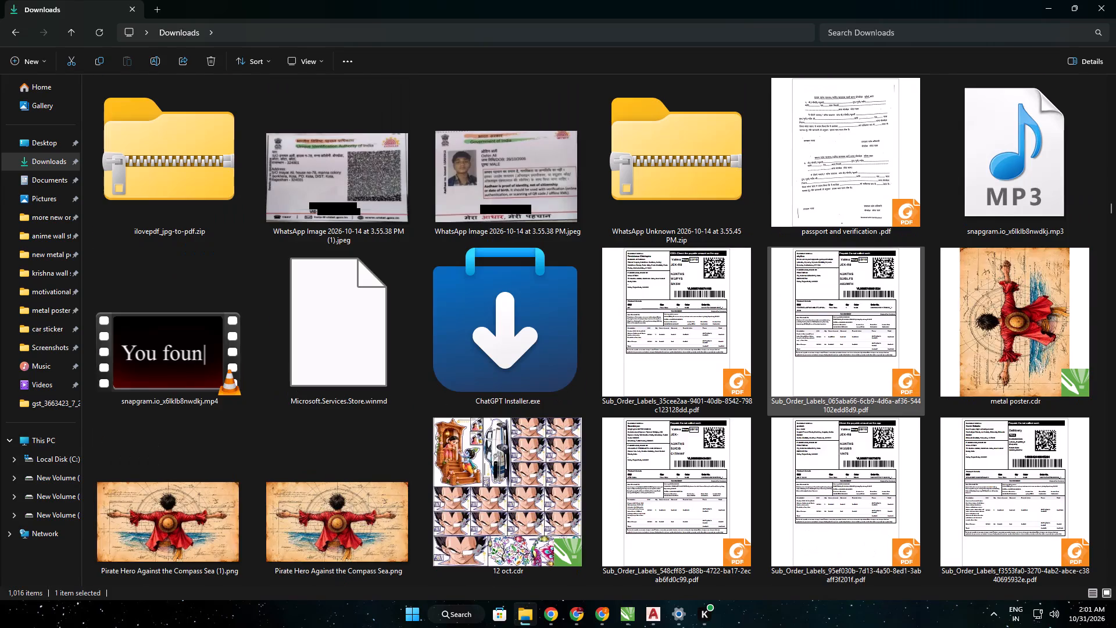
scroll(921, 392, down, 1)
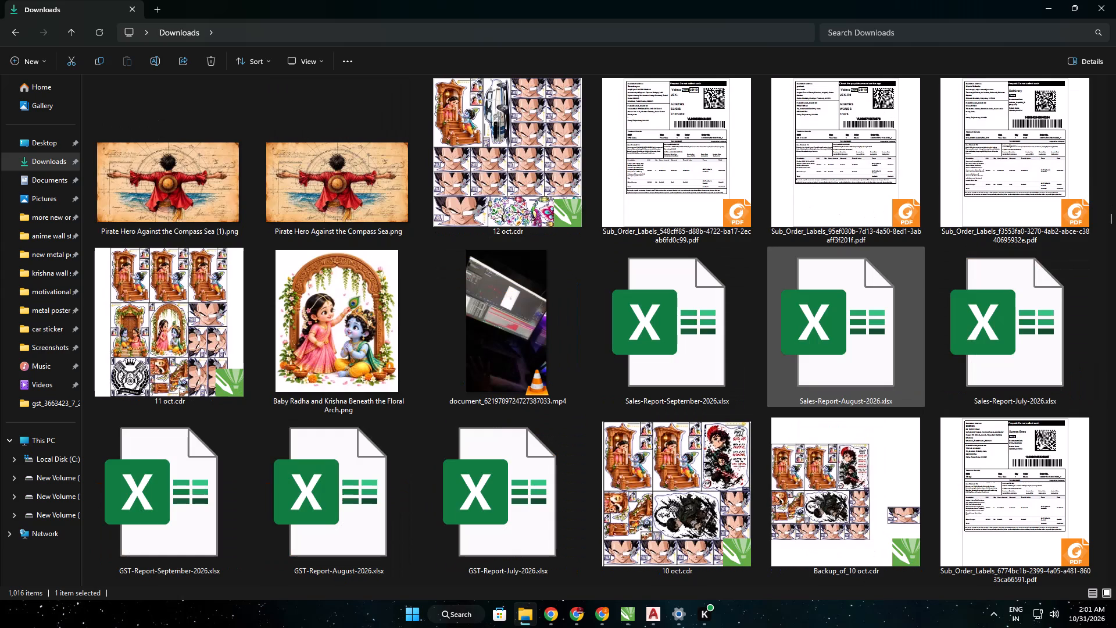
scroll(921, 392, down, 1)
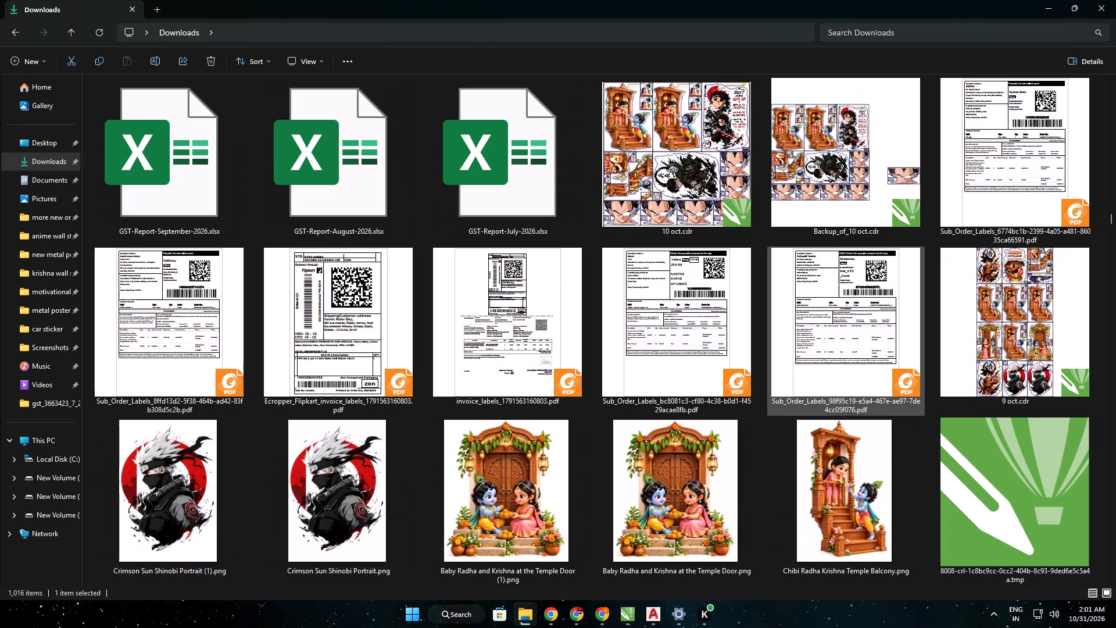
scroll(921, 392, down, 1)
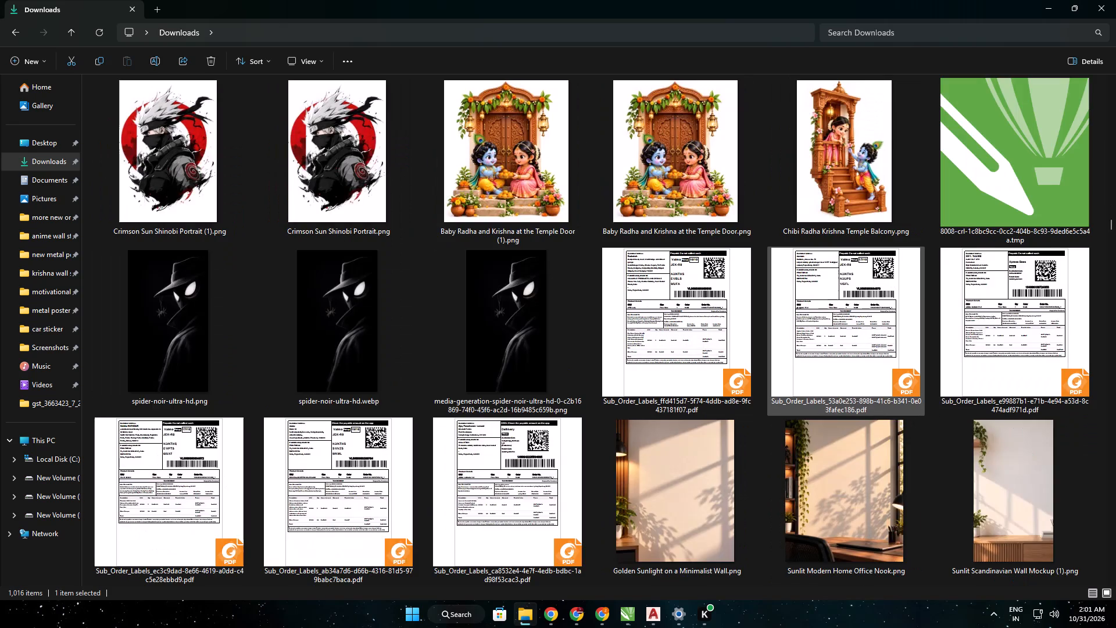
scroll(921, 392, down, 3)
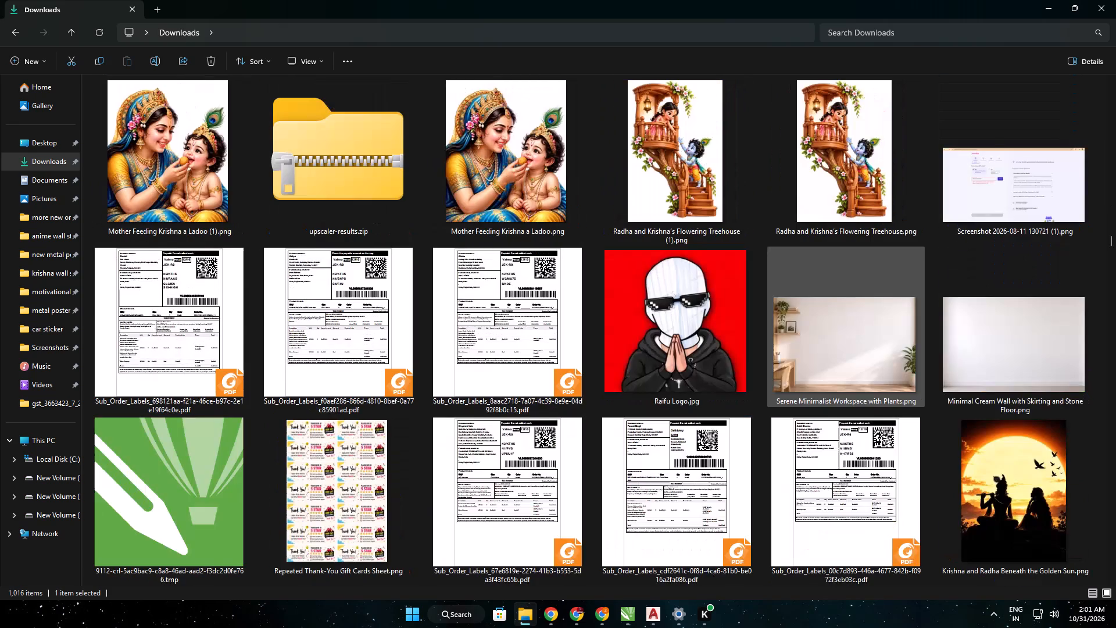
scroll(921, 392, down, 3)
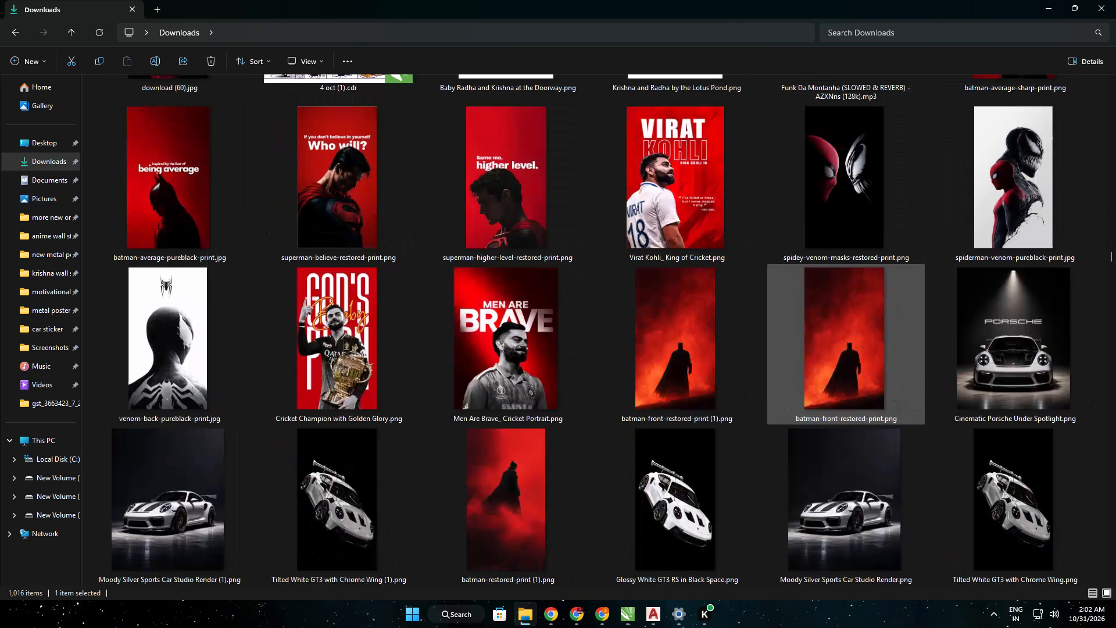
scroll(921, 392, up, 1)
double_click(369, 356)
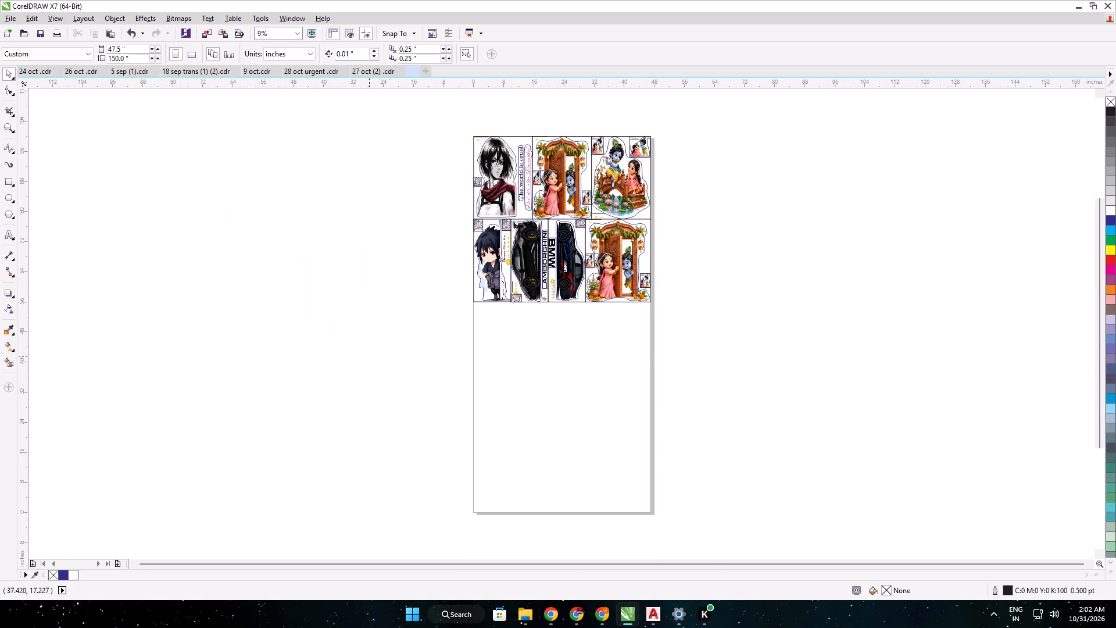
Copy the lower peeking Krishna doorway sticker, including its frame, cards and rating text, from 4 oct (1).cdr.
scroll(656, 312, up, 2)
middle_drag(585, 199, 588, 211)
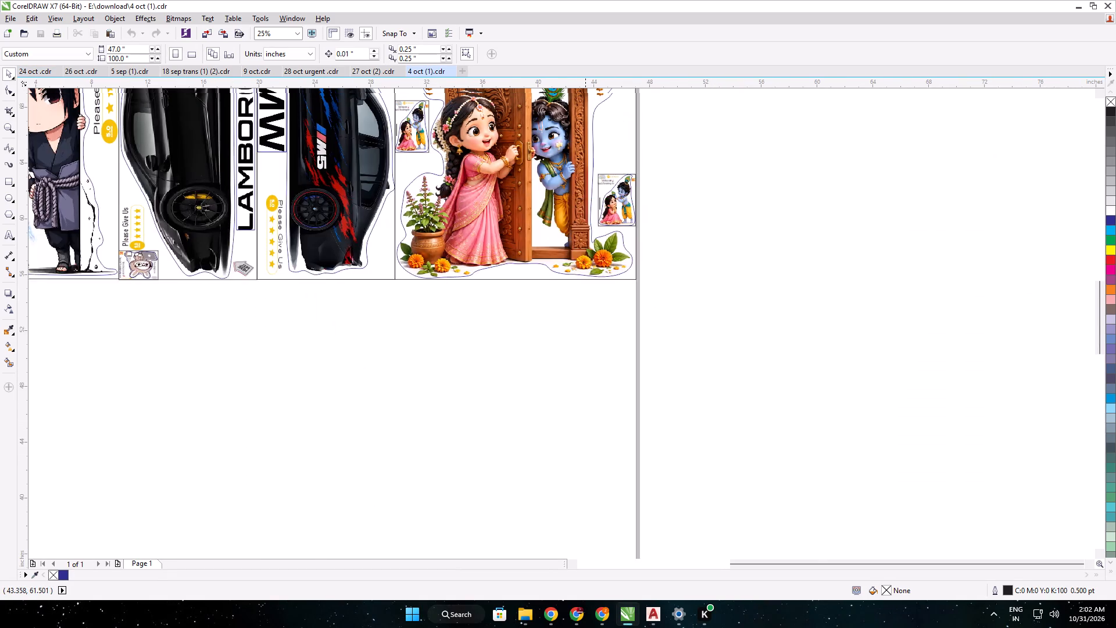
middle_drag(588, 211, 647, 438)
scroll(647, 438, up, 1)
scroll(690, 453, down, 1)
drag(733, 534, 731, 534)
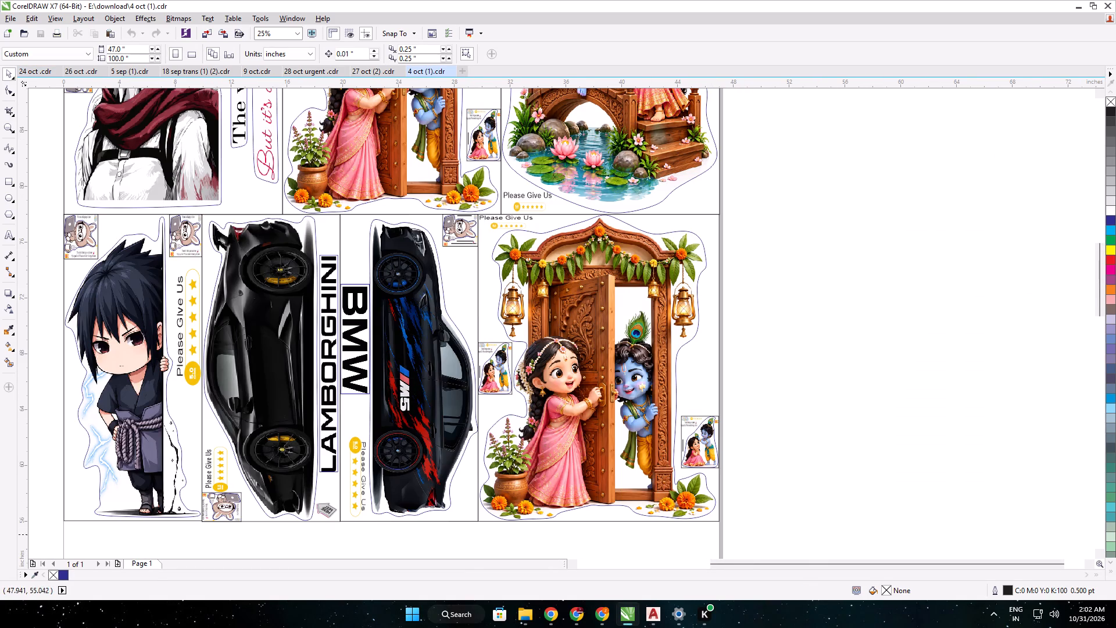
drag(731, 534, 474, 210)
click(476, 208)
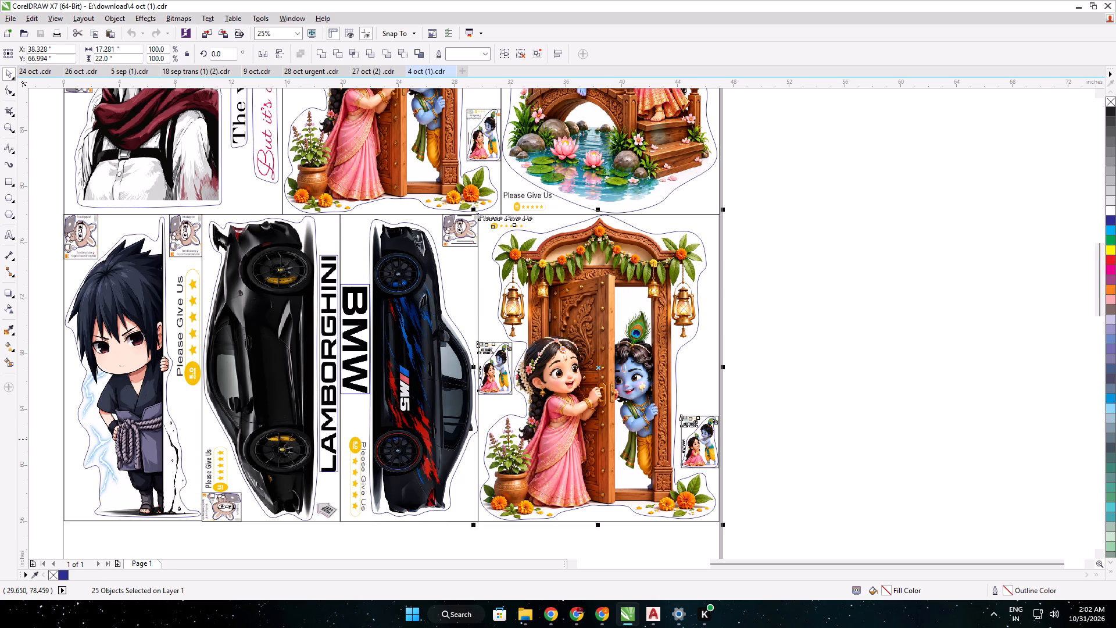
click(811, 433)
drag(727, 537, 474, 209)
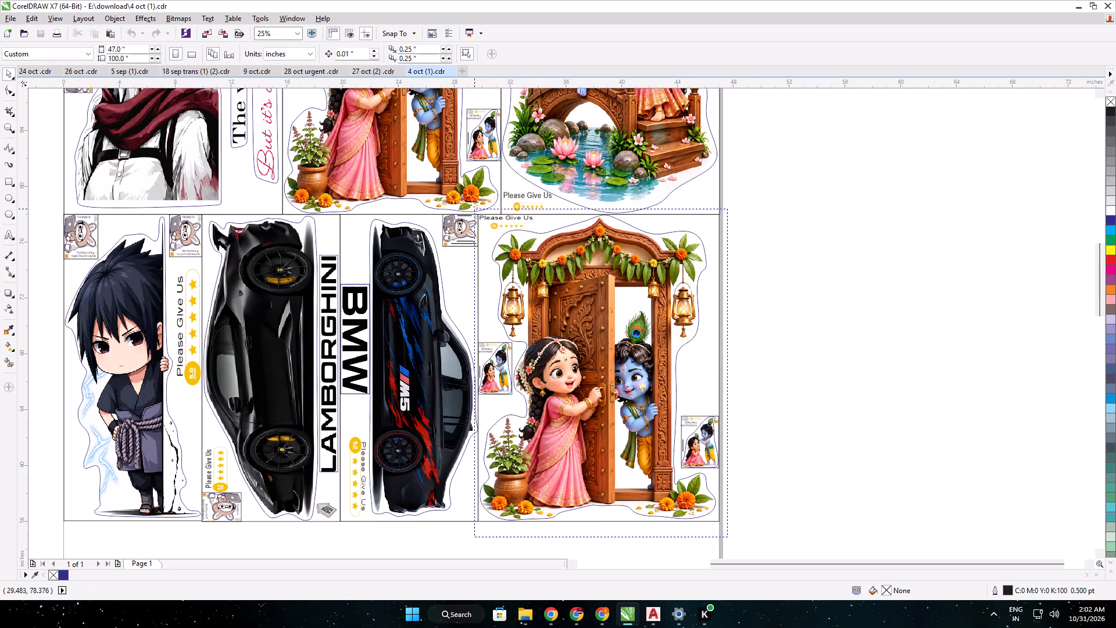
drag(474, 209, 474, 209)
key(ctrl+c)
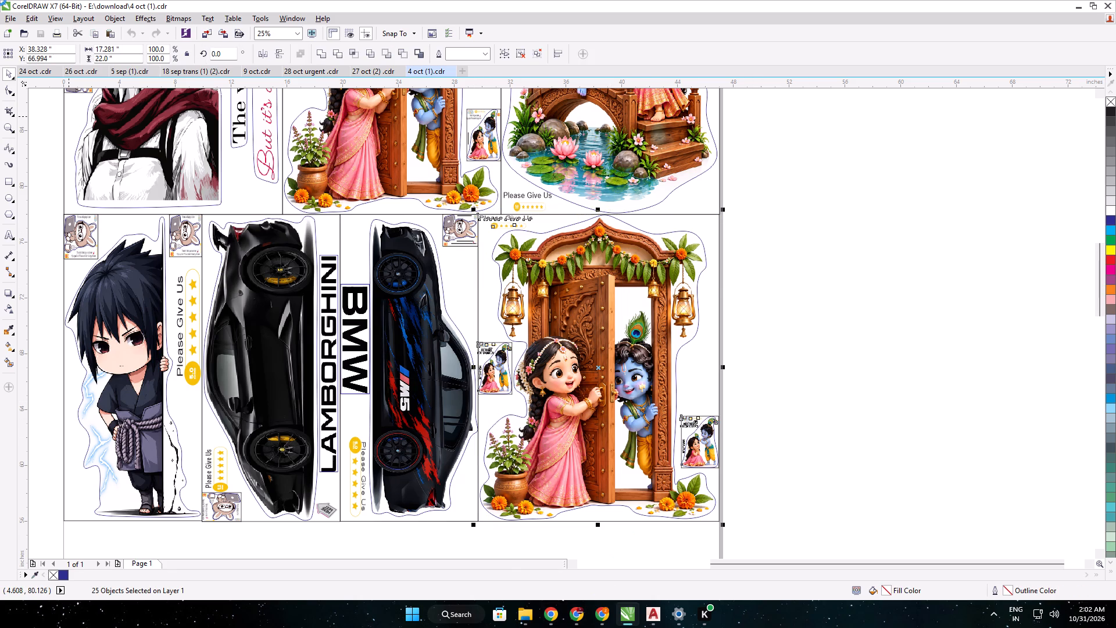
Paste the peeking Krishna doorway sticker into 24 oct .cdr and place it in the first column below the butter-pot Krishna.
click(34, 67)
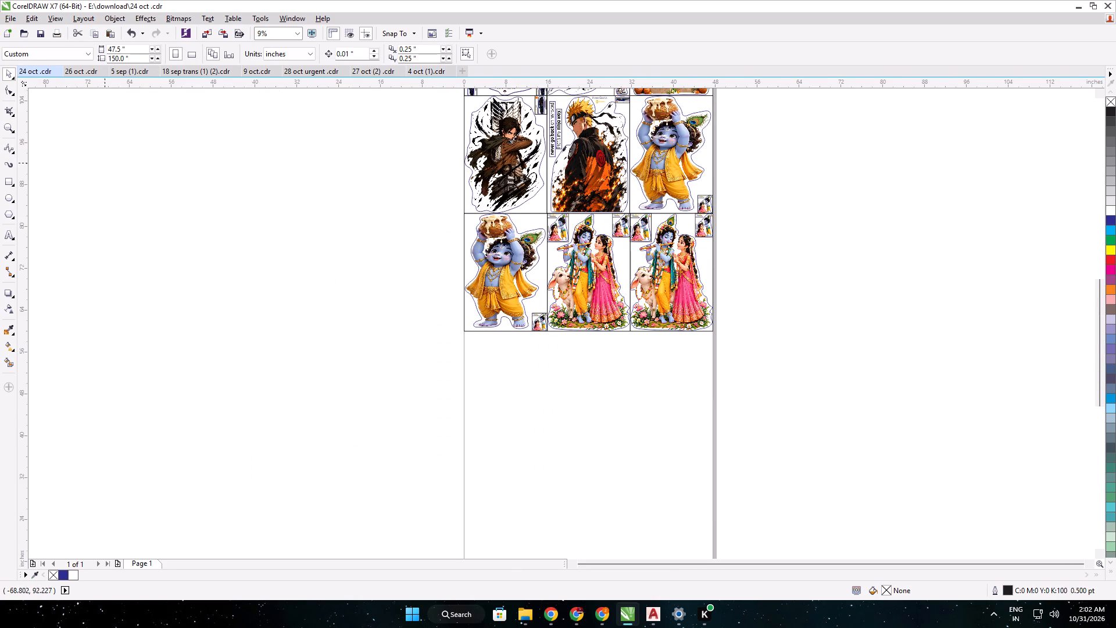
middle_drag(108, 163, 174, 180)
key(ctrl+v)
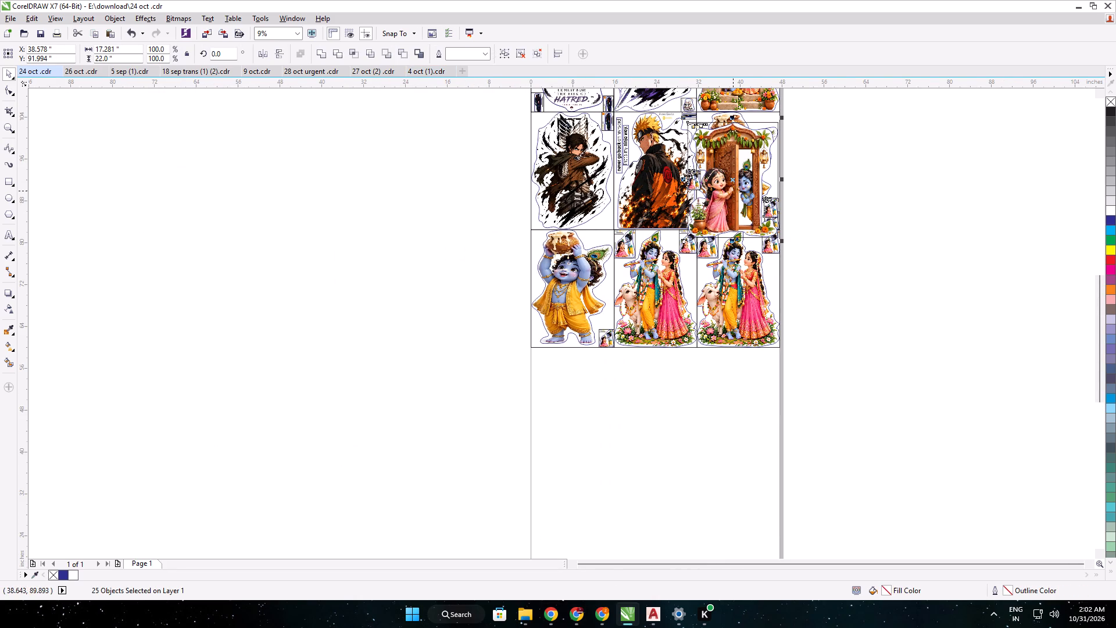
drag(733, 179, 577, 404)
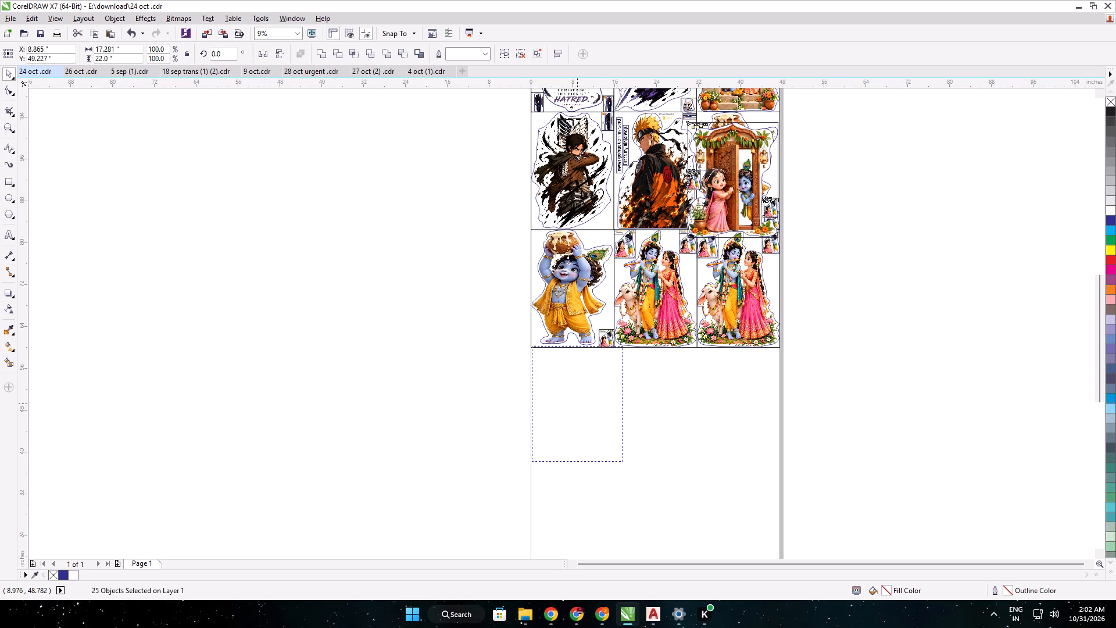
drag(577, 404, 577, 405)
Align the peeking Krishna sticker flush with the page edge and the frame above, at X 8.639, Y 49.007 inches.
scroll(534, 339, up, 5)
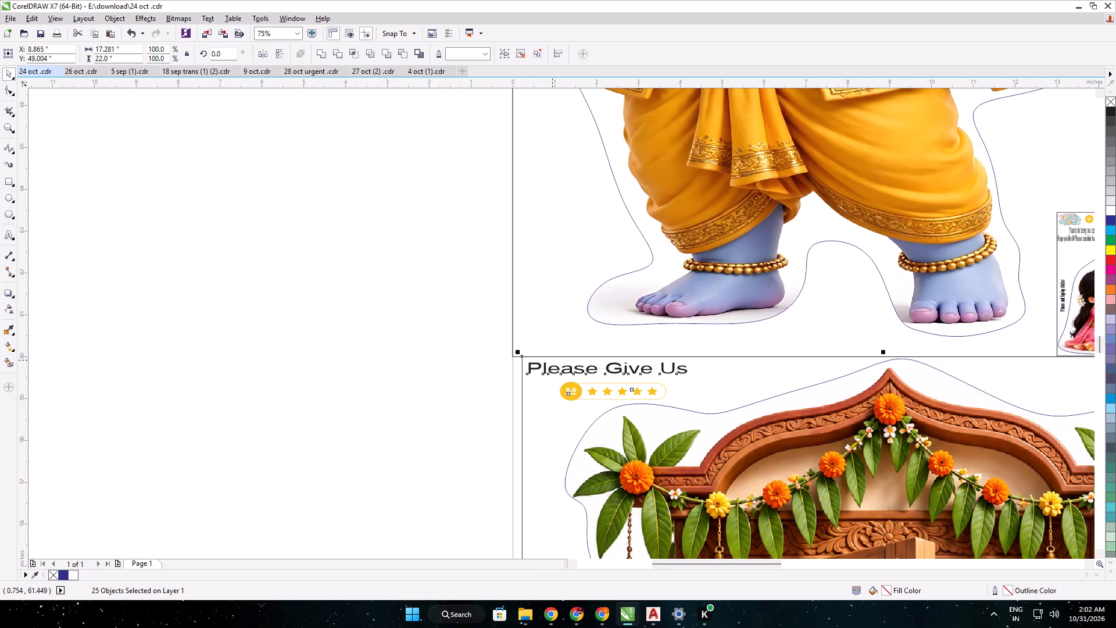
drag(739, 389, 724, 394)
scroll(530, 404, up, 1)
drag(523, 430, 530, 423)
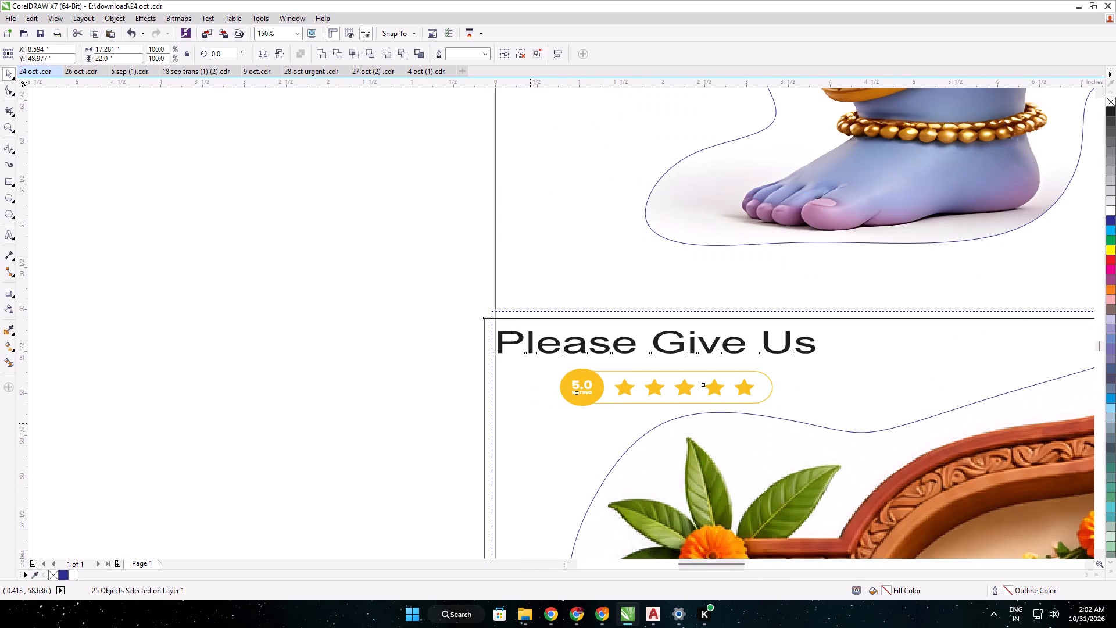
drag(530, 423, 533, 423)
key(Up)
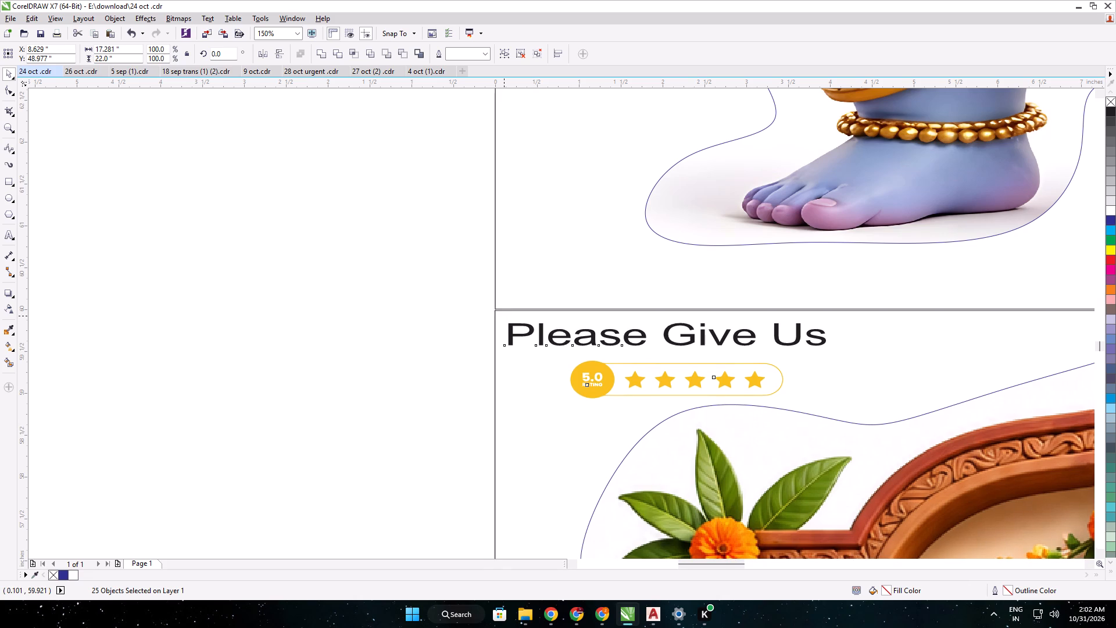
key(Up)
key(Up)
key(Right)
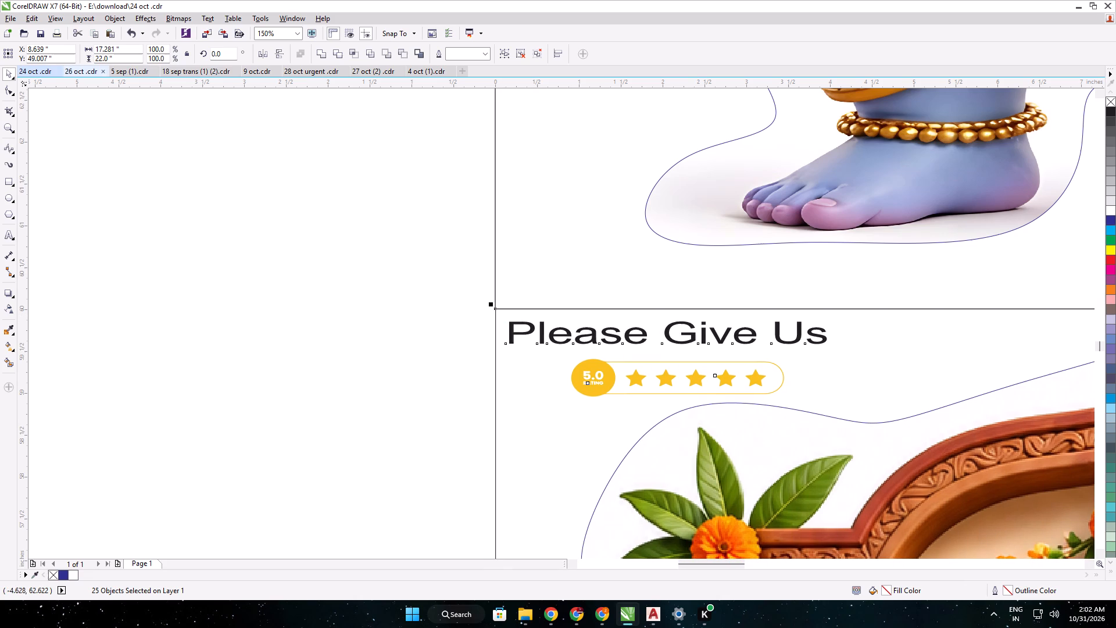
Set the peeking Krishna sticker's height to 22.5 inches and move it flush below the frame above, at Y 48.757 inches.
double_click(99, 58)
text(22.5)
key(Return)
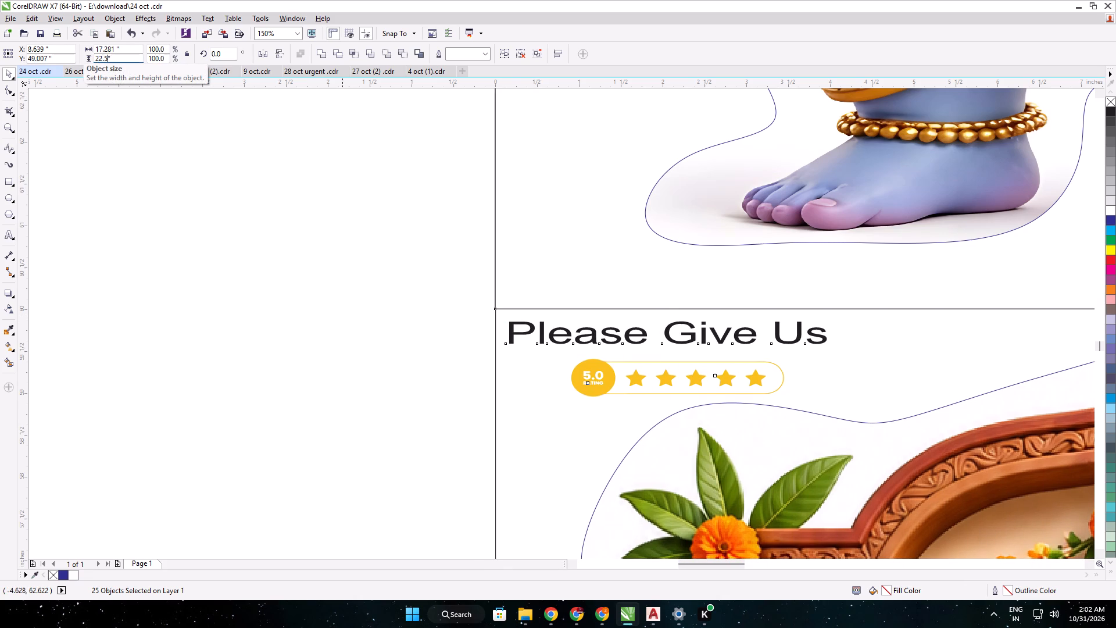
key(Down)
key(Down)
key(Down)
key(Down)
key(Down)
key(Down)
key(Down)
key(Down)
key(Down)
key(Down)
key(Down)
key(Down)
key(Down)
key(Down)
key(Down)
key(Down)
key(Down)
key(Down)
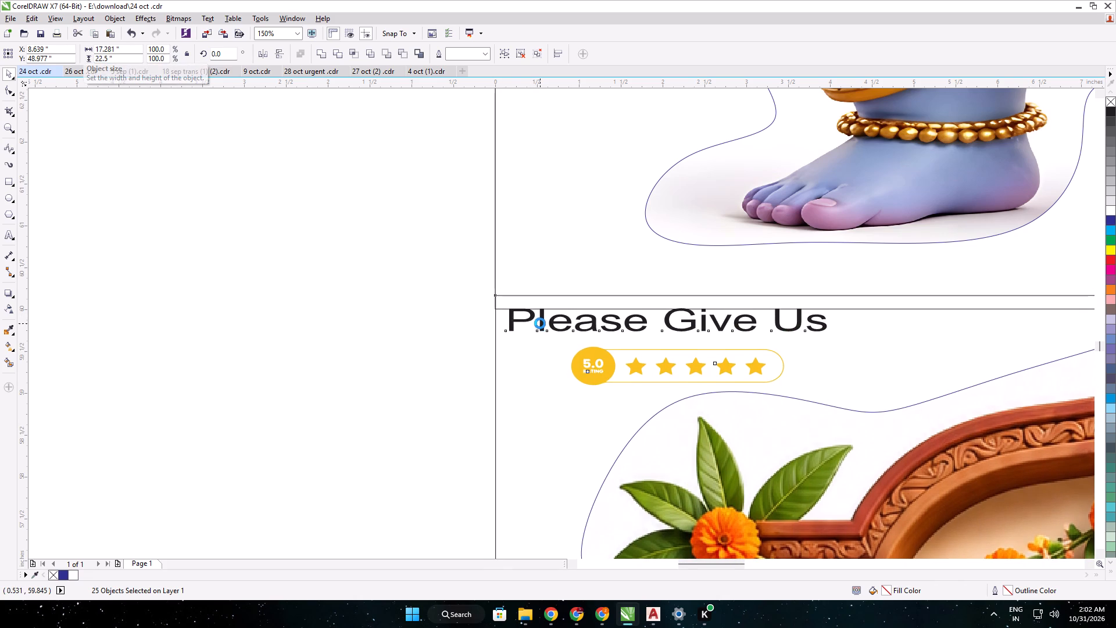
key(Down)
key(Down)
key(Down)
key(Down)
key(Down)
key(Down)
key(Down)
key(Down)
key(Down)
key(Down)
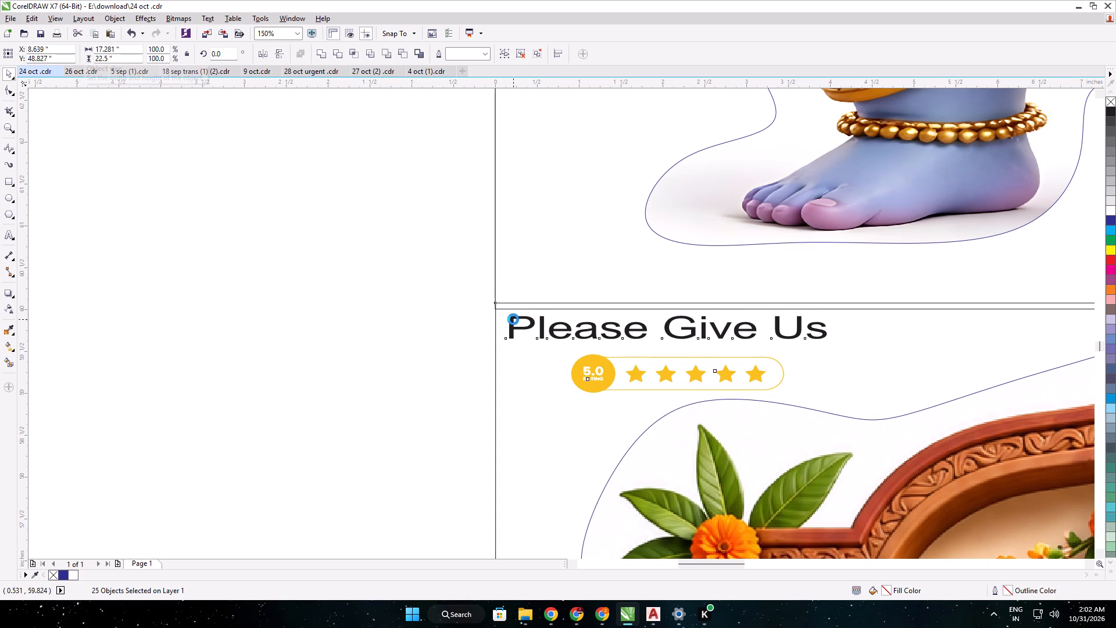
key(Down)
scroll(505, 316, up, 1)
key(Down)
key(Down)
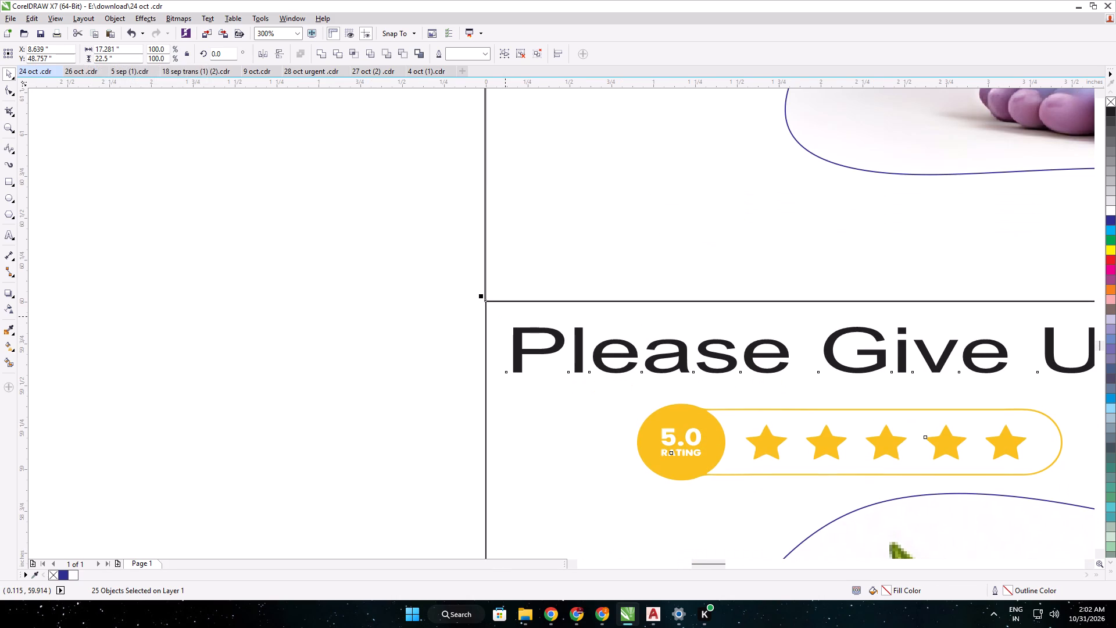
Set the peeking Krishna sticker's width to 15.8 inches and align it with the page edge and frame above, at X 7.907, Y 48.753.
scroll(506, 315, down, 5)
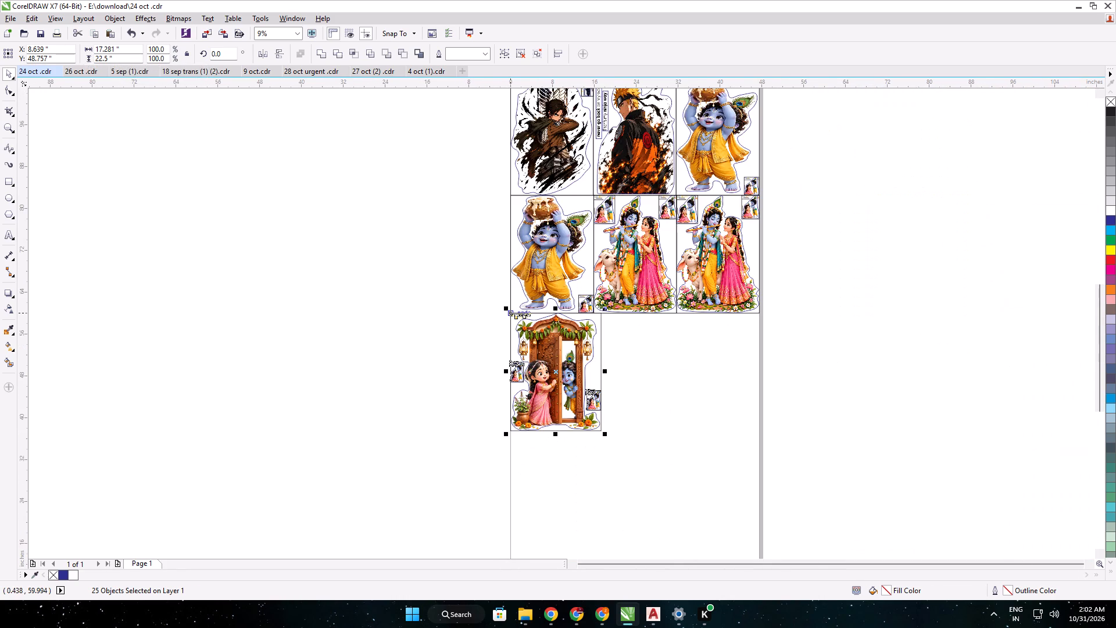
double_click(99, 50)
text(15)
text(.8)
key(Return)
scroll(521, 320, up, 2)
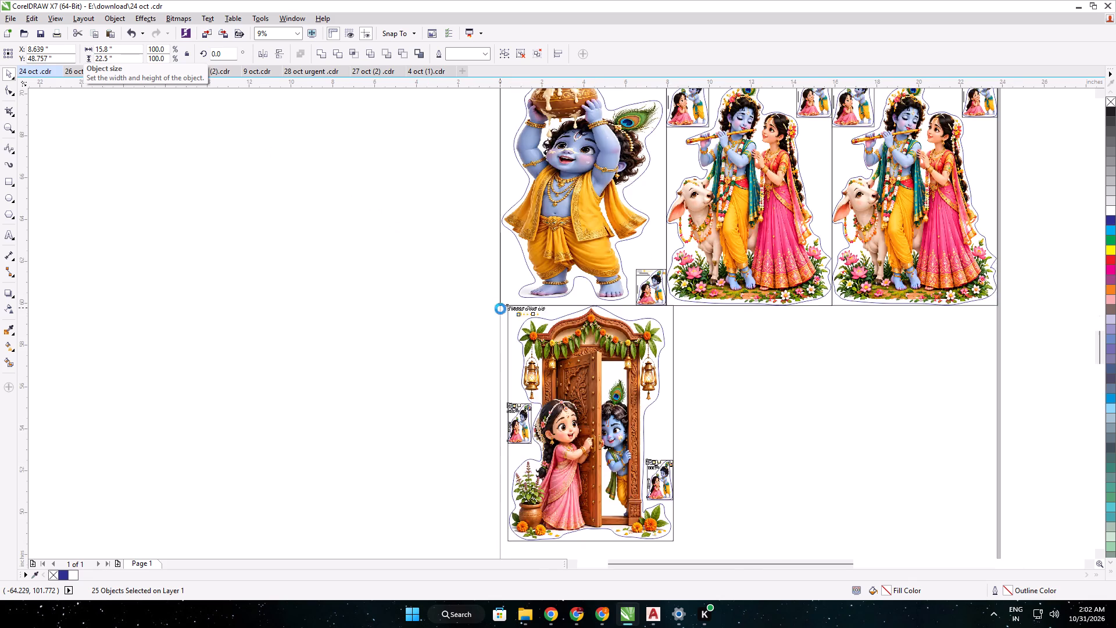
key(Left)
key(Left)
key(Left)
key(Left)
key(Left)
key(Left)
key(Left)
key(Left)
key(Left)
key(Left)
key(Left)
key(Left)
key(Left)
key(Left)
key(Left)
key(Left)
key(Left)
key(Left)
key(Left)
key(Left)
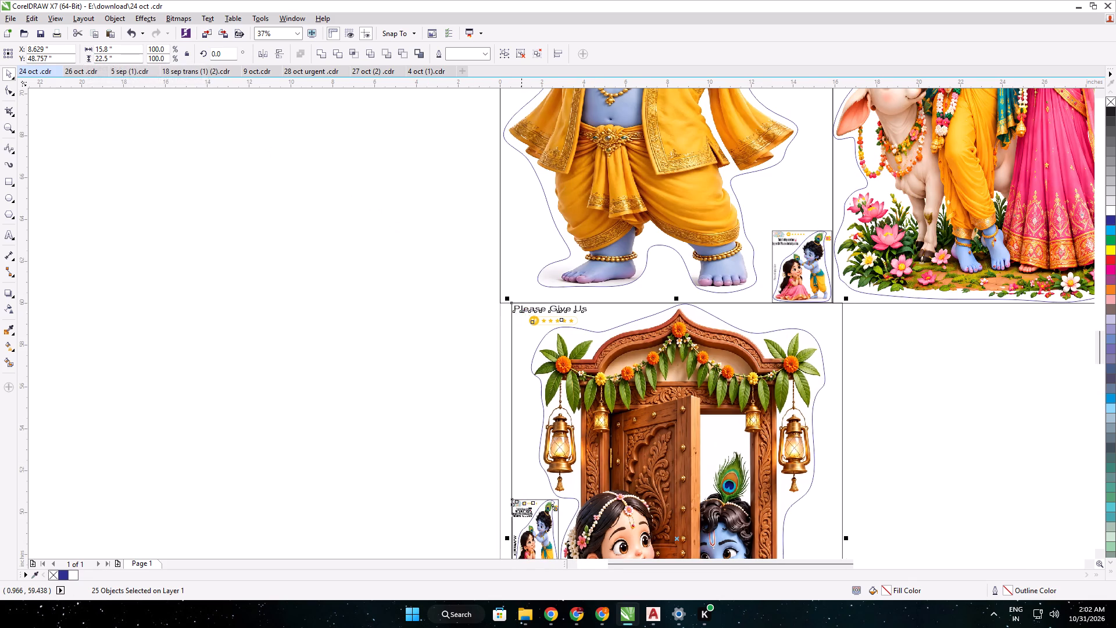
scroll(519, 316, up, 1)
drag(527, 349, 503, 350)
scroll(480, 308, up, 3)
key(Up)
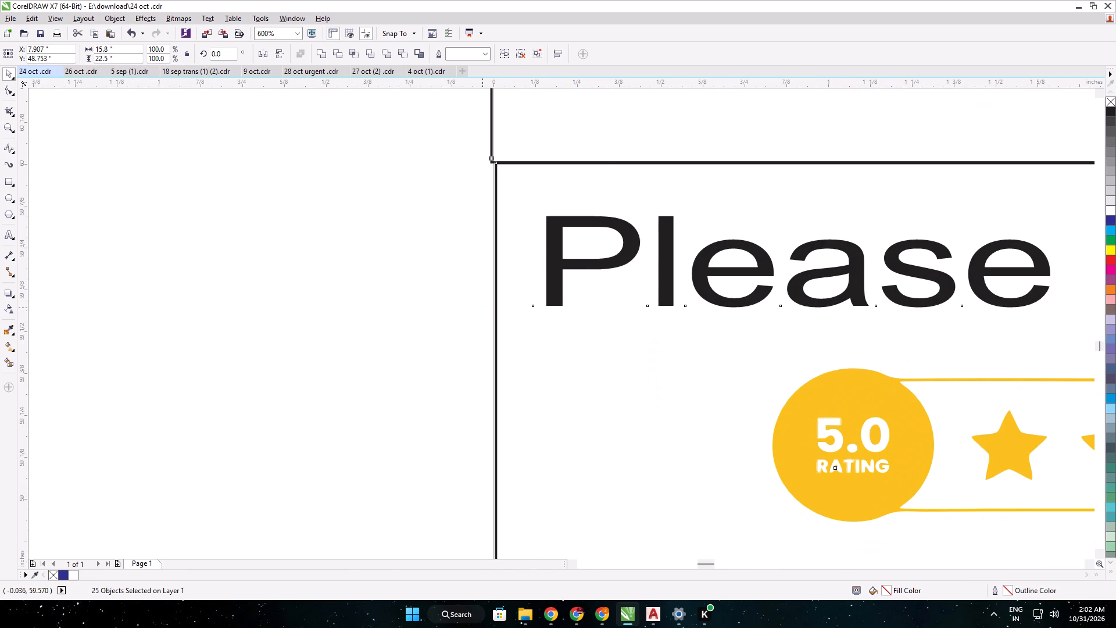
Look through the other open sheets, from 26 oct .cdr to 4 oct (1).cdr, for another design needed for the pending orders.
scroll(498, 308, down, 8)
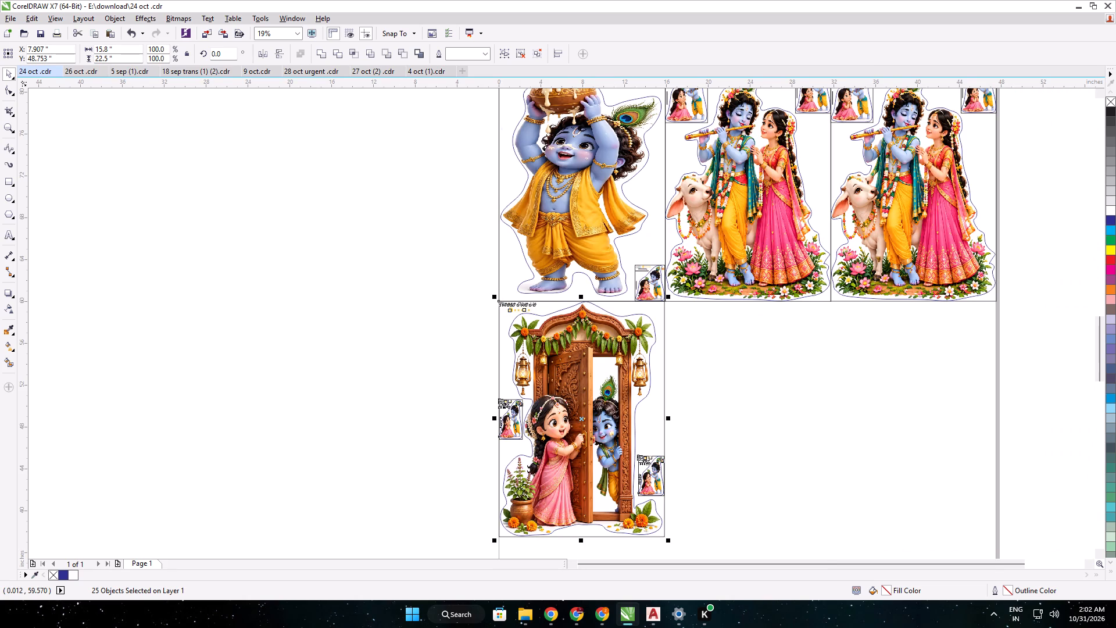
click(84, 73)
click(127, 71)
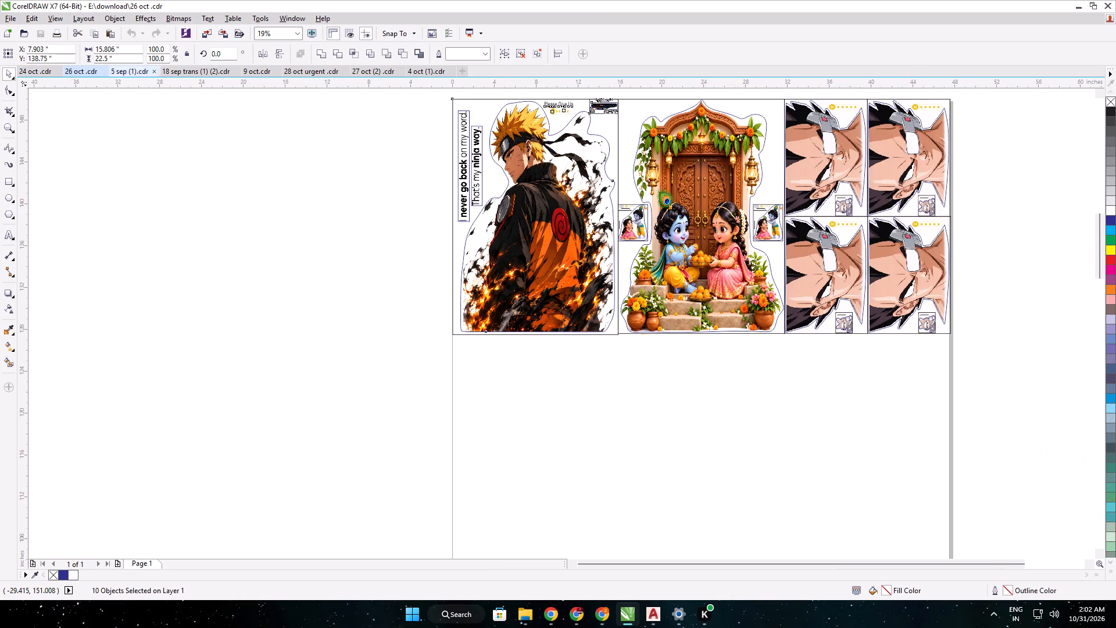
middle_drag(359, 222, 491, 462)
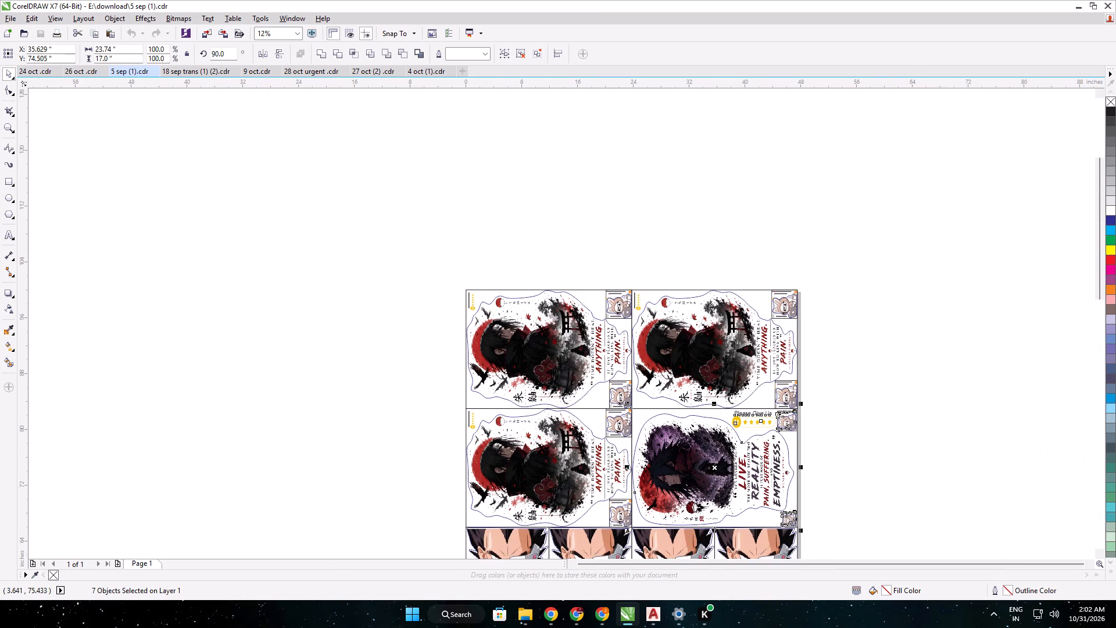
click(208, 67)
click(253, 76)
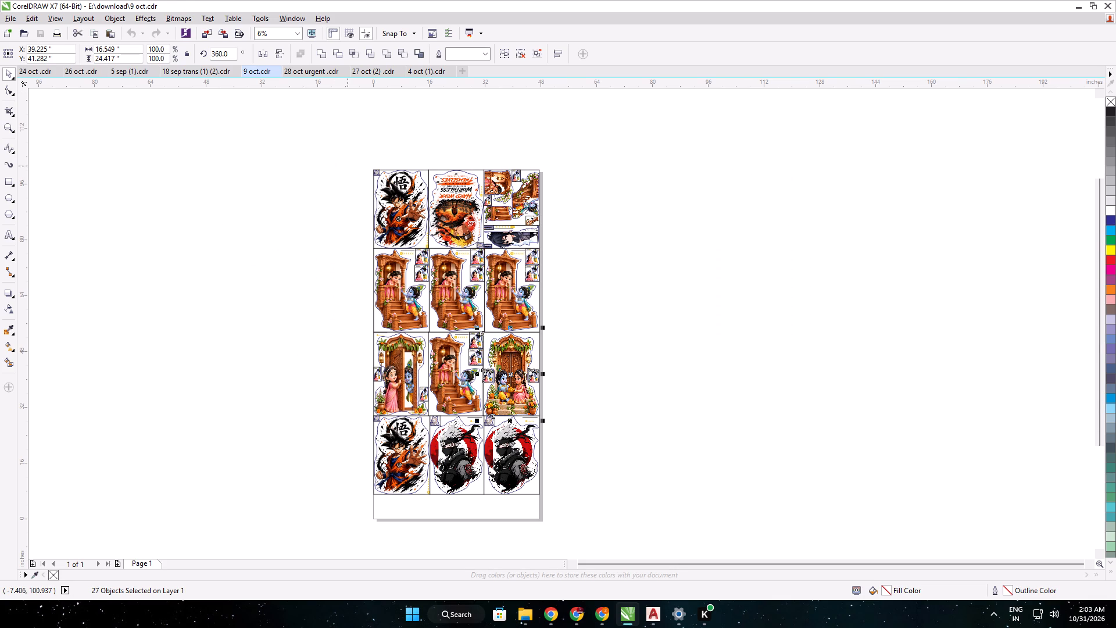
click(306, 70)
scroll(412, 208, down, 2)
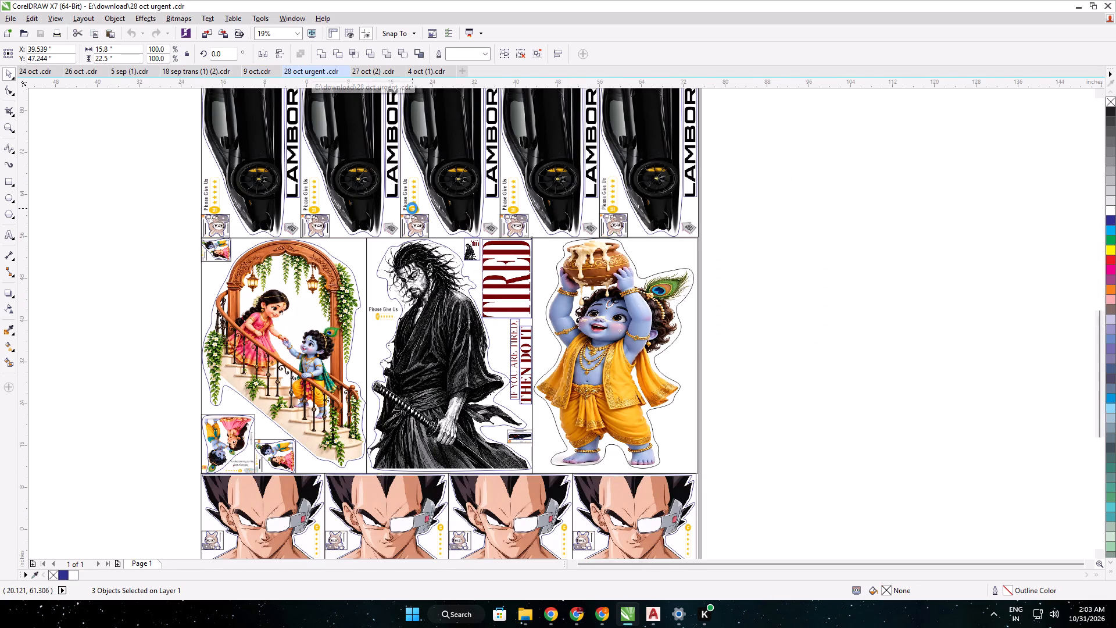
middle_drag(415, 212, 451, 322)
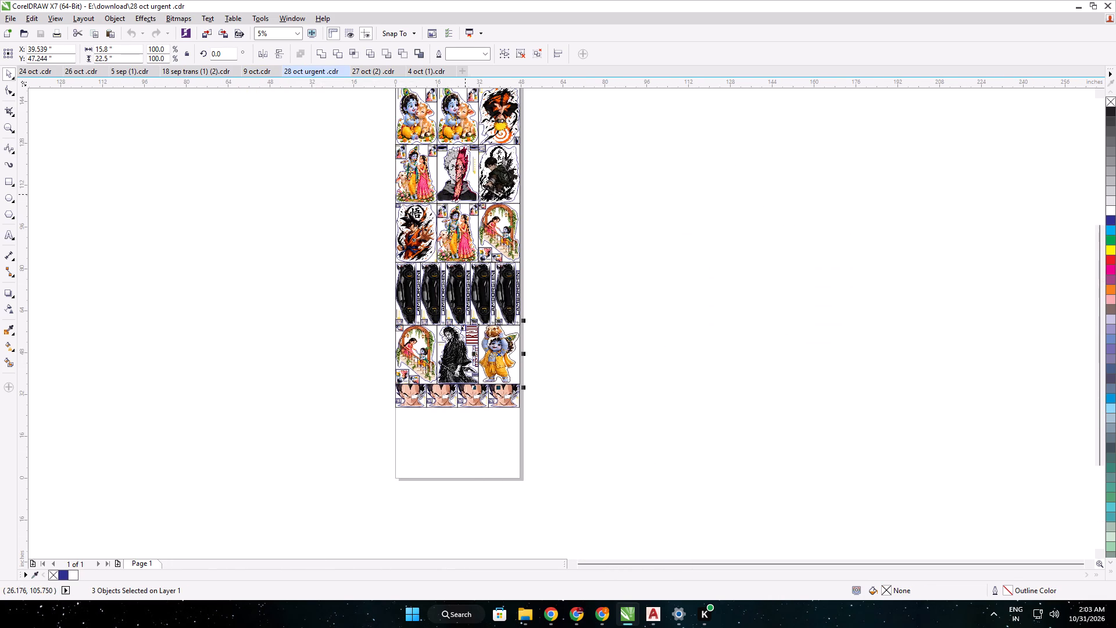
middle_drag(465, 194, 491, 290)
click(364, 67)
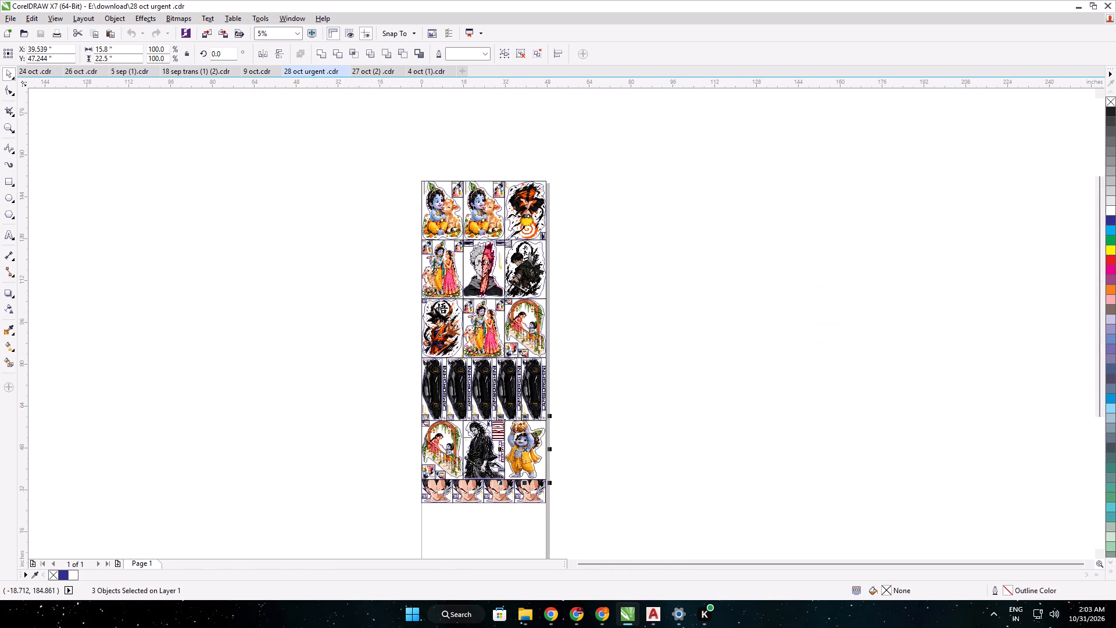
scroll(497, 241, down, 5)
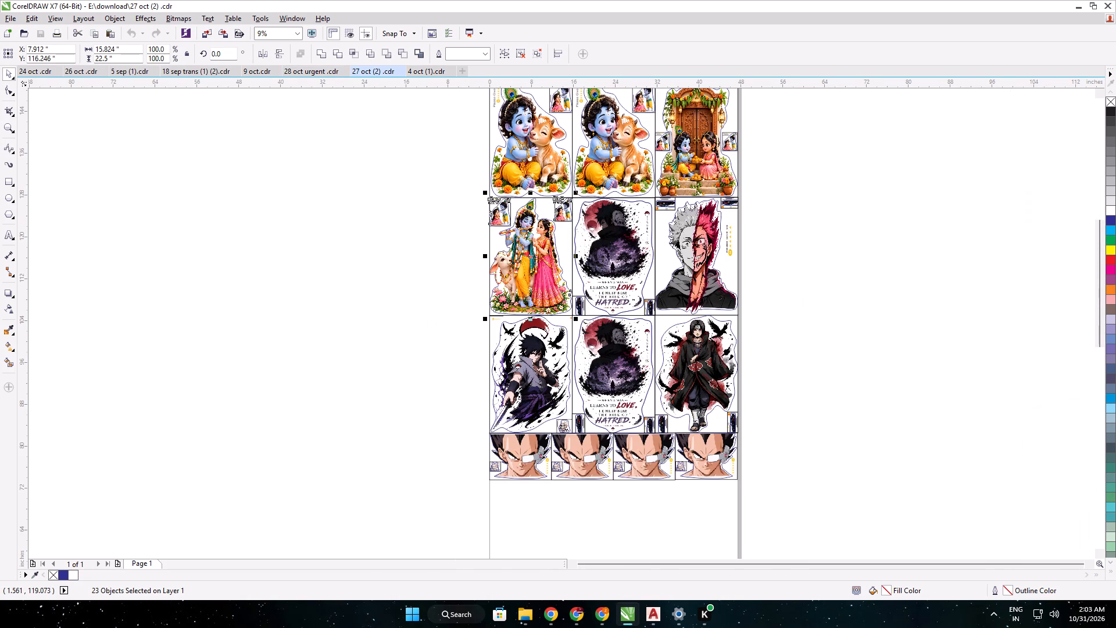
middle_drag(573, 249, 580, 355)
click(421, 73)
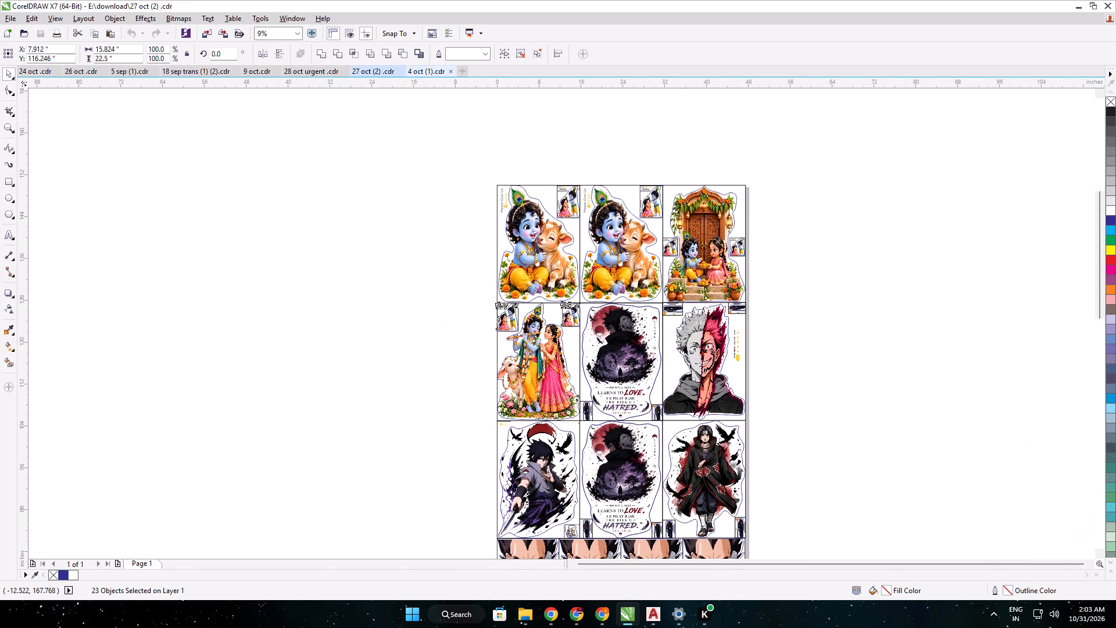
scroll(619, 311, down, 2)
middle_drag(581, 281, 610, 351)
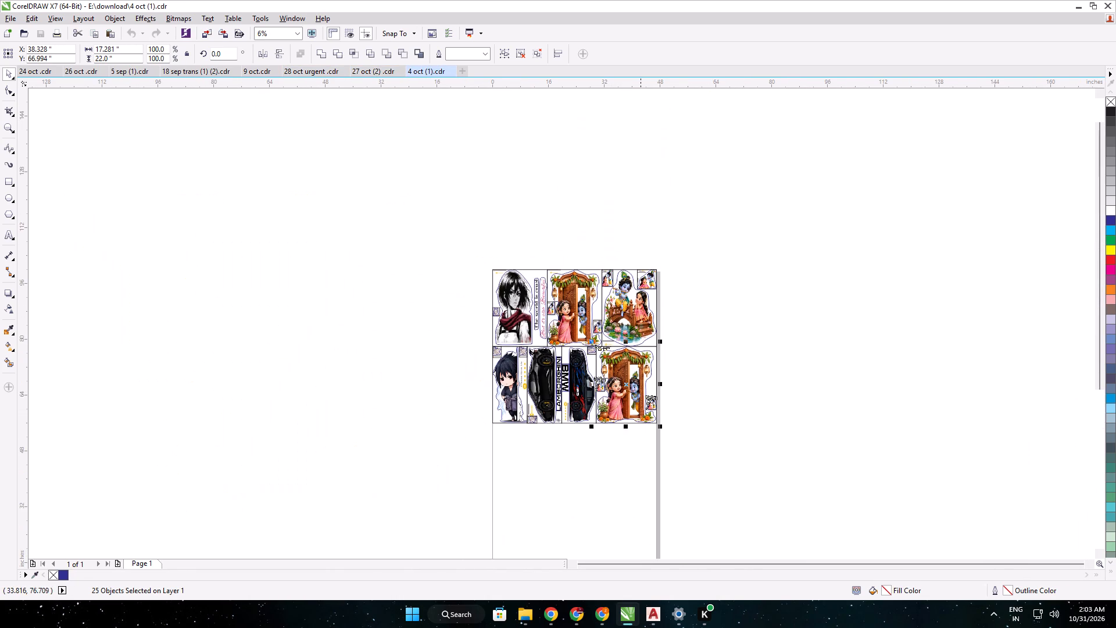
click(657, 508)
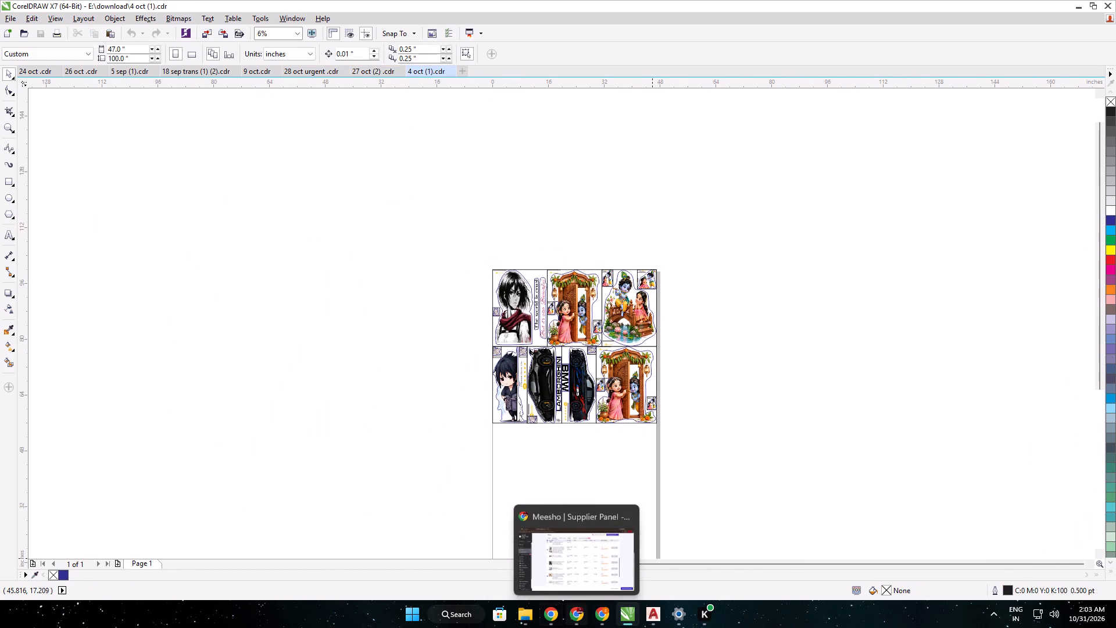
Browse the Downloads folder for an earlier sheet with the Krishna and Radha floral arch design and open Backup_of_28 oct (2).cdr.
click(532, 616)
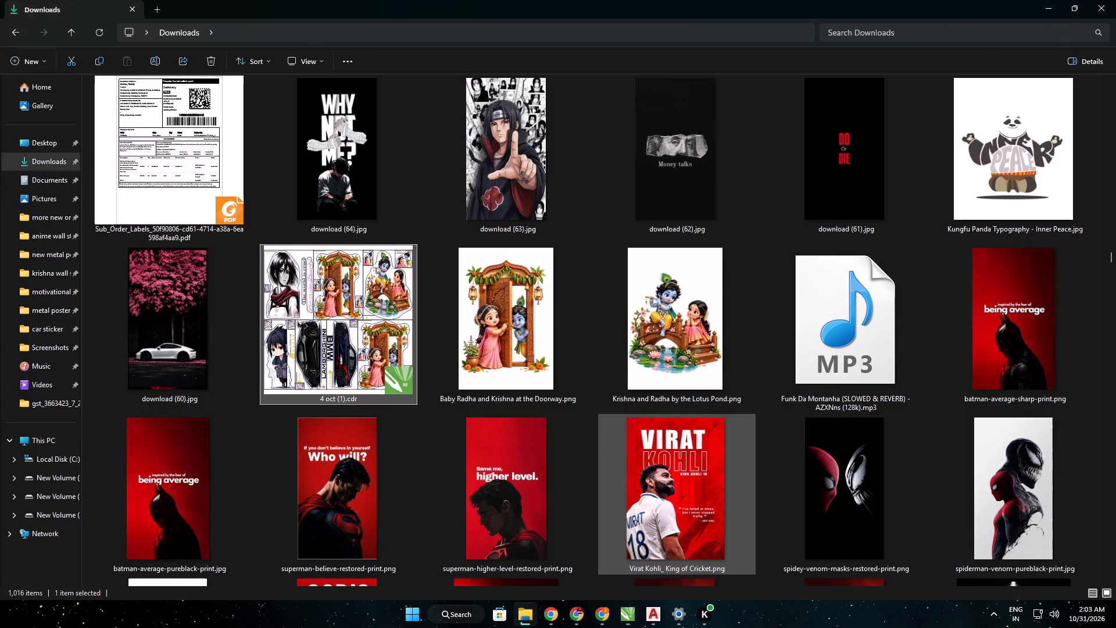
scroll(624, 420, up, 10)
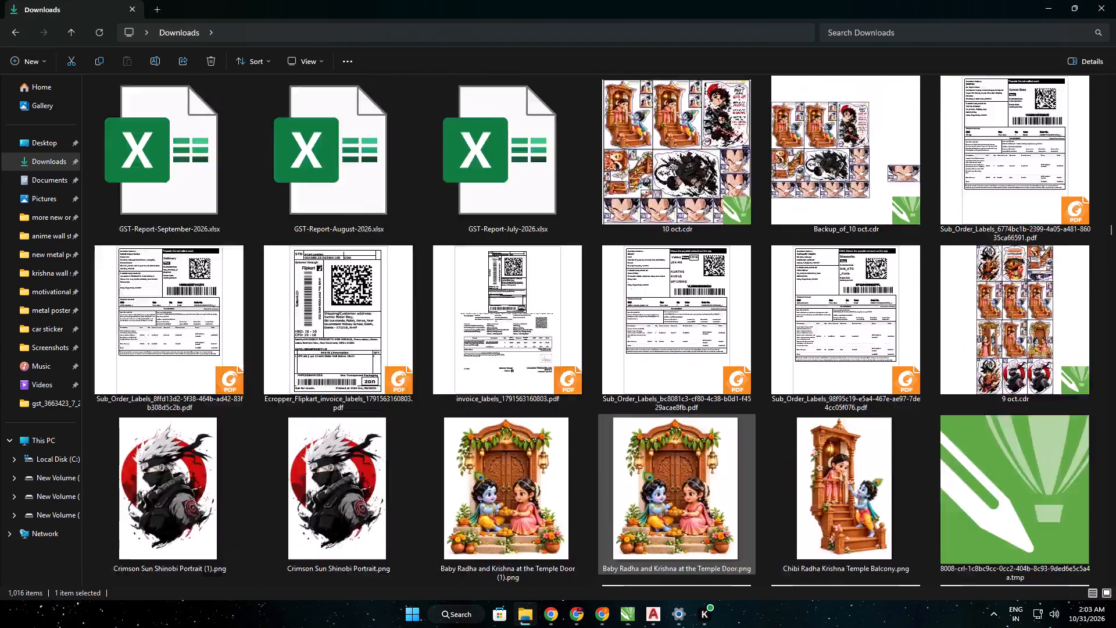
scroll(624, 416, up, 5)
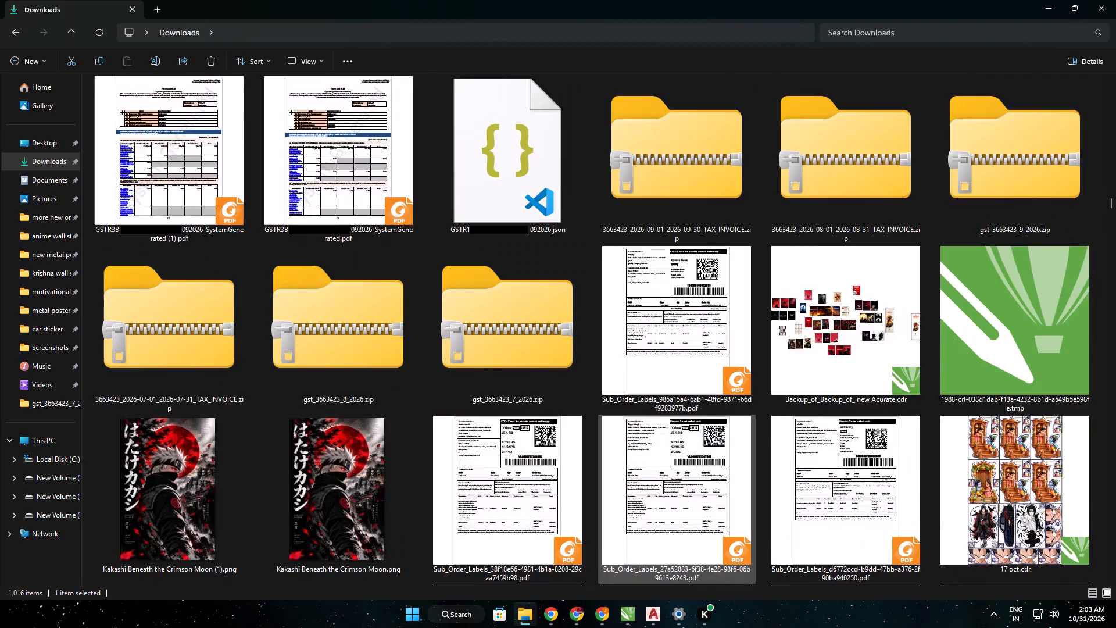
scroll(624, 416, up, 8)
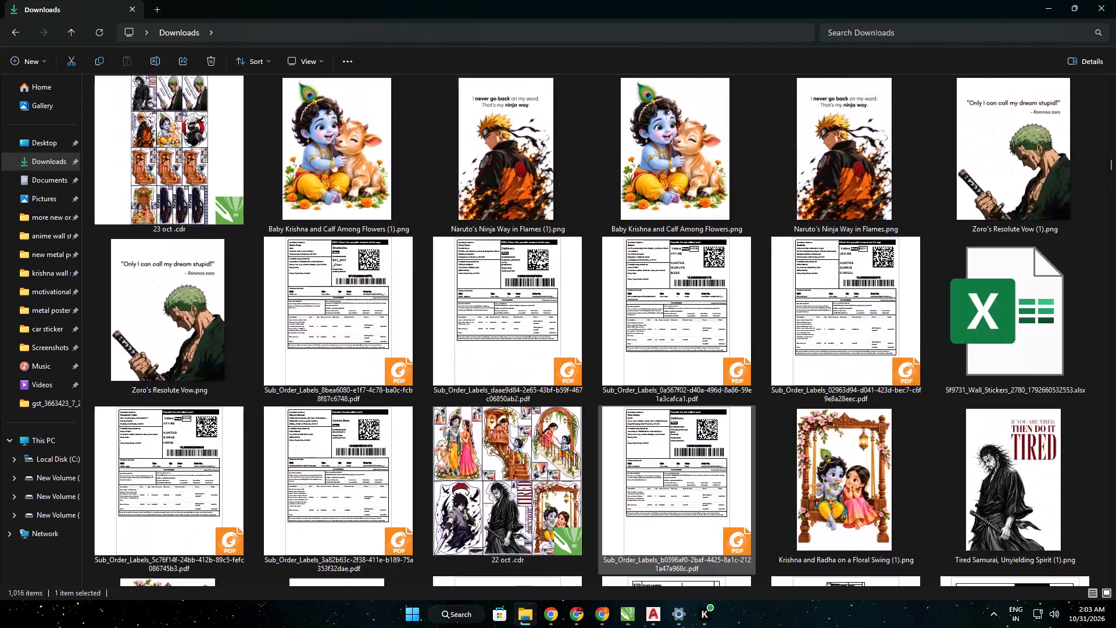
scroll(624, 416, up, 4)
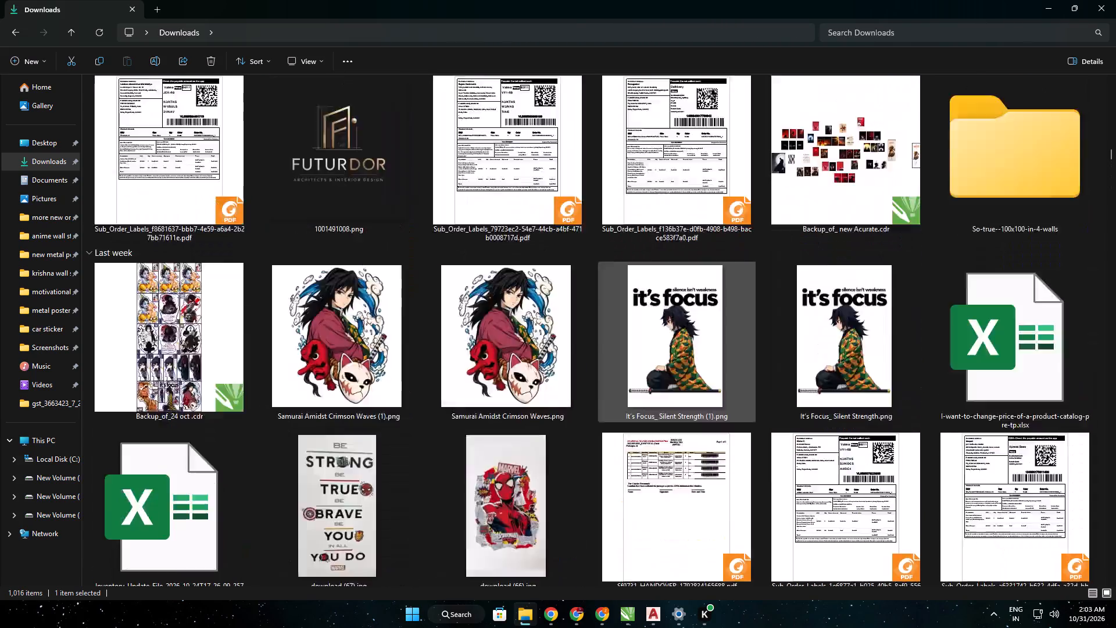
scroll(624, 416, up, 4)
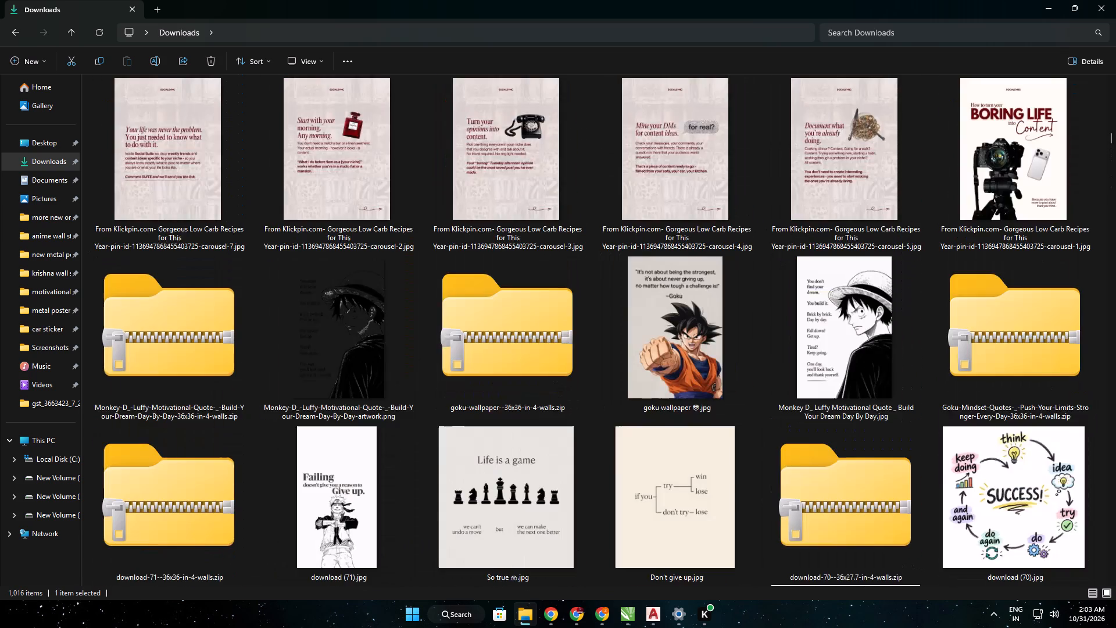
scroll(624, 416, up, 4)
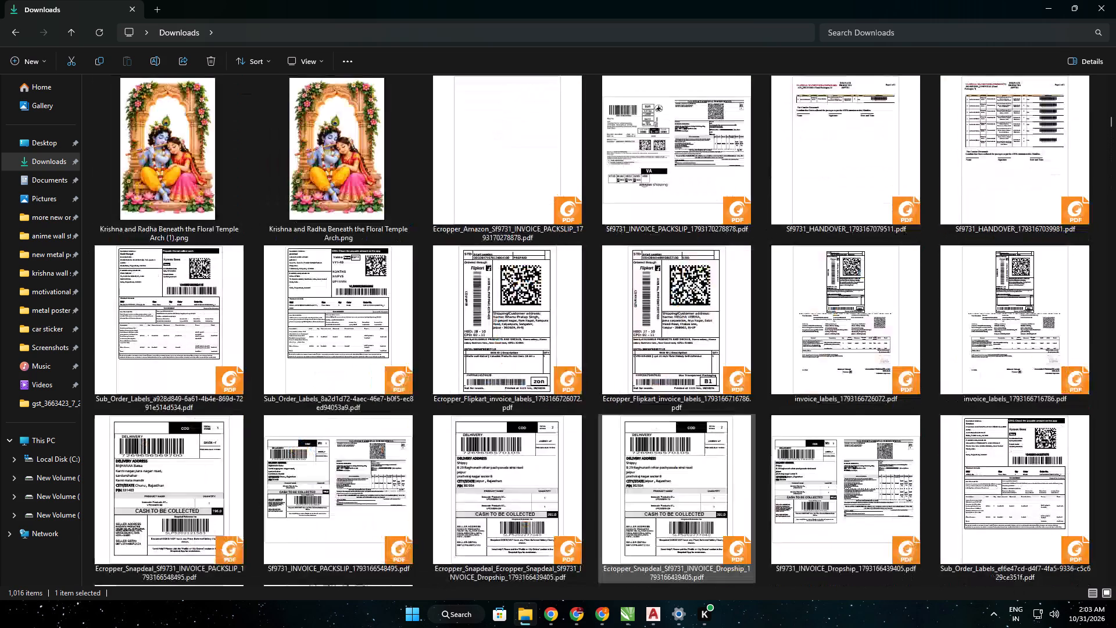
scroll(624, 416, up, 1)
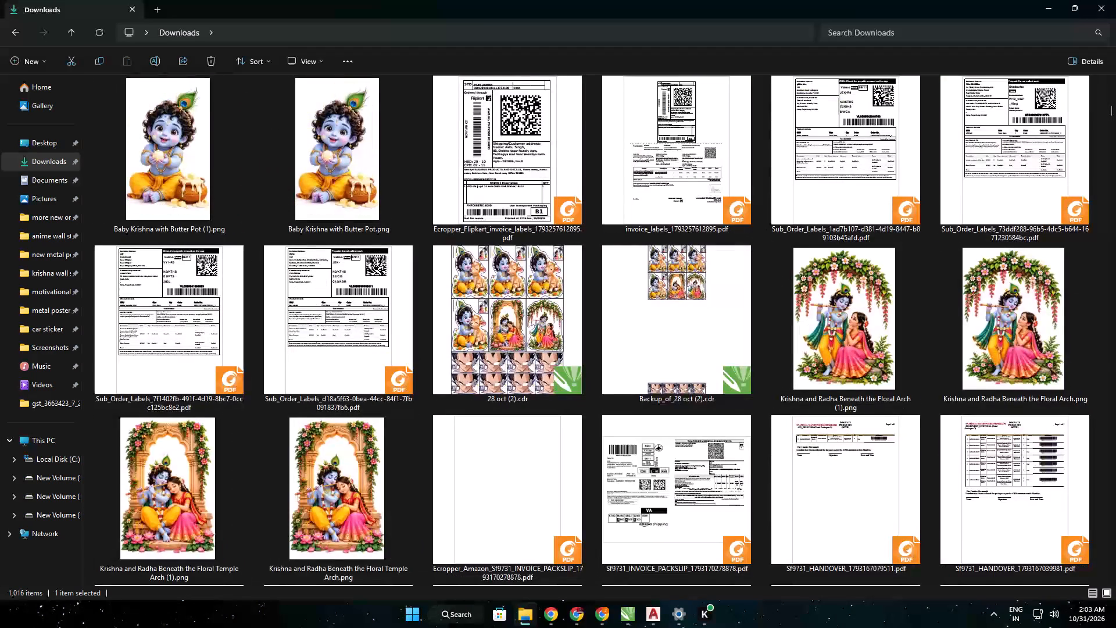
double_click(682, 351)
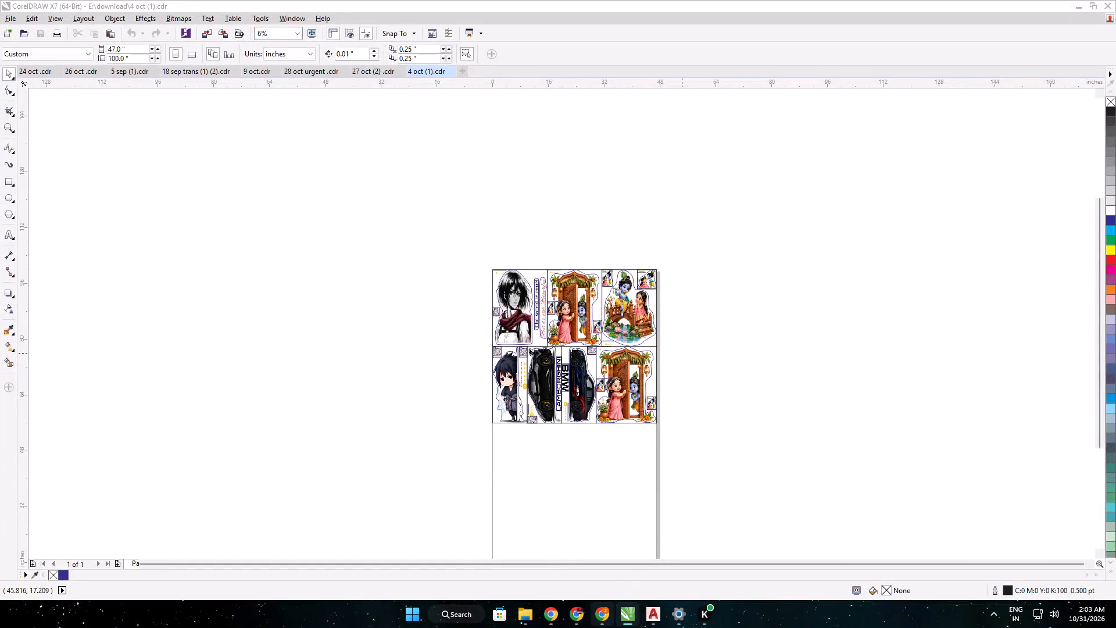
Switch to Chrome and check the pending Radha Krishna sticker orders on the Snapdeal orders page.
click(604, 621)
scroll(374, 426, up, 2)
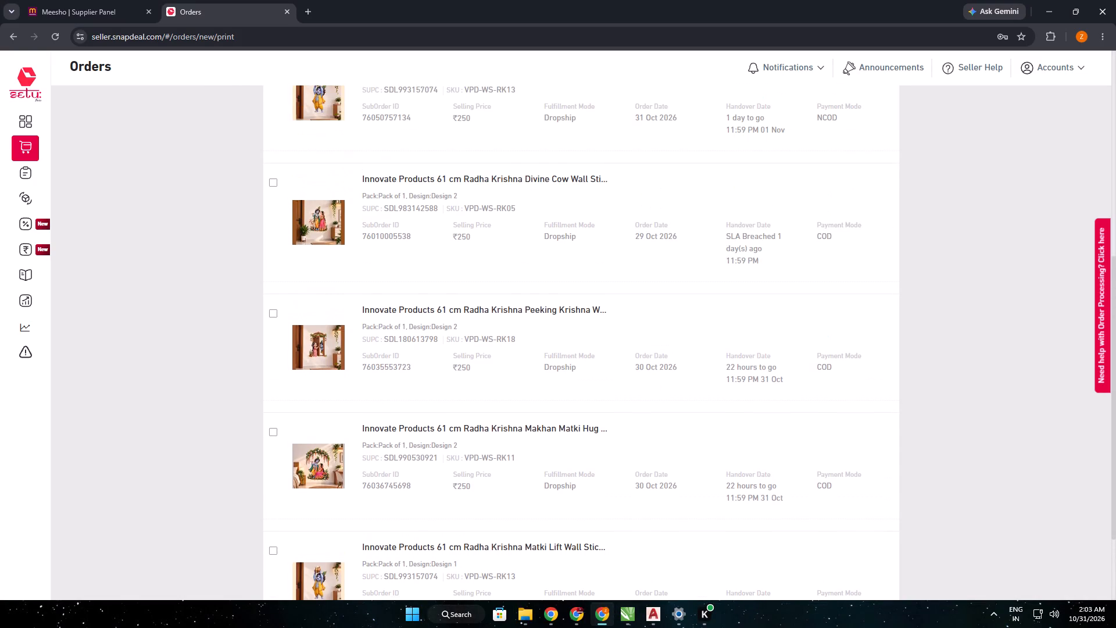
scroll(397, 320, up, 2)
scroll(442, 324, down, 2)
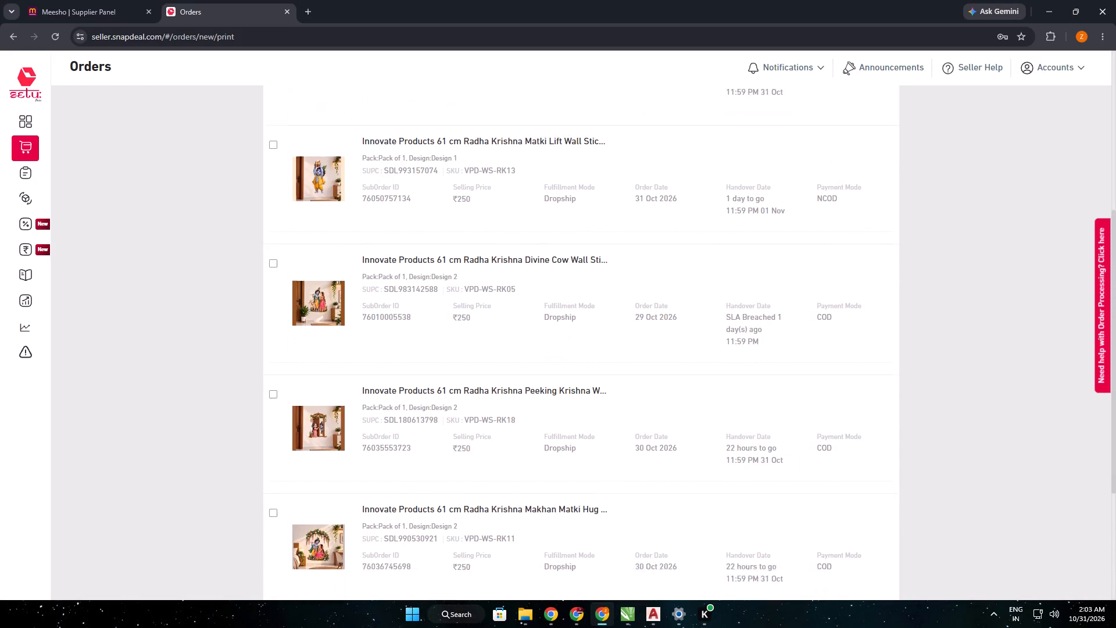
Switch to CorelDRAW and copy the Krishna and Radha floral arch sticker with its frame from Backup_of_28 oct (2).cdr into 24 oct .cdr.
click(625, 612)
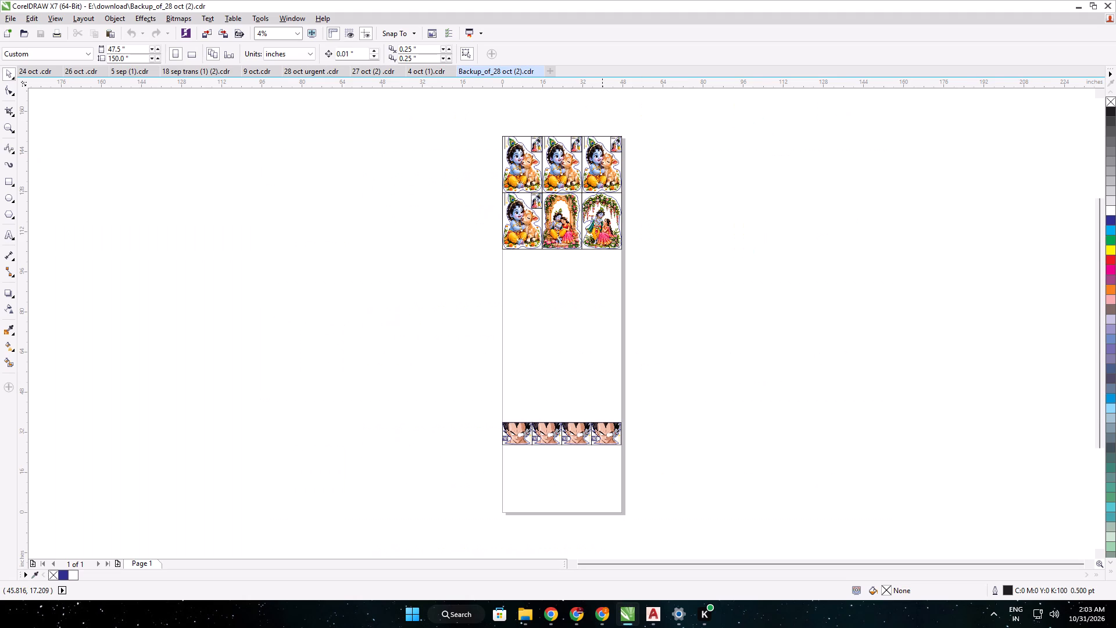
scroll(603, 225, up, 1)
scroll(656, 291, up, 1)
middle_drag(656, 292, 696, 441)
drag(696, 443, 609, 314)
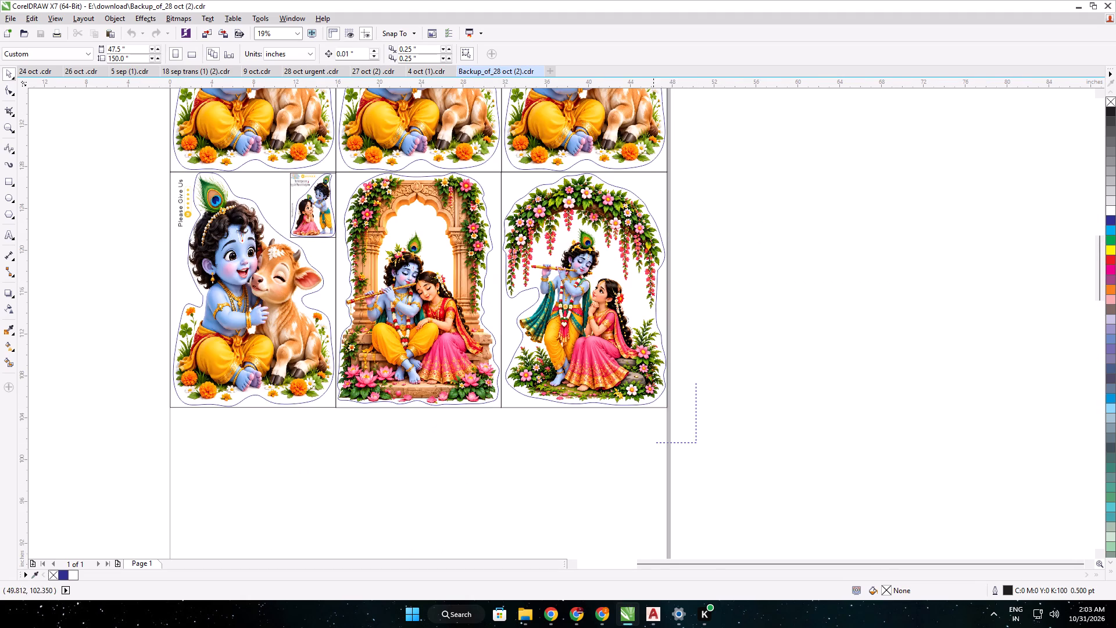
drag(609, 314, 495, 169)
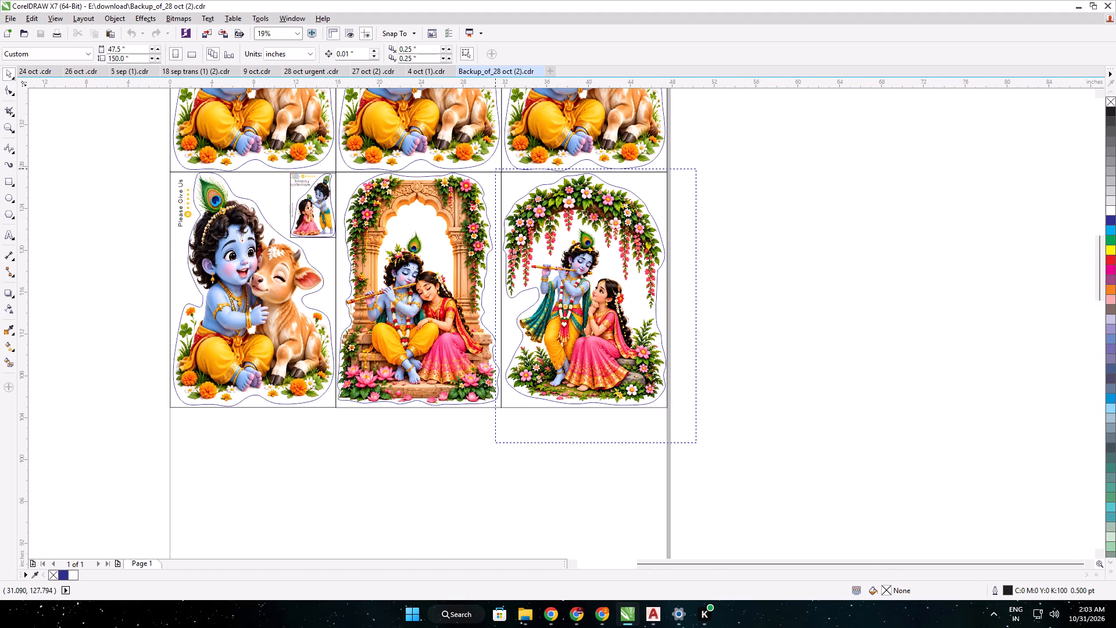
drag(495, 169, 495, 173)
click(495, 171)
click(706, 437)
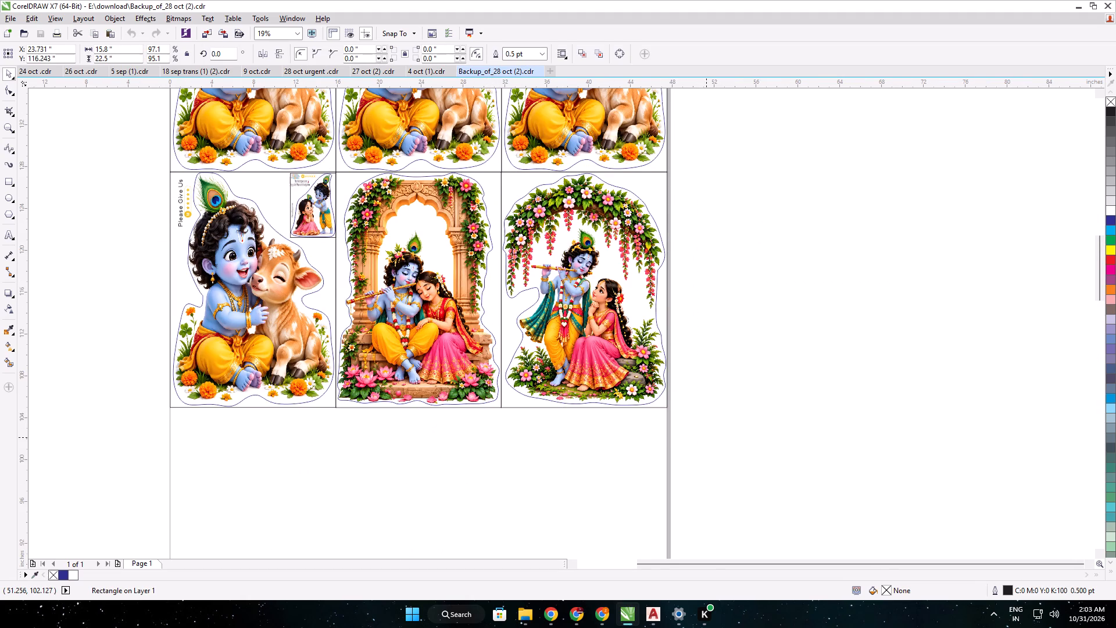
middle_drag(635, 362, 684, 444)
middle_drag(697, 270, 735, 390)
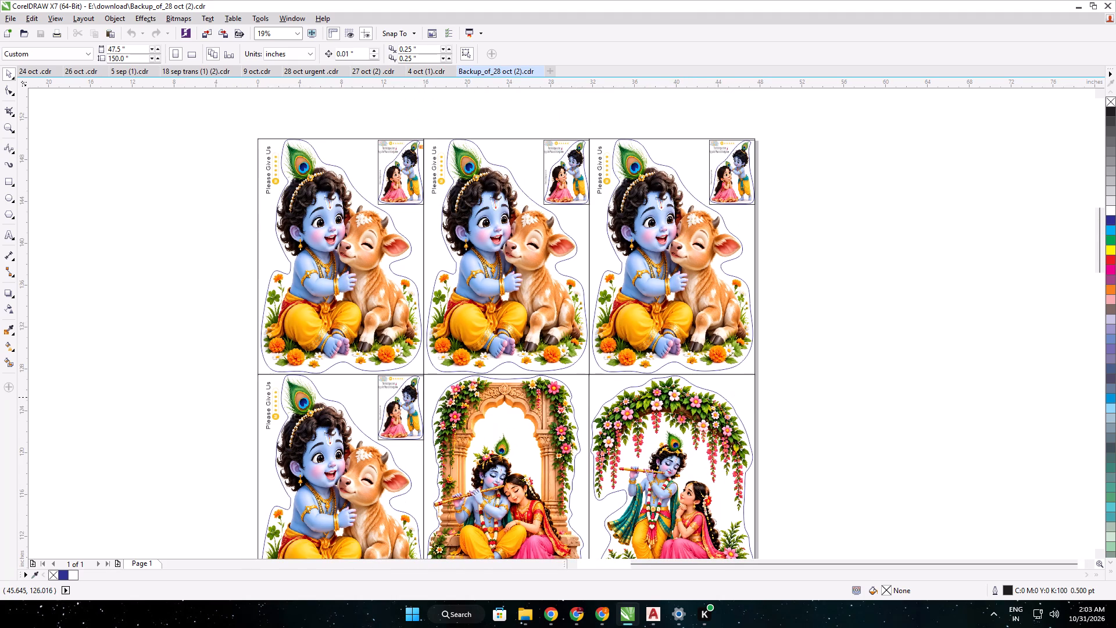
middle_drag(646, 409, 595, 113)
drag(725, 352, 528, 101)
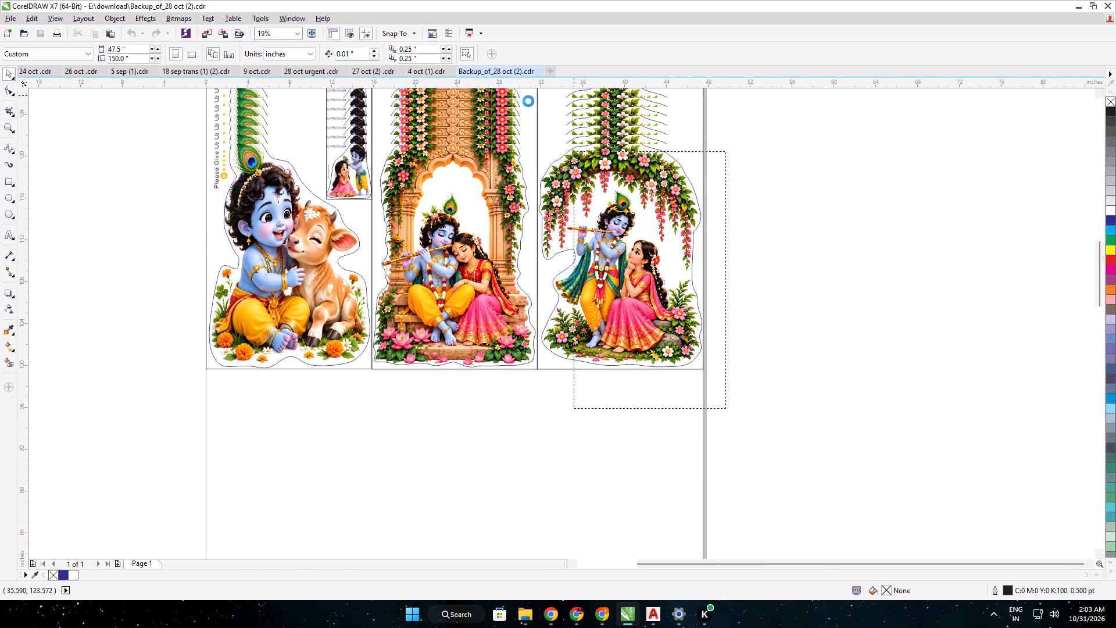
drag(528, 101, 526, 130)
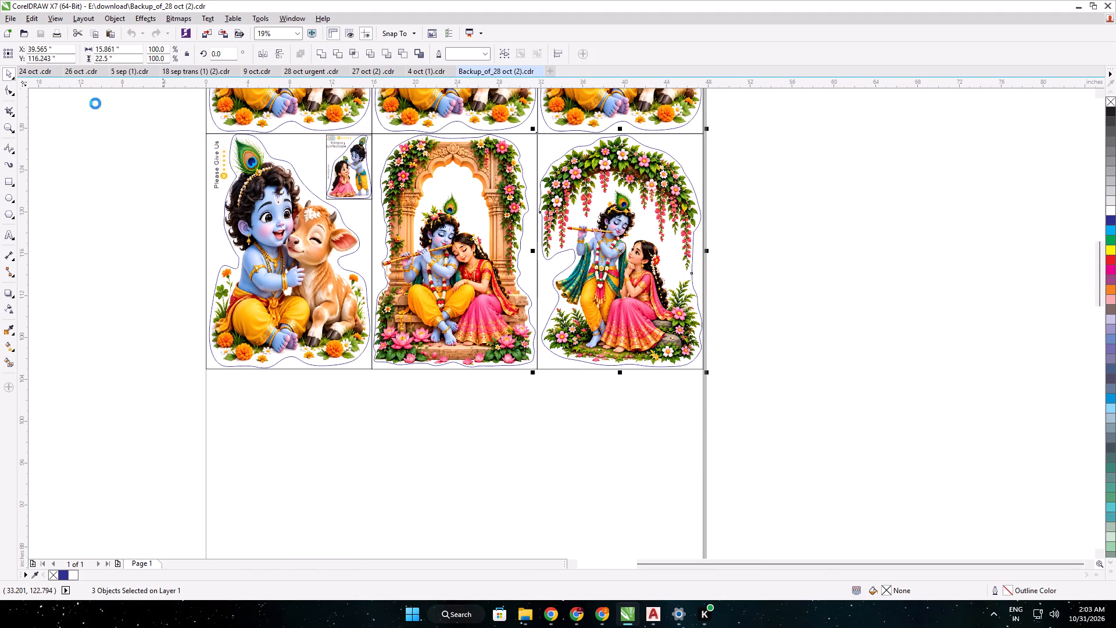
key(ctrl+c)
click(27, 70)
key(ctrl+v)
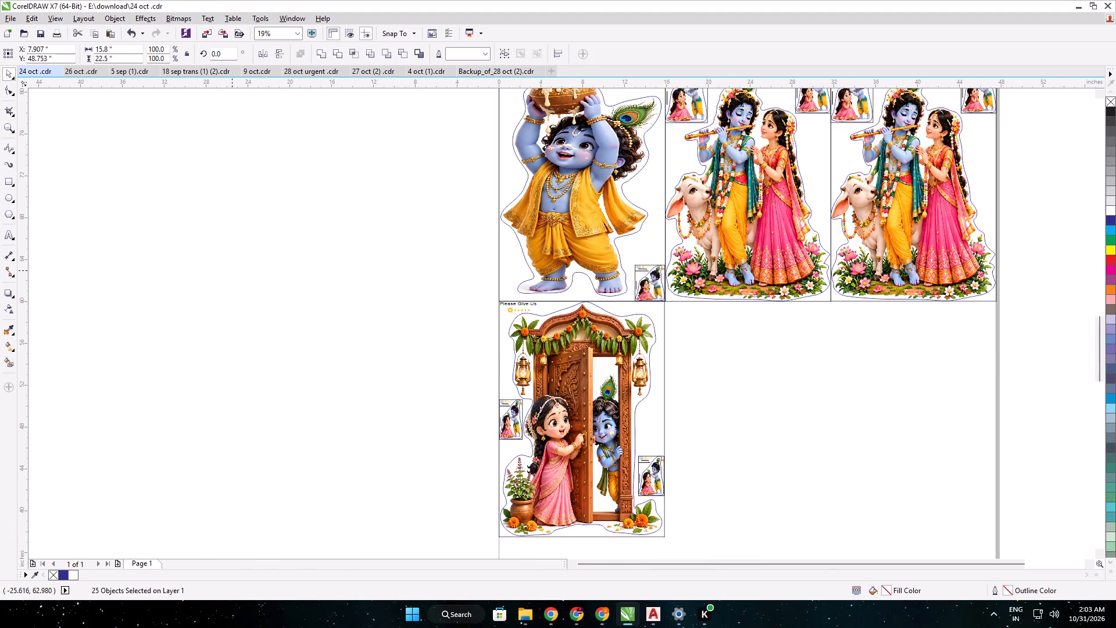
Place the floral arch sticker beside the peeking Krishna sticker, flush under the cow design's frame, at X 23.719, Y 48.743.
scroll(292, 290, down, 1)
middle_drag(564, 204, 588, 342)
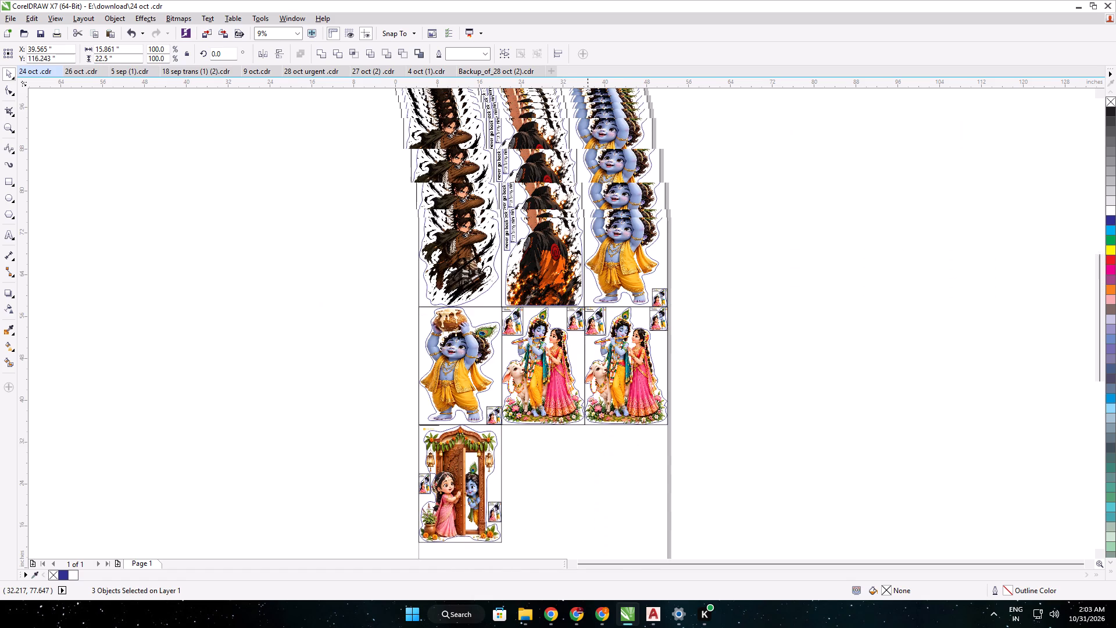
middle_drag(588, 342, 590, 358)
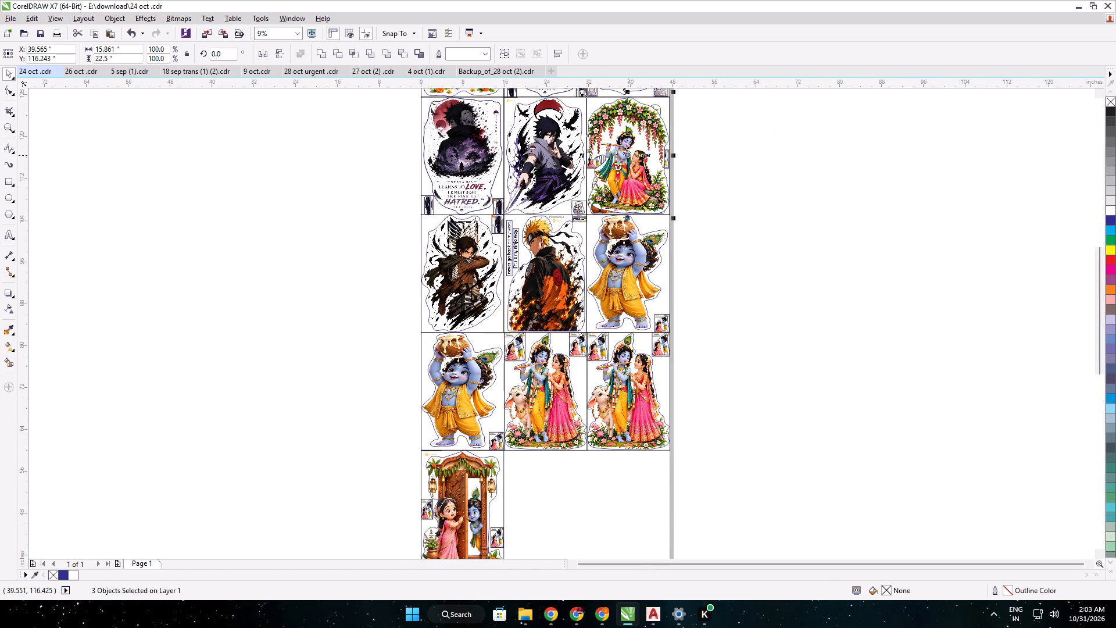
drag(628, 155, 568, 507)
middle_drag(568, 507, 568, 434)
scroll(568, 506, up, 1)
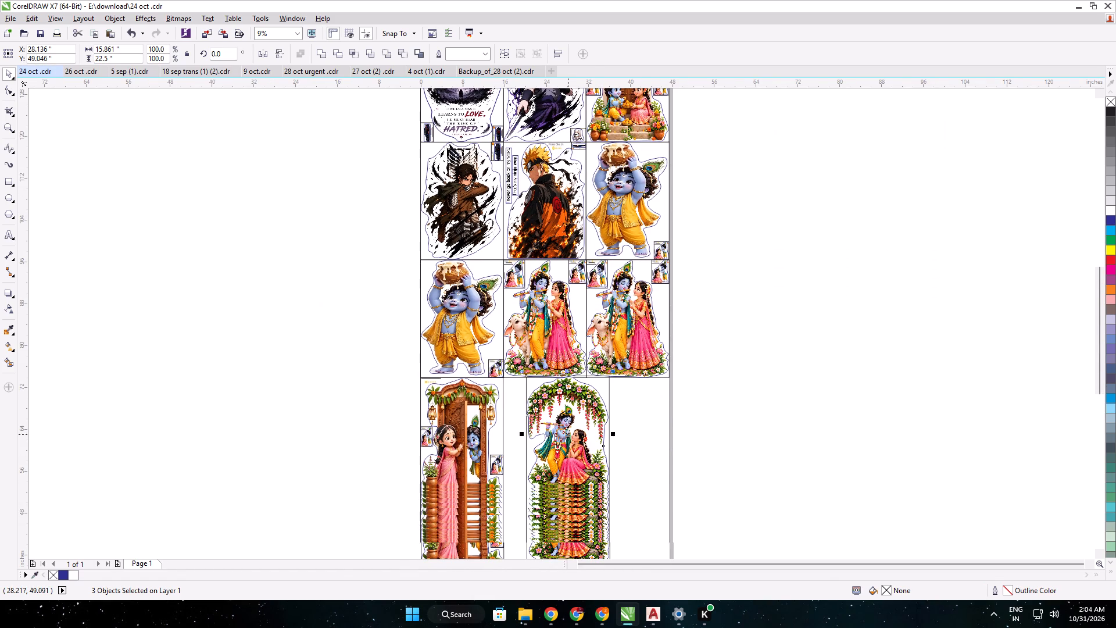
middle_drag(568, 434, 568, 433)
scroll(521, 397, up, 2)
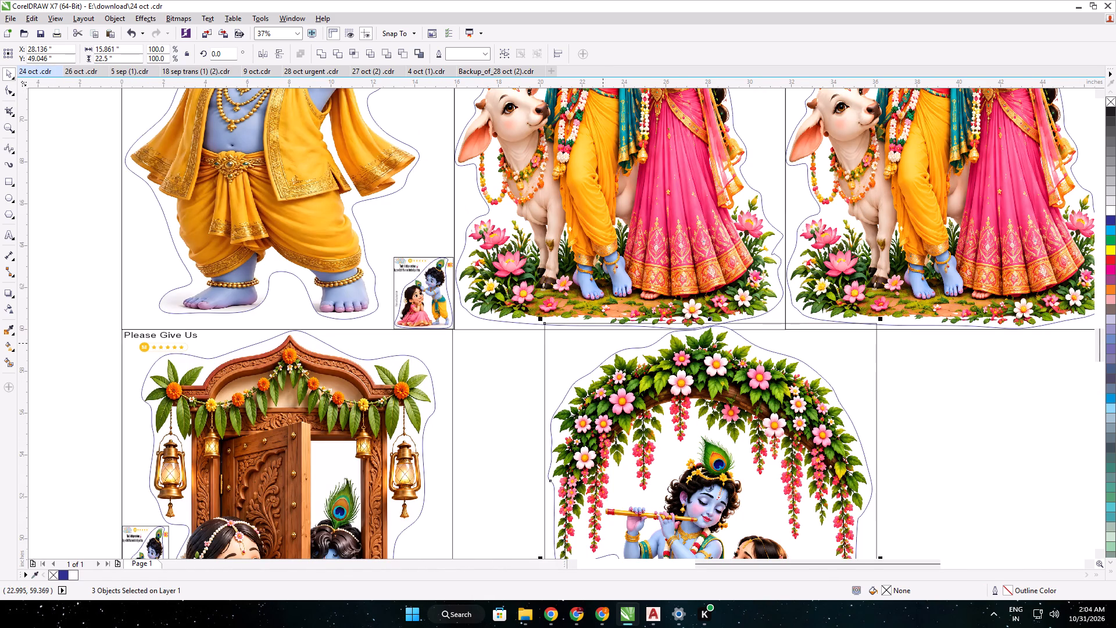
drag(603, 344, 510, 351)
scroll(491, 354, down, 1)
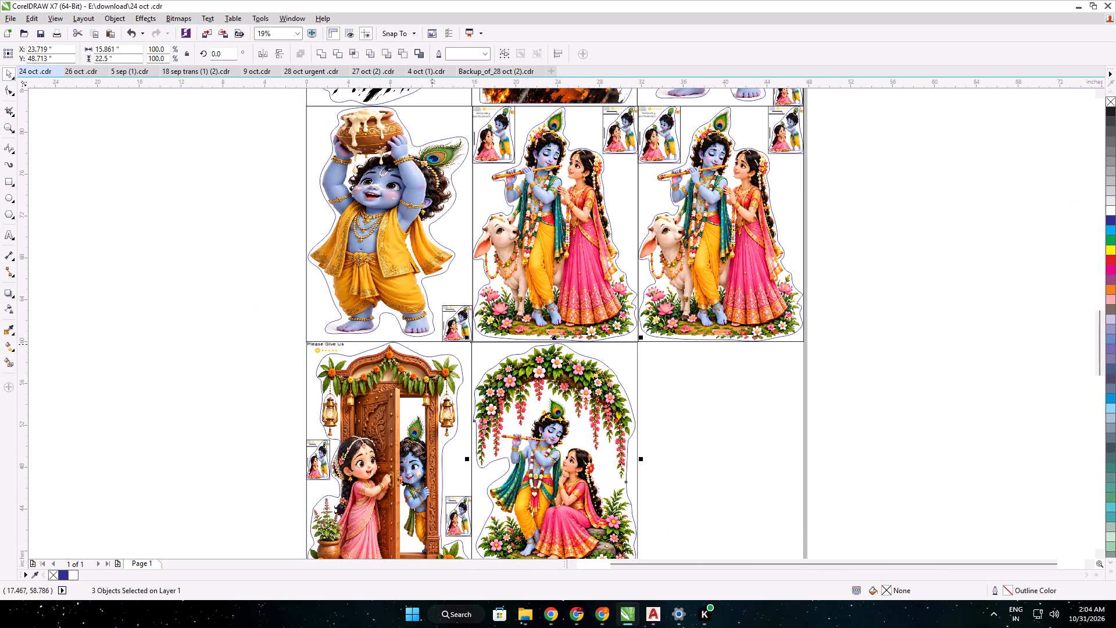
scroll(452, 344, up, 2)
key(Up)
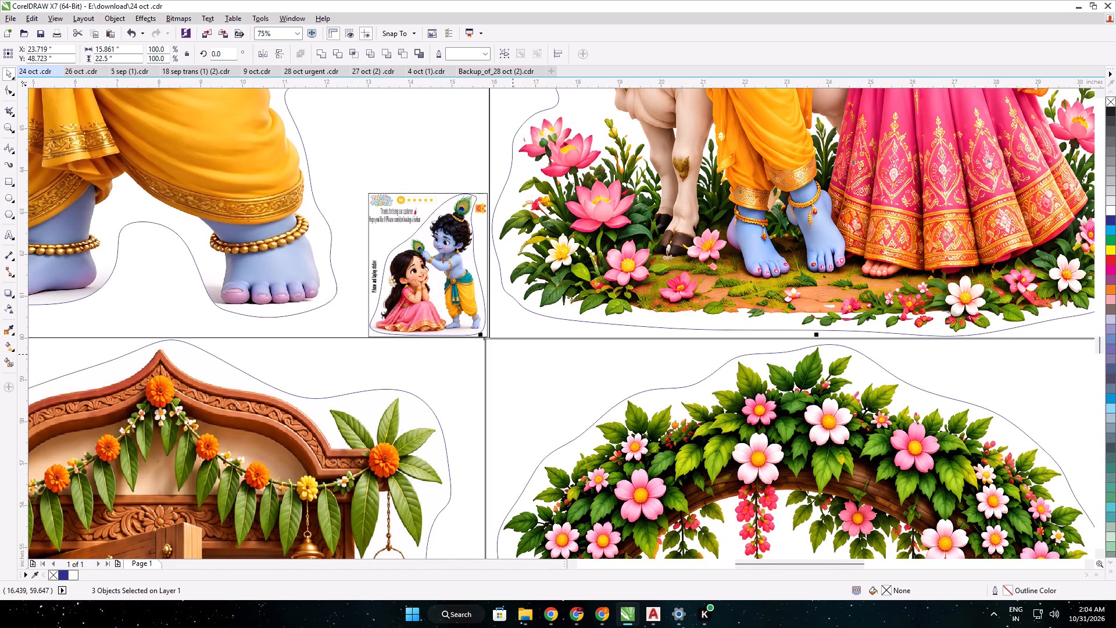
key(Up)
key(Up)
scroll(519, 355, down, 6)
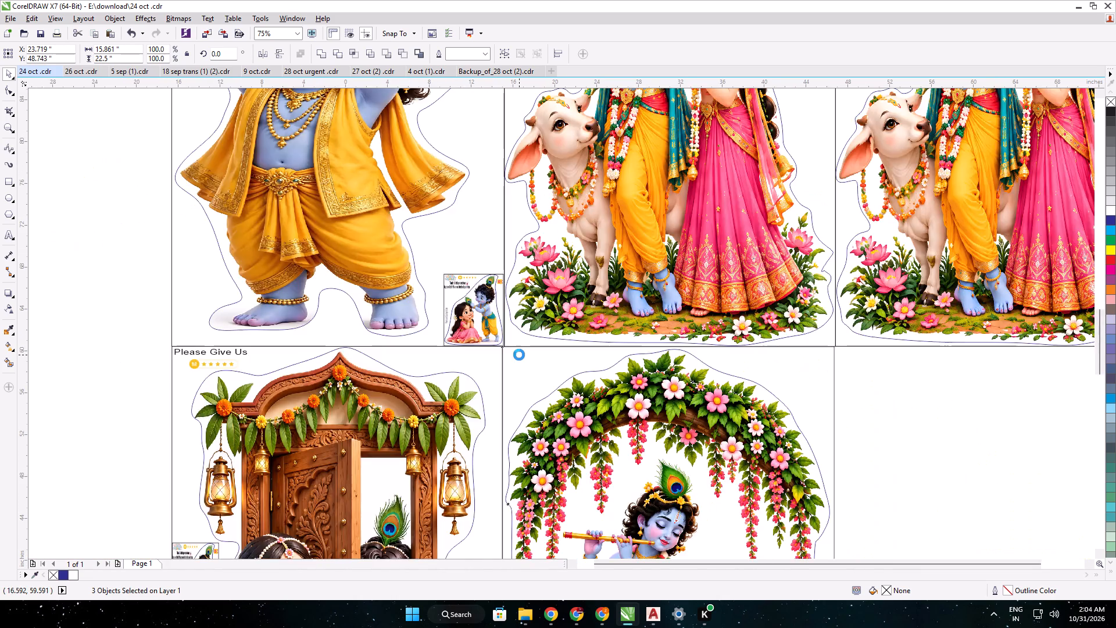
middle_drag(621, 359, 554, 377)
click(646, 317)
Duplicate the thank-you card from the last Radha Krishna cow sticker into the upper-right corner of the floral arch frame, about X 29.943, Y 57.75.
drag(642, 309, 611, 279)
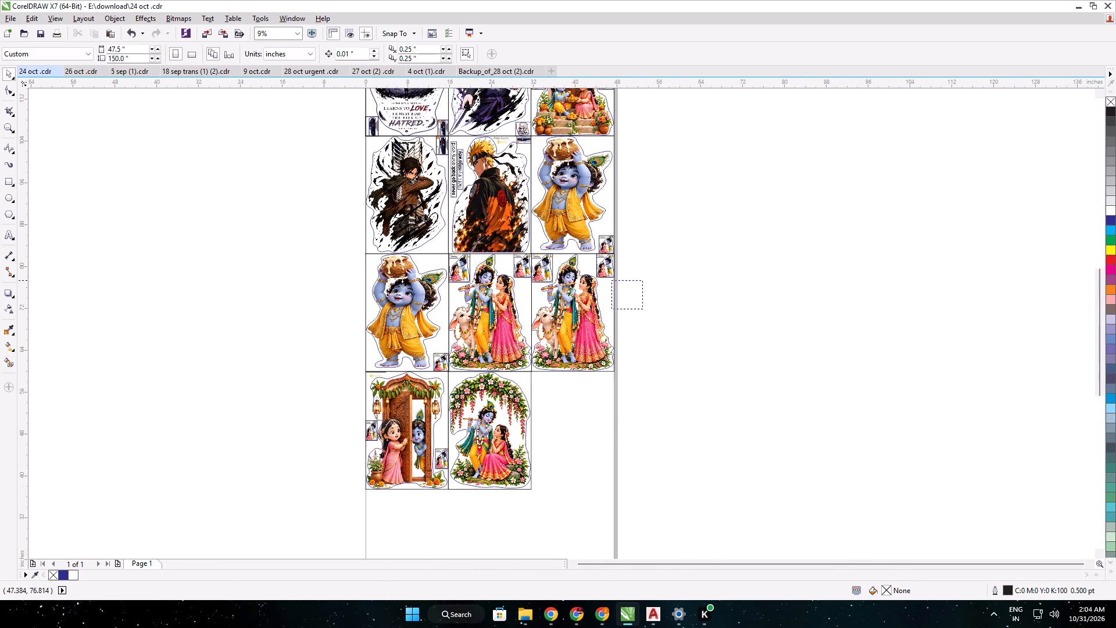
drag(611, 279, 591, 253)
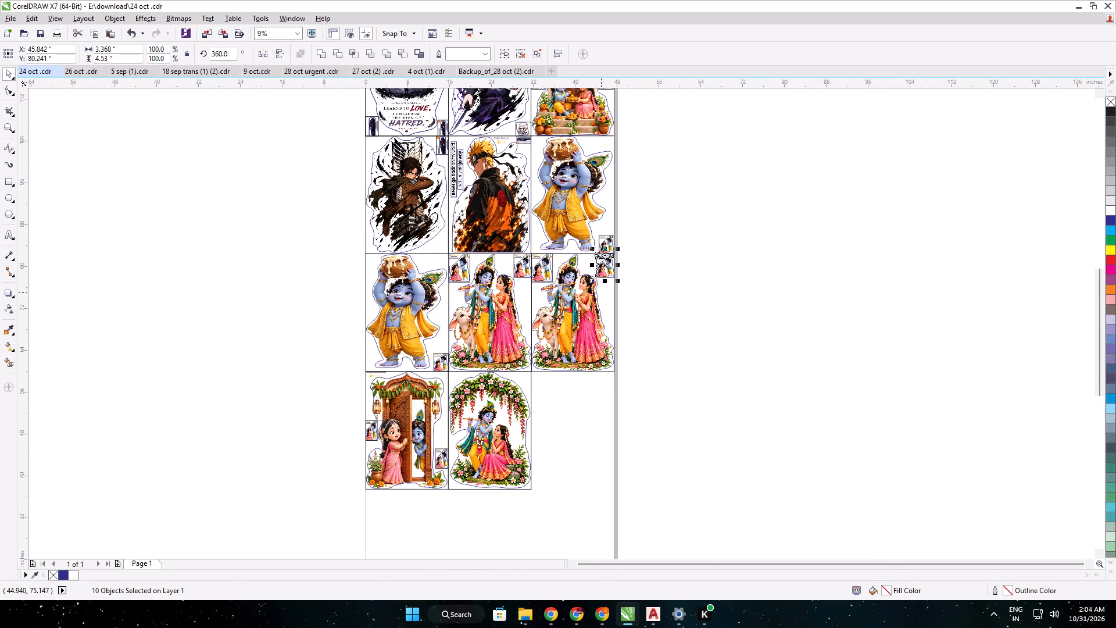
key(ctrl+d)
drag(607, 255, 586, 354)
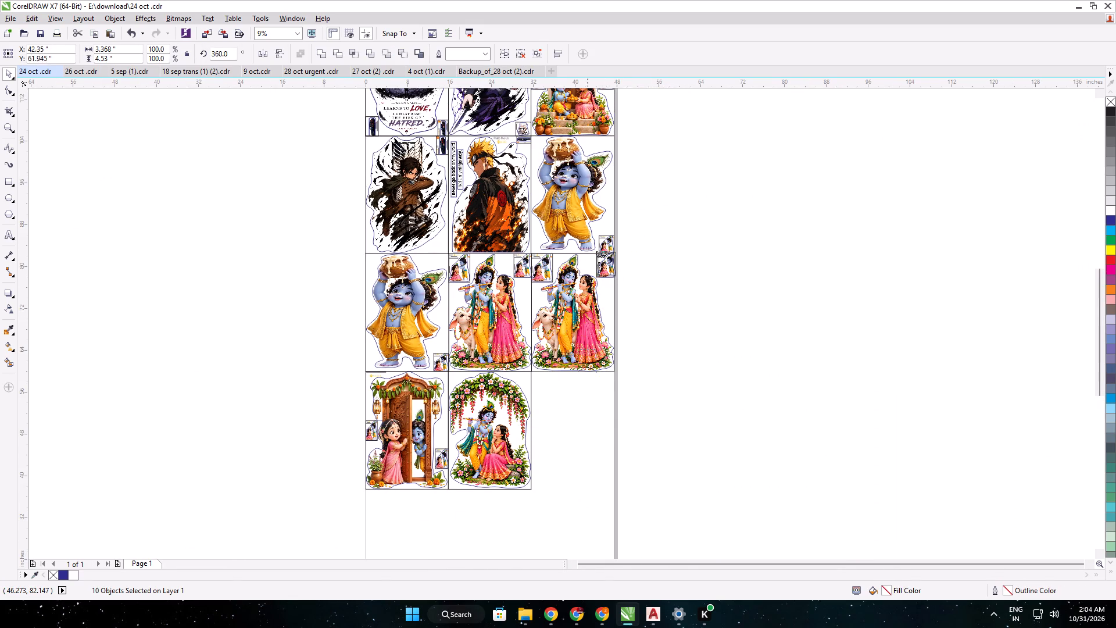
drag(586, 354, 520, 380)
scroll(522, 380, up, 3)
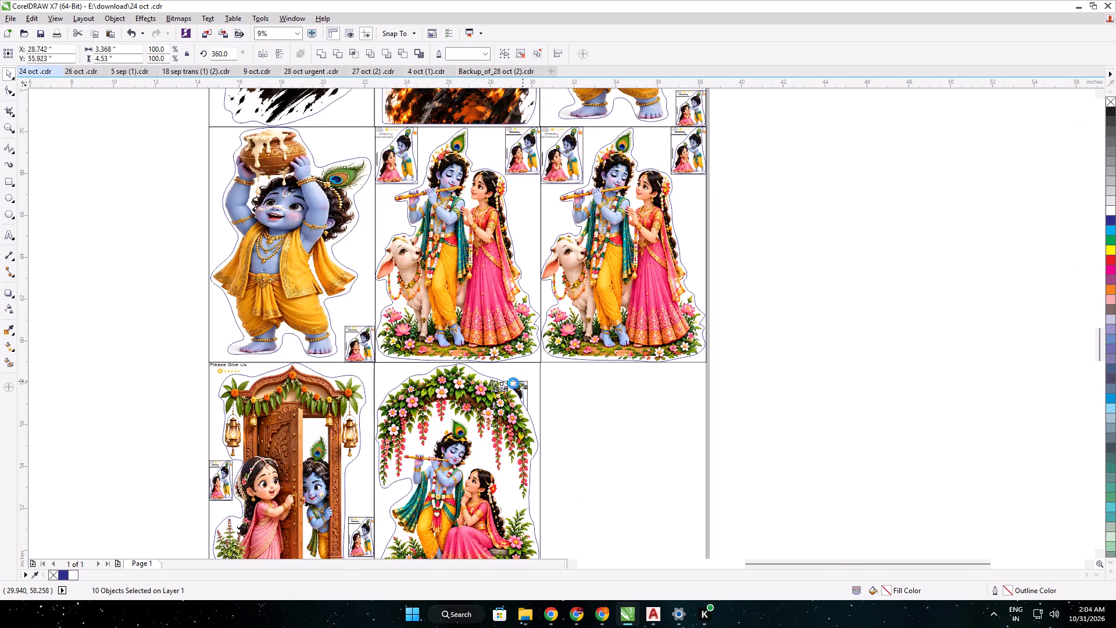
scroll(523, 389, up, 1)
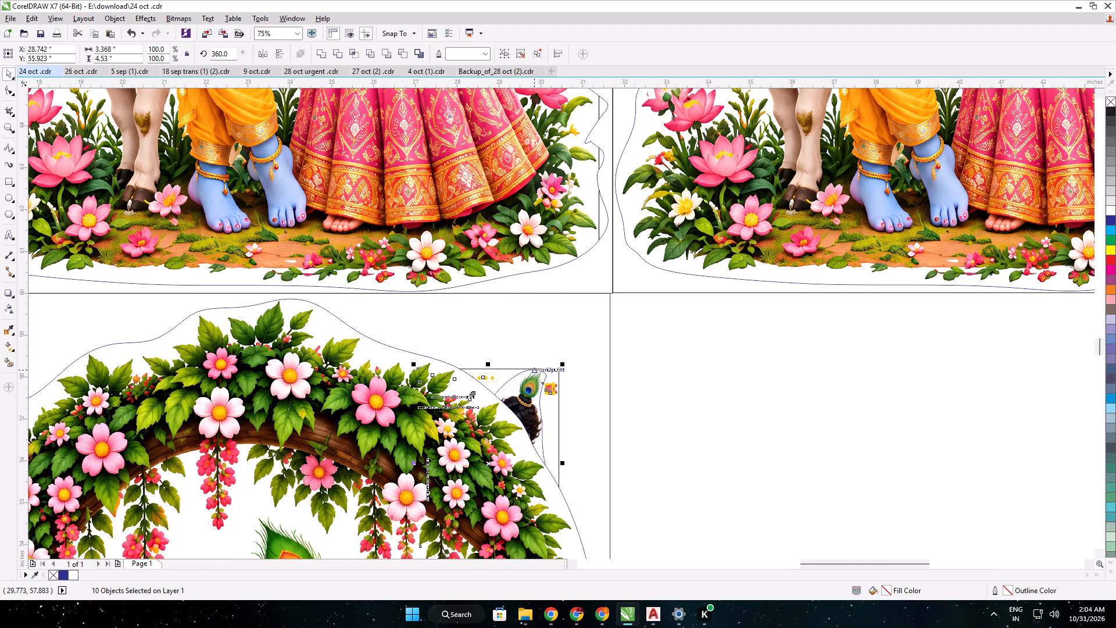
drag(532, 368, 584, 295)
scroll(492, 444, down, 1)
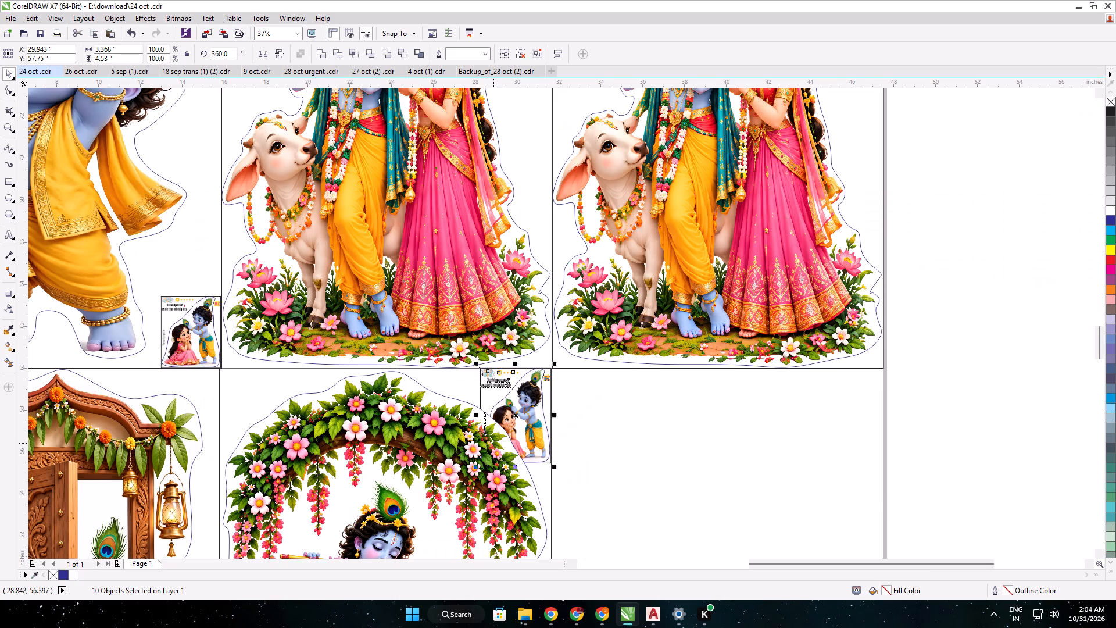
Shrink the floral arch sticker's thank-you card to about 2.11 by 2.84 inches, keeping it in the frame's upper-right corner.
middle_drag(496, 440, 661, 231)
scroll(664, 259, down, 2)
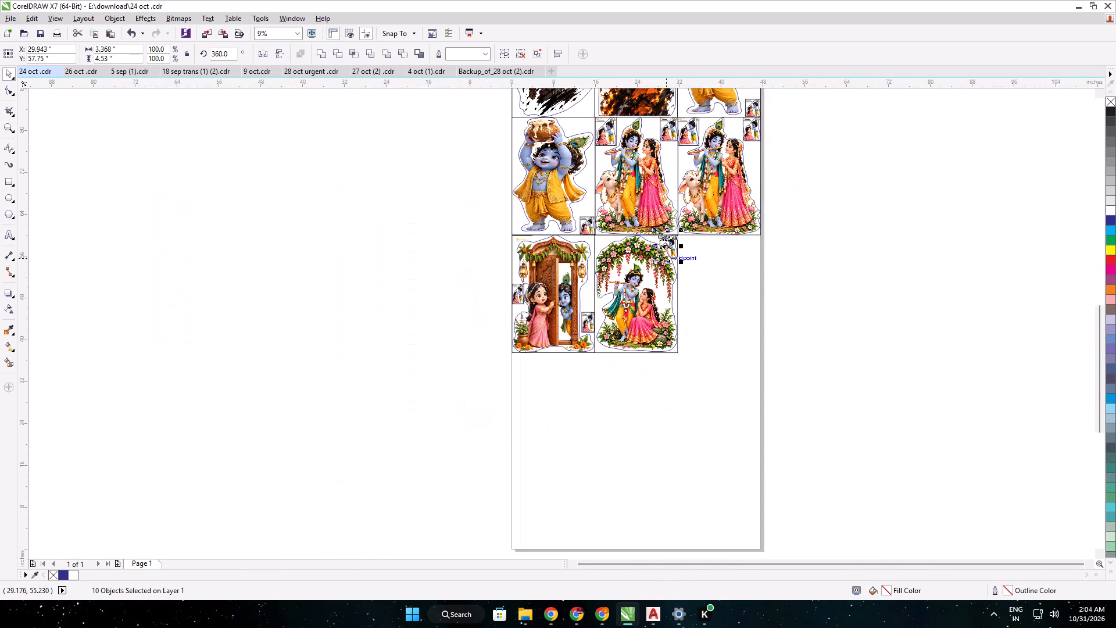
scroll(664, 261, up, 3)
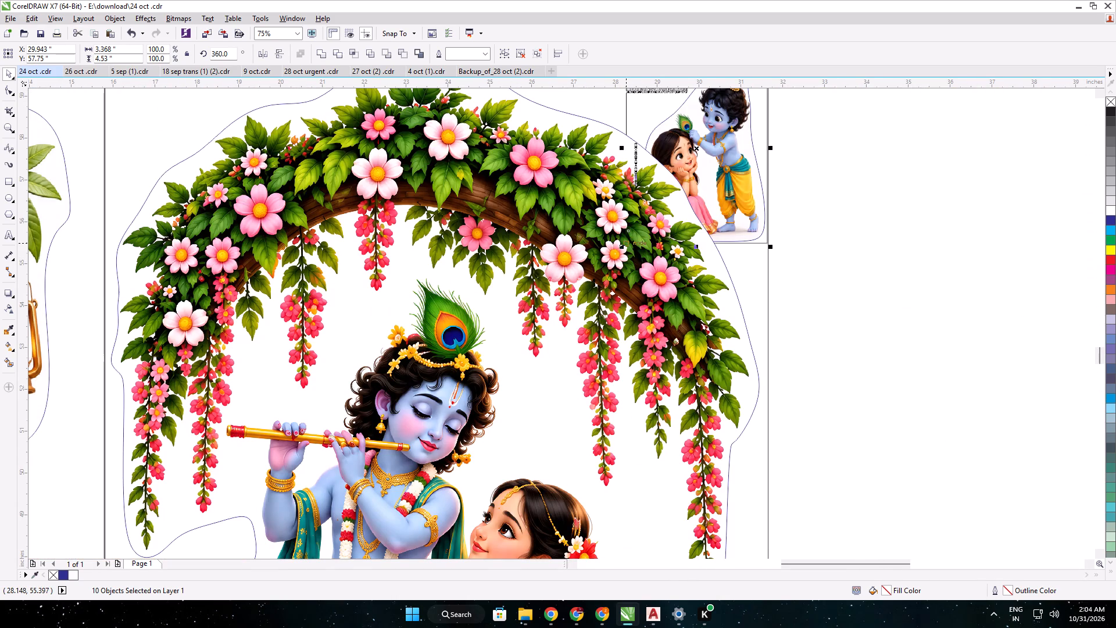
drag(621, 247, 665, 176)
middle_drag(762, 185, 757, 379)
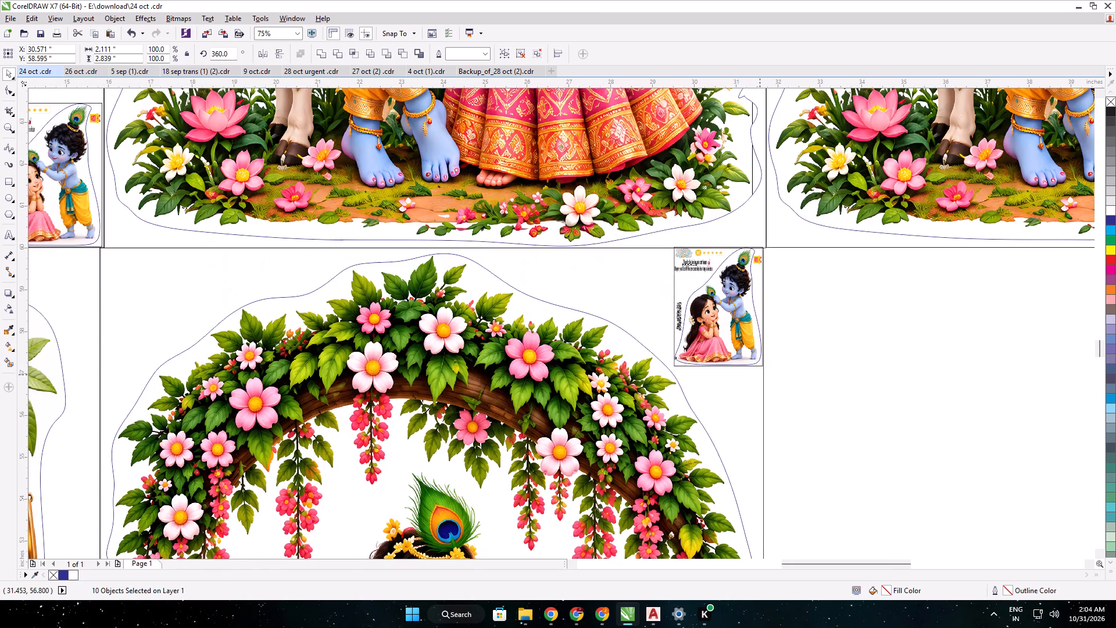
click(799, 358)
scroll(774, 351, down, 3)
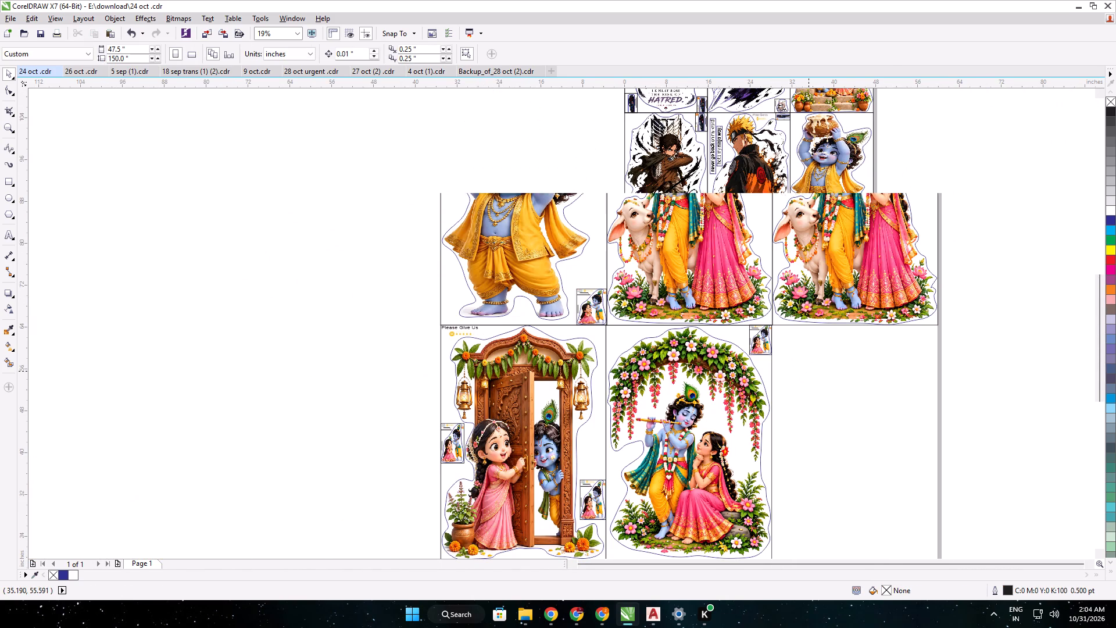
middle_drag(833, 348, 745, 354)
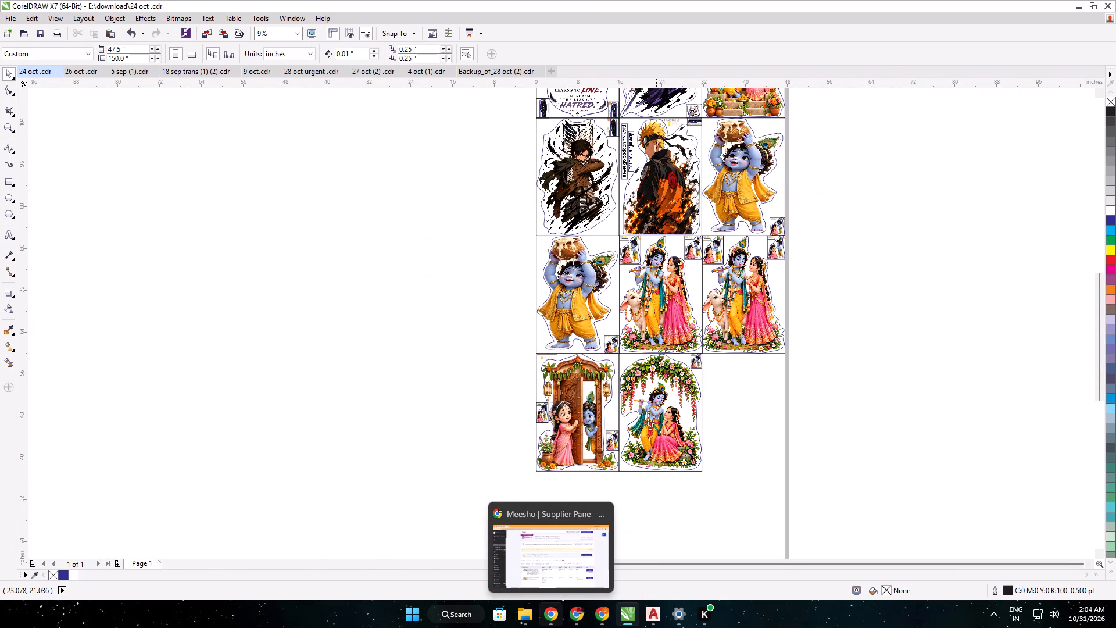
Switch to Chrome, check the pending orders of the Trend Bridge and Valuable Products and Decals Meesho accounts, and compare them with the CorelDRAW sheet.
click(556, 613)
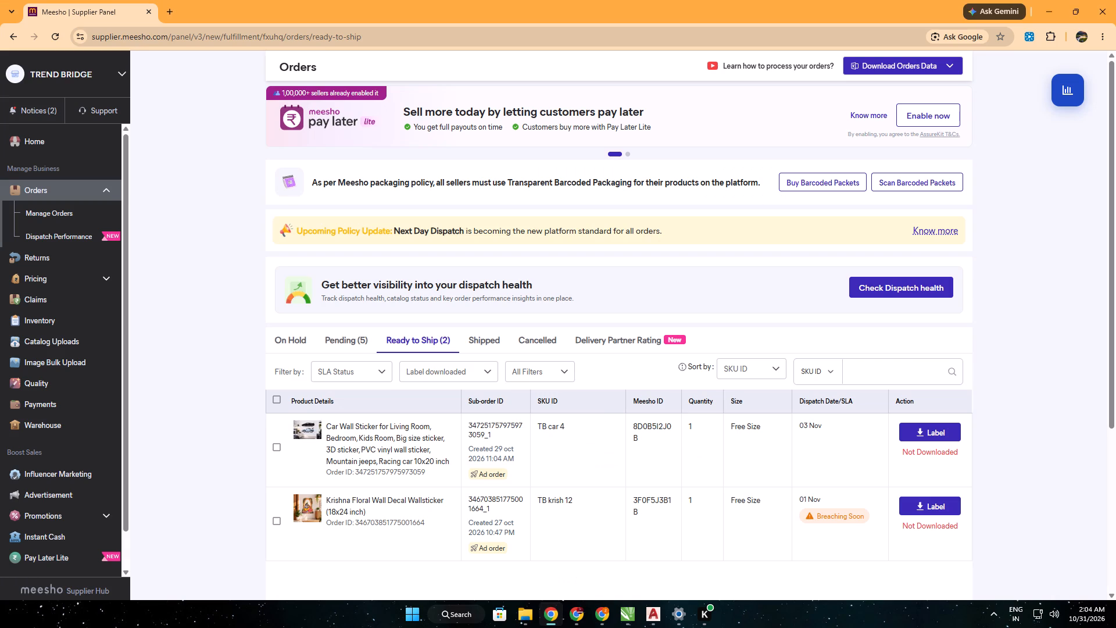
click(367, 341)
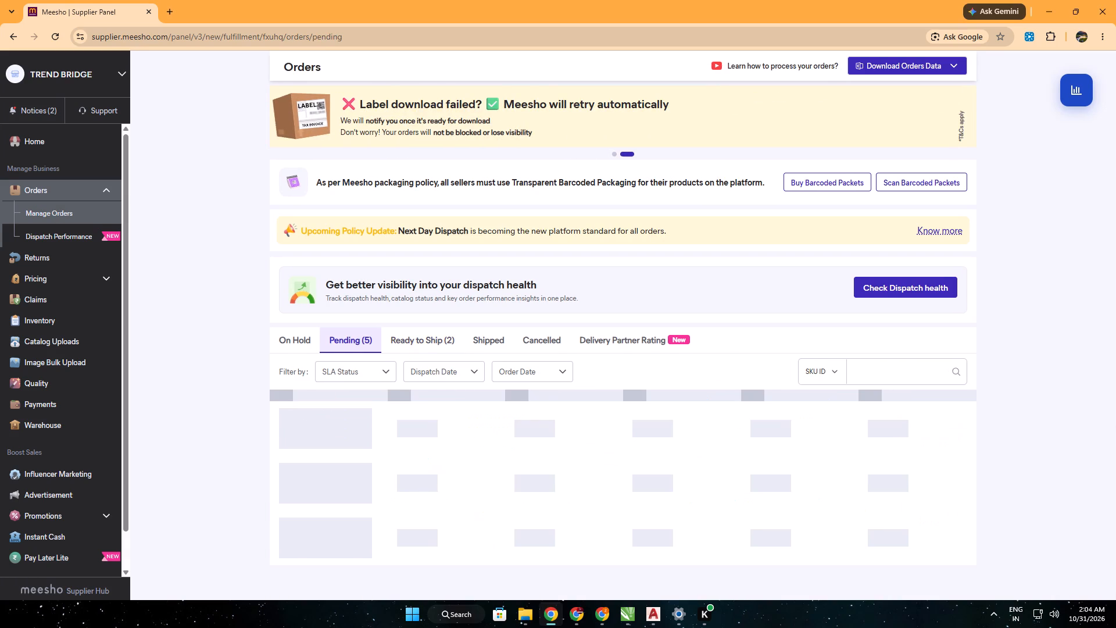
scroll(391, 458, down, 3)
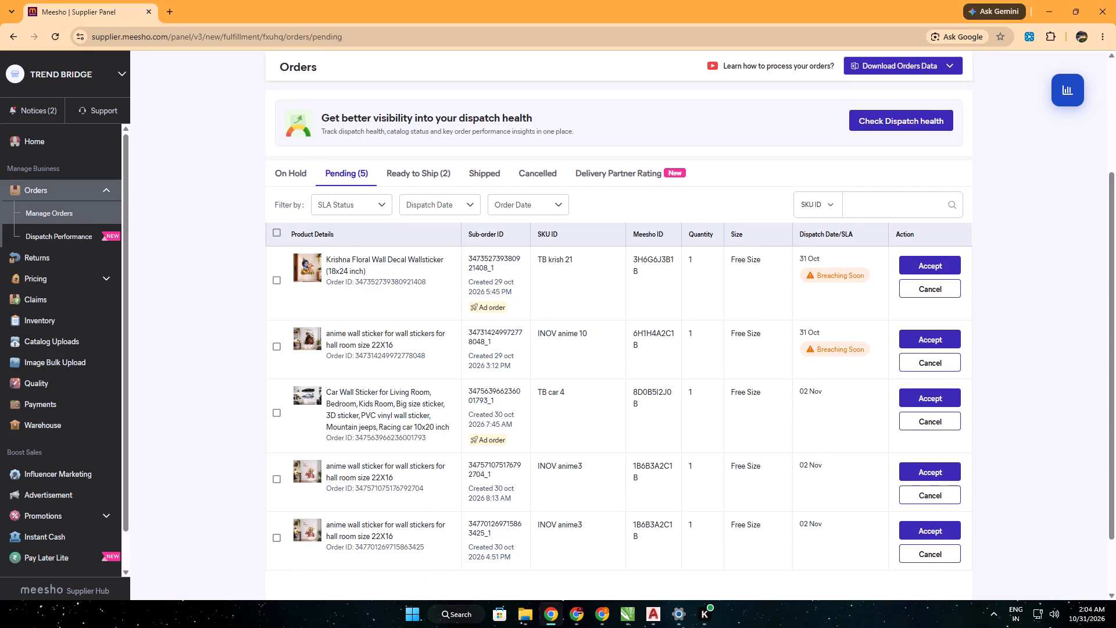
click(575, 615)
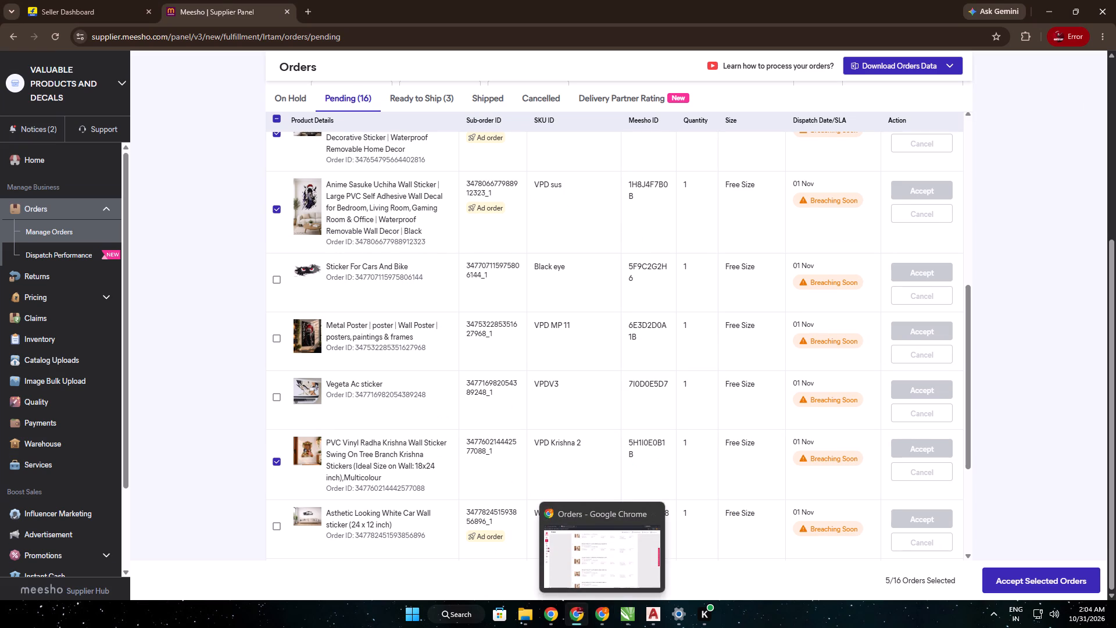
scroll(539, 377, up, 4)
click(636, 614)
middle_drag(654, 393, 657, 478)
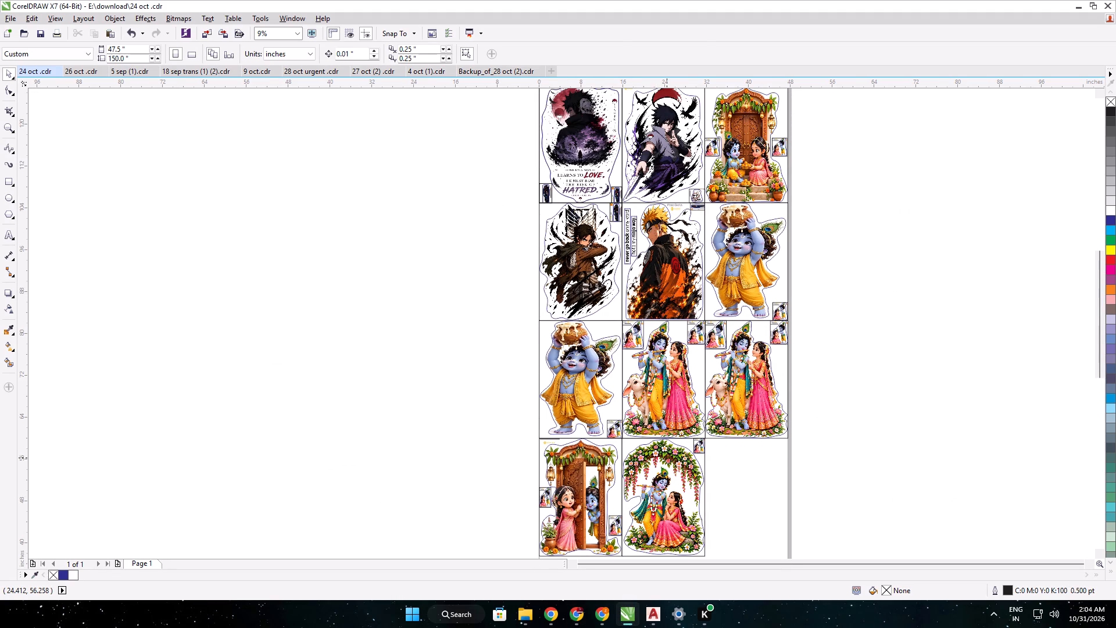
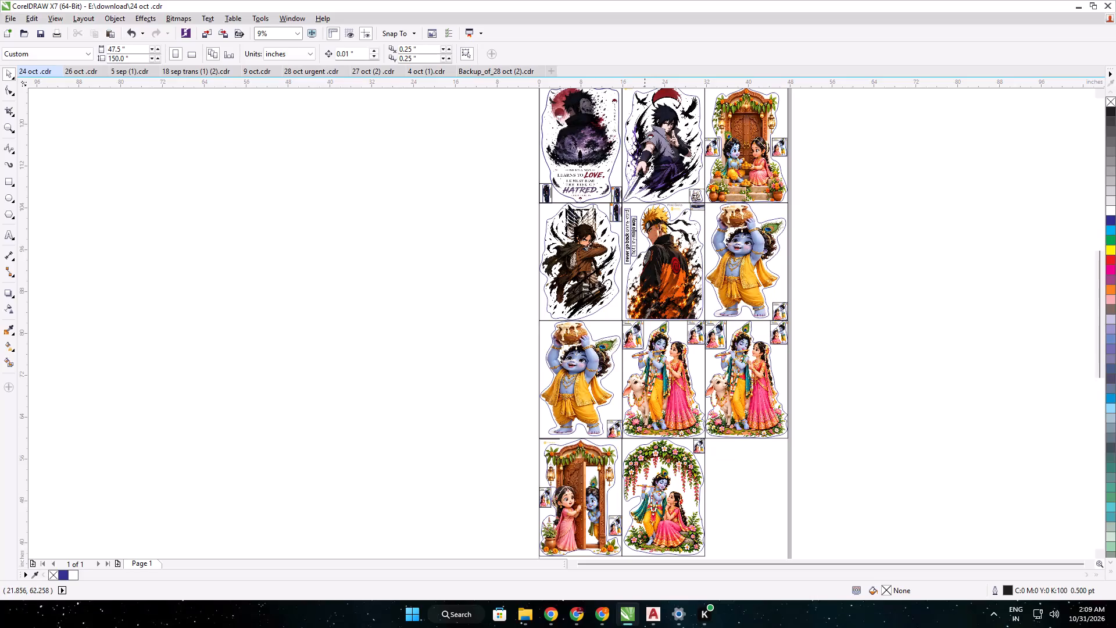
Switch to Chrome and select both 3D Itachi Quote Naruto sticker orders (SKU TB Ita) among the pending Meesho orders.
click(578, 613)
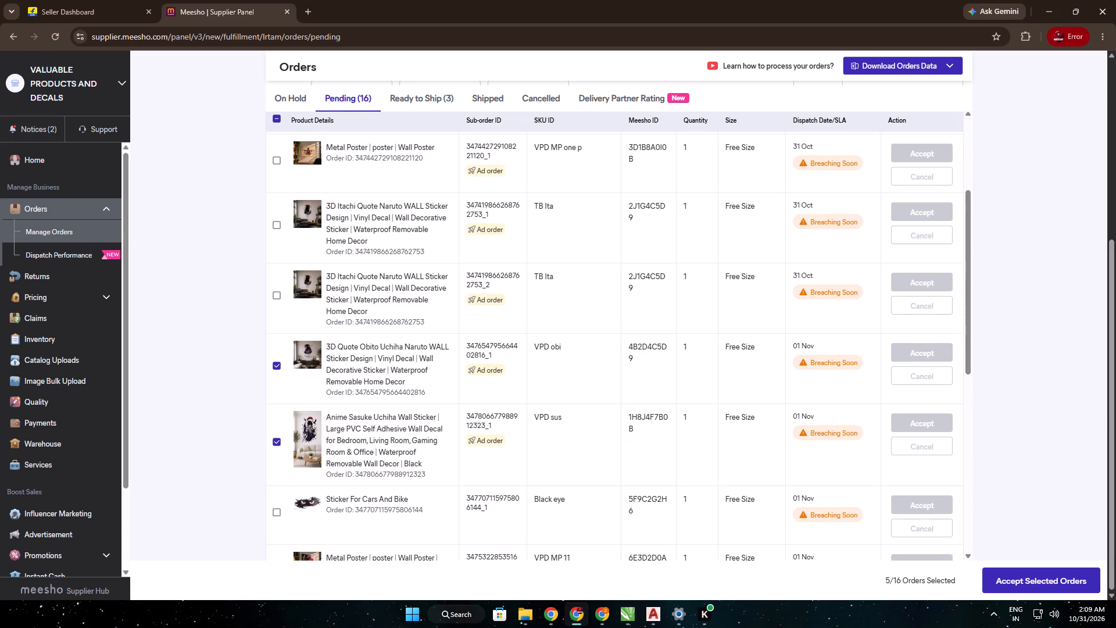
scroll(468, 272, up, 2)
scroll(514, 358, up, 1)
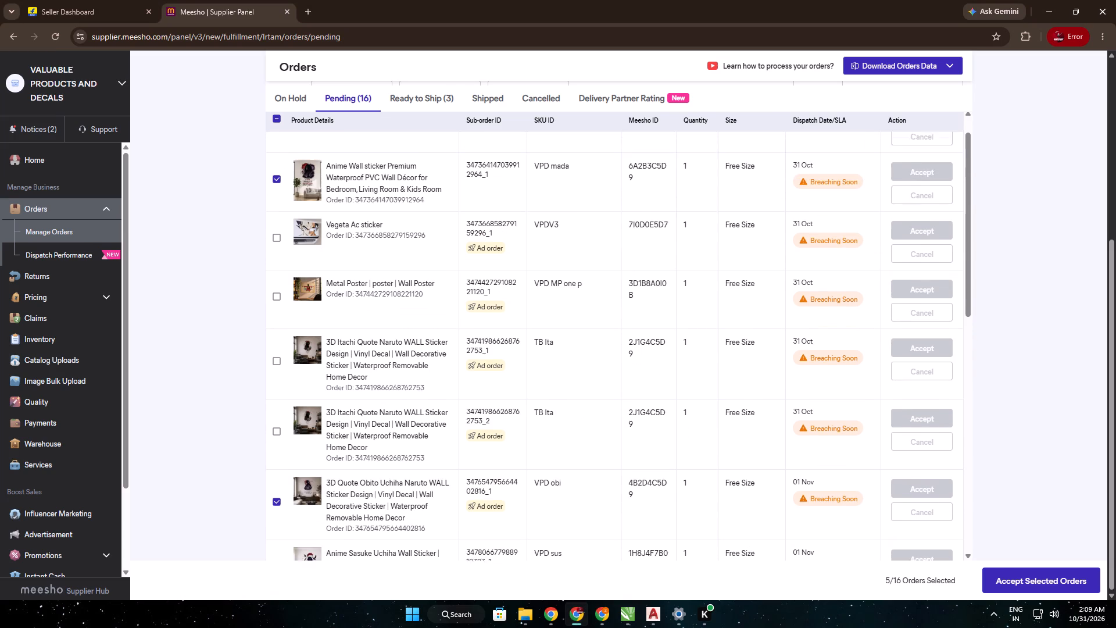
click(280, 470)
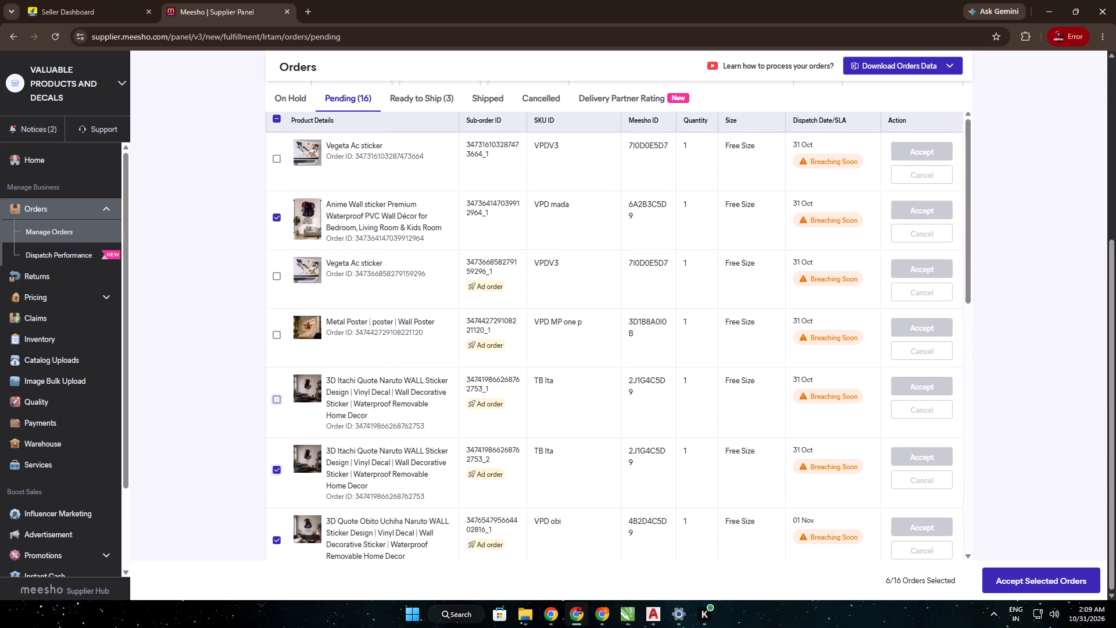
click(281, 397)
Select the pending Jujutsu Kaisen Yuji Itadori sticker order (SKU VPD Saku 18x24), and switch back to CorelDRAW.
scroll(411, 371, up, 3)
scroll(427, 387, down, 9)
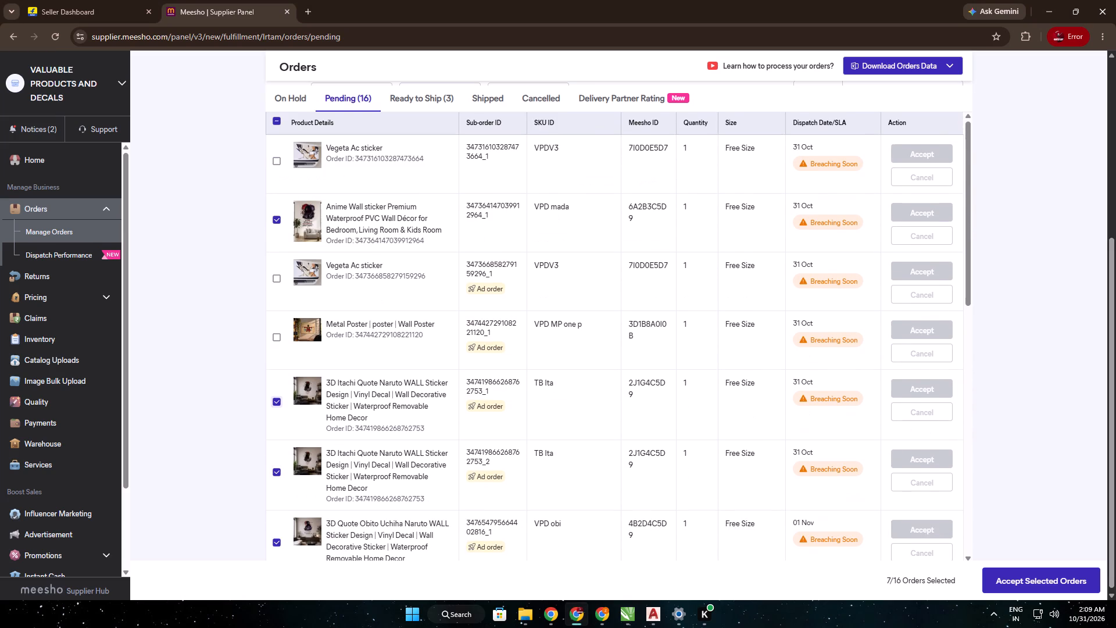
scroll(426, 391, down, 3)
scroll(485, 502, down, 14)
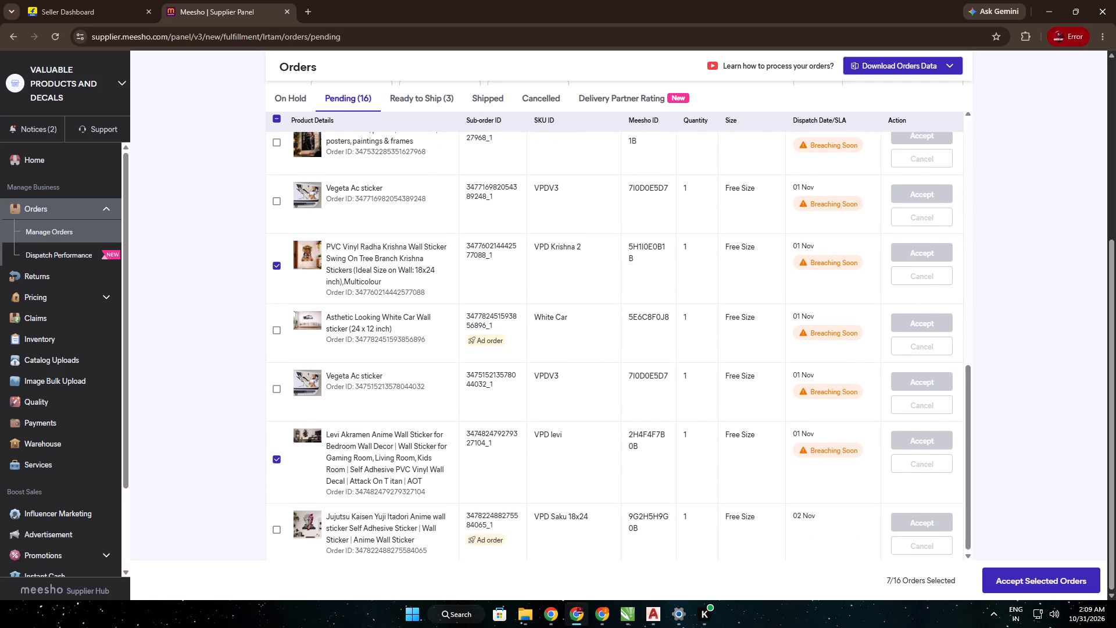
click(280, 520)
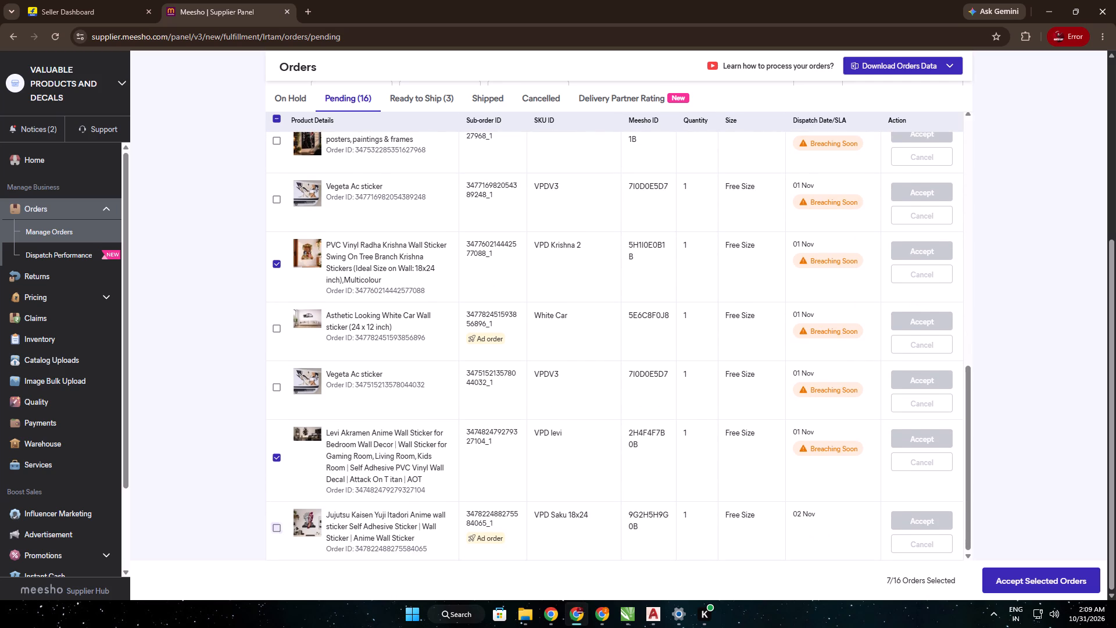
click(278, 525)
click(631, 617)
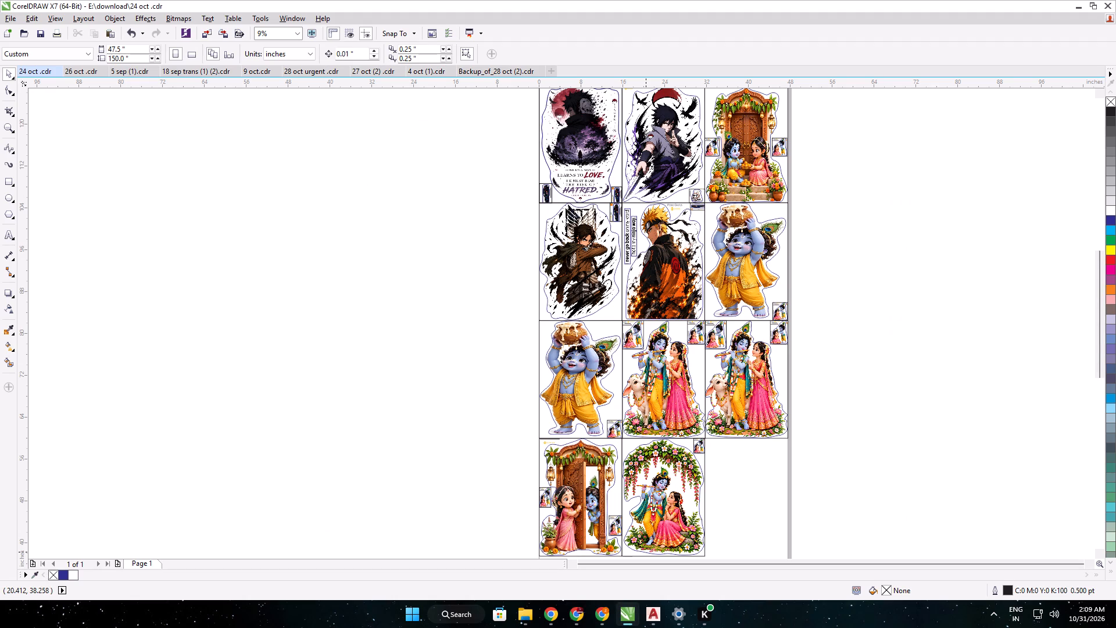
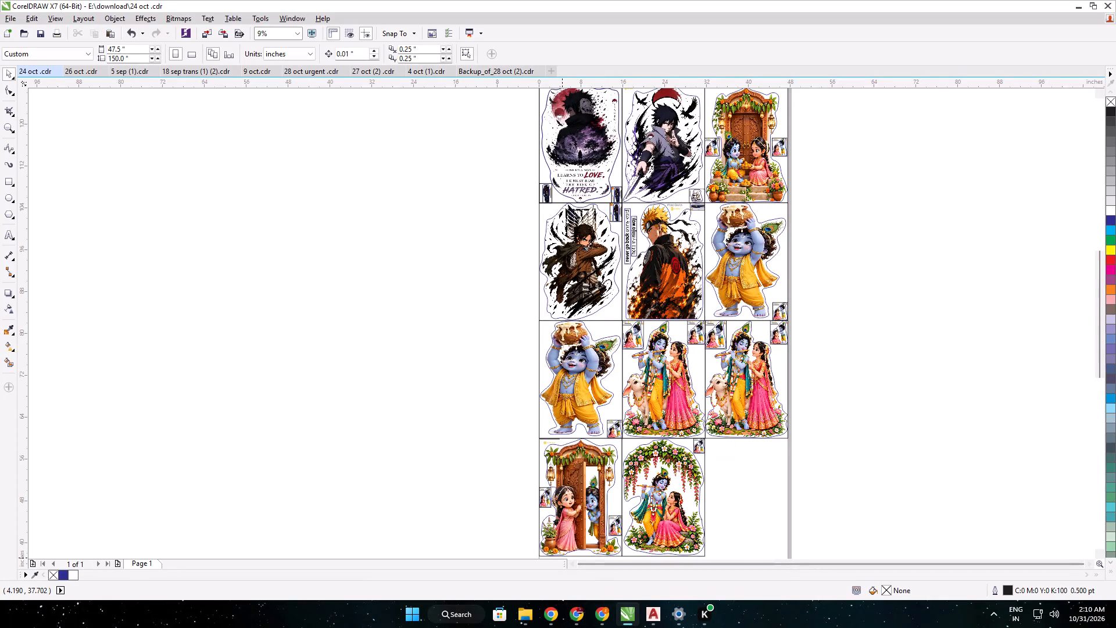
Switch to Chrome and review the pending Snapdeal and Meesho orders for the next sticker to add.
click(596, 612)
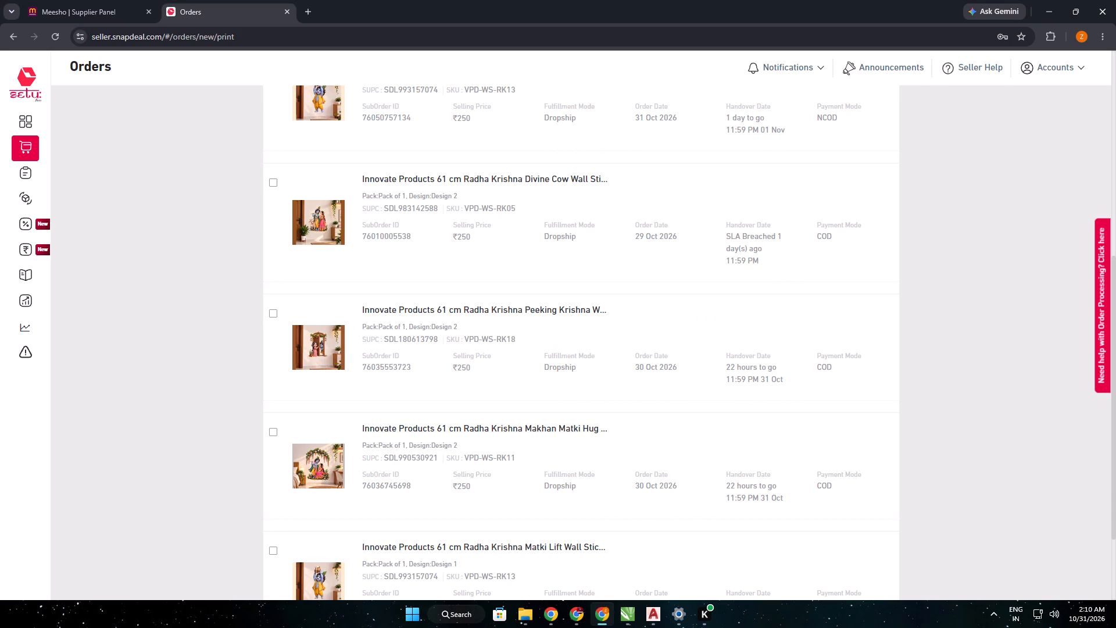
scroll(514, 542, up, 5)
scroll(535, 503, down, 4)
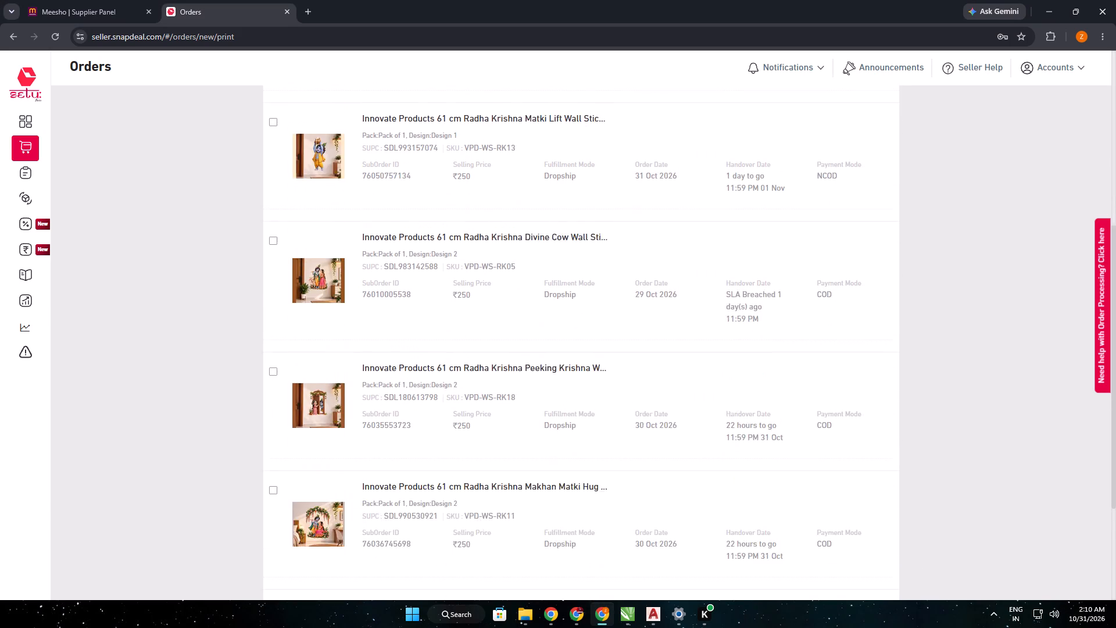
scroll(535, 503, down, 4)
click(573, 612)
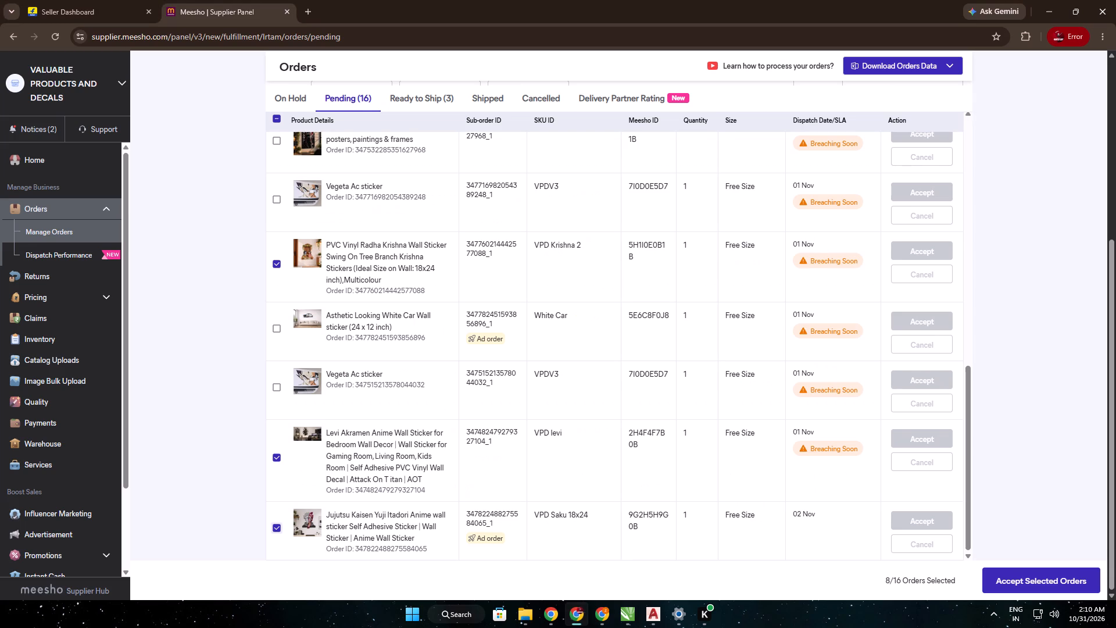
Switch to File Explorer, find 15 april transparent (1).cdr in Downloads, and open it in CorelDRAW.
click(526, 614)
scroll(617, 439, down, 3)
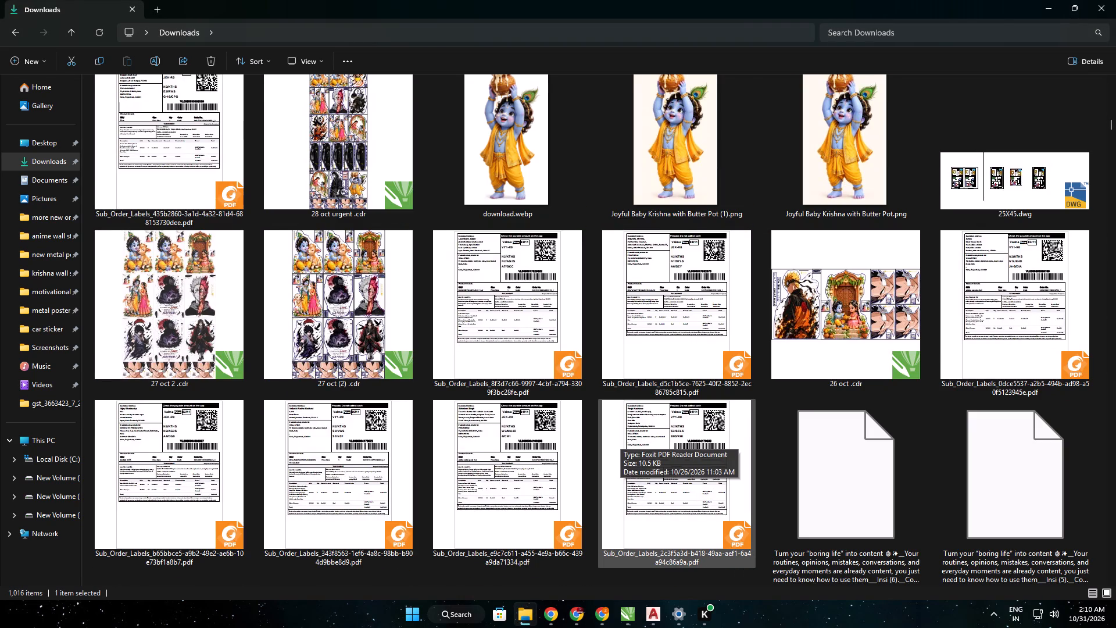
scroll(625, 435, down, 5)
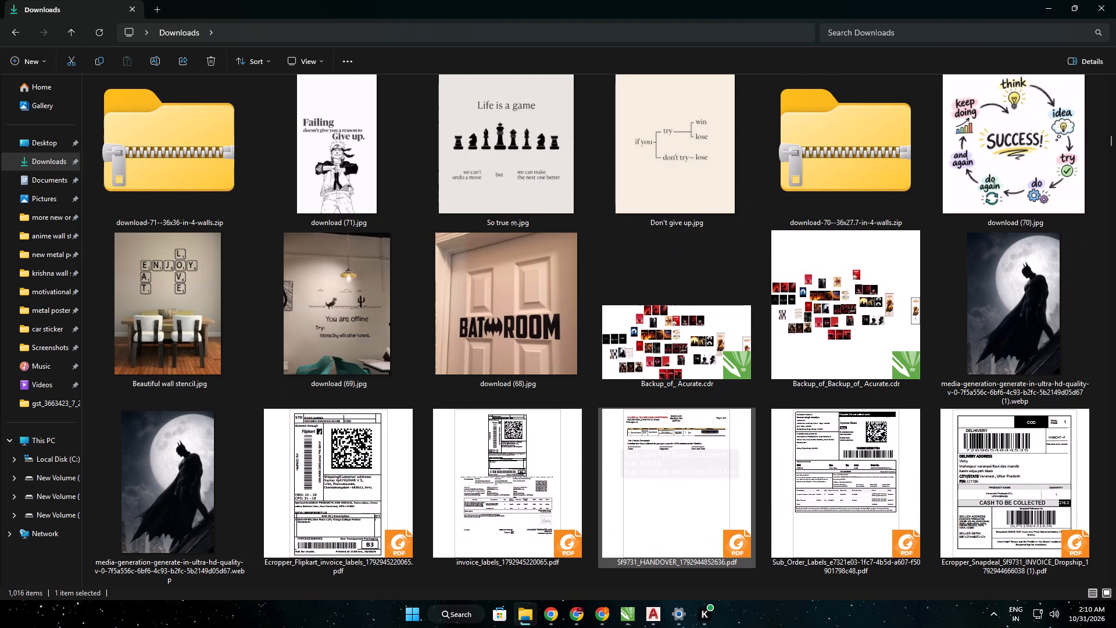
scroll(627, 435, down, 2)
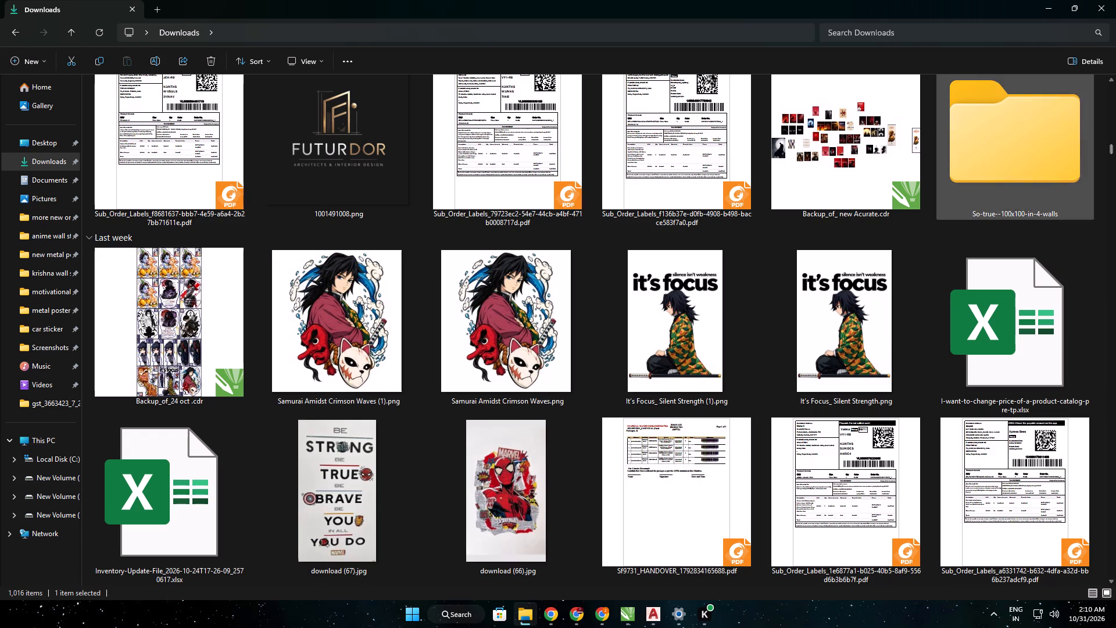
drag(1111, 150, 1109, 562)
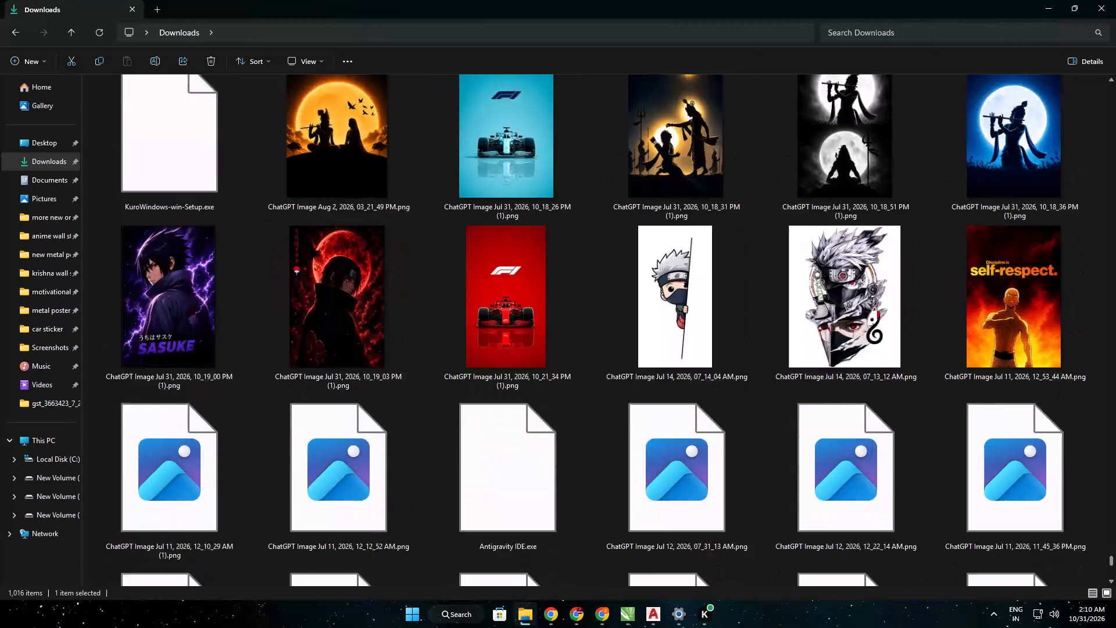
drag(1109, 562, 1108, 581)
double_click(381, 323)
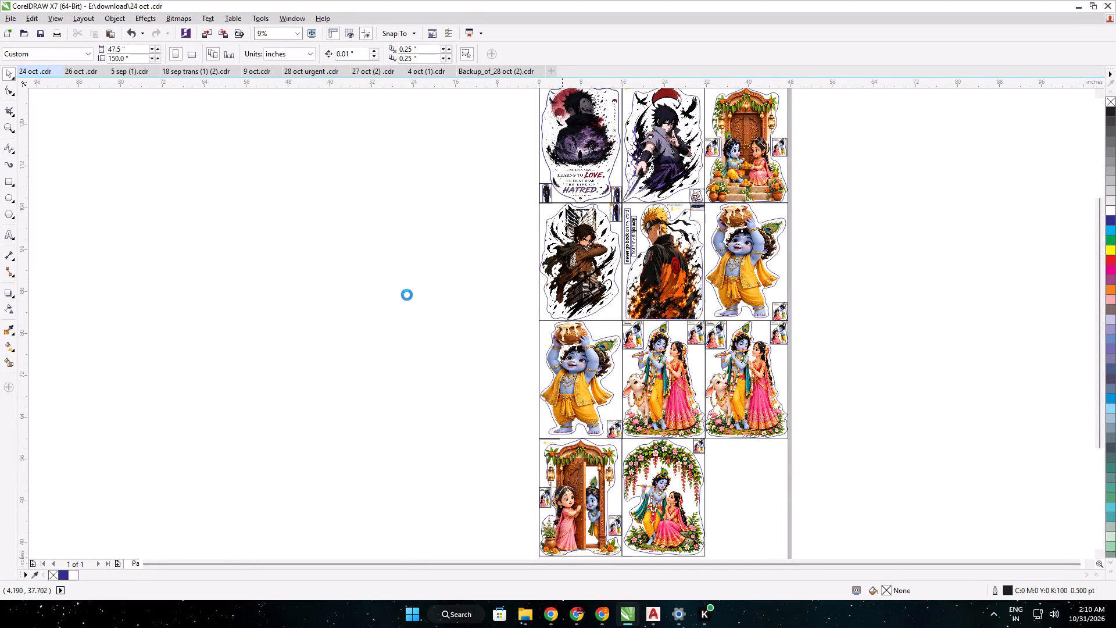
Copy the white car sticker with its frame, card and rating graphics into 24 oct .cdr, placing it beside the sheet.
scroll(452, 297, up, 8)
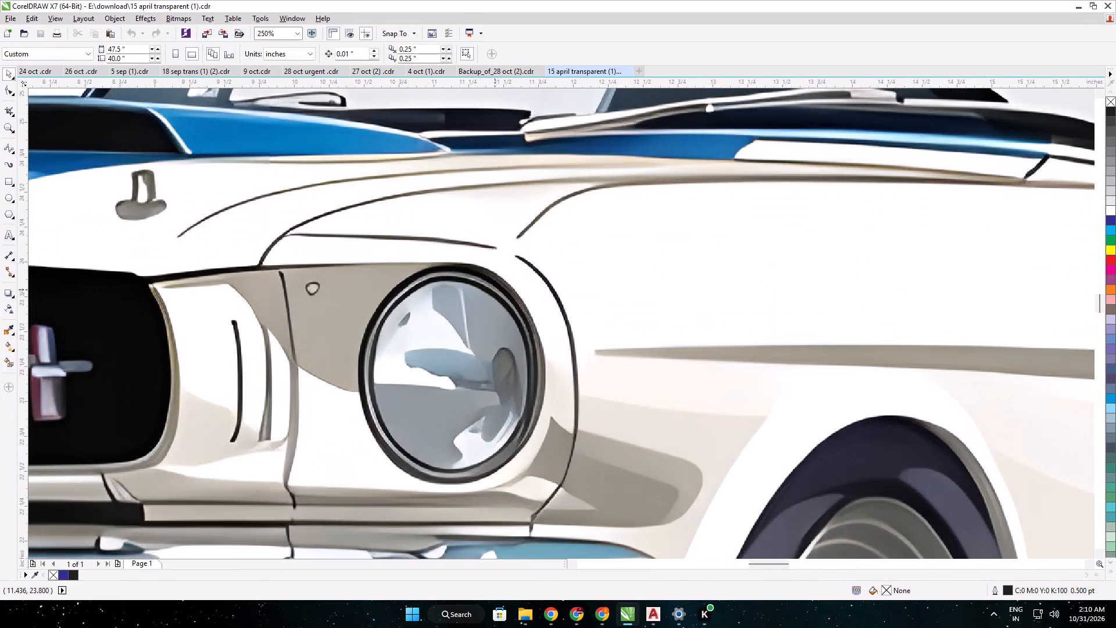
scroll(495, 290, down, 8)
drag(291, 213, 310, 231)
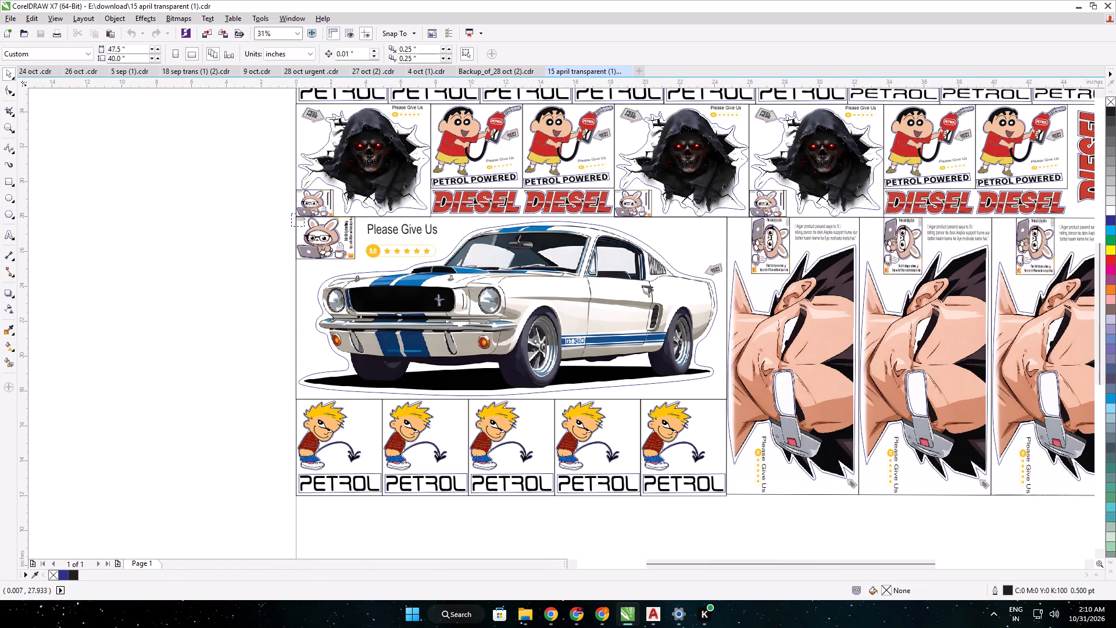
drag(310, 231, 731, 402)
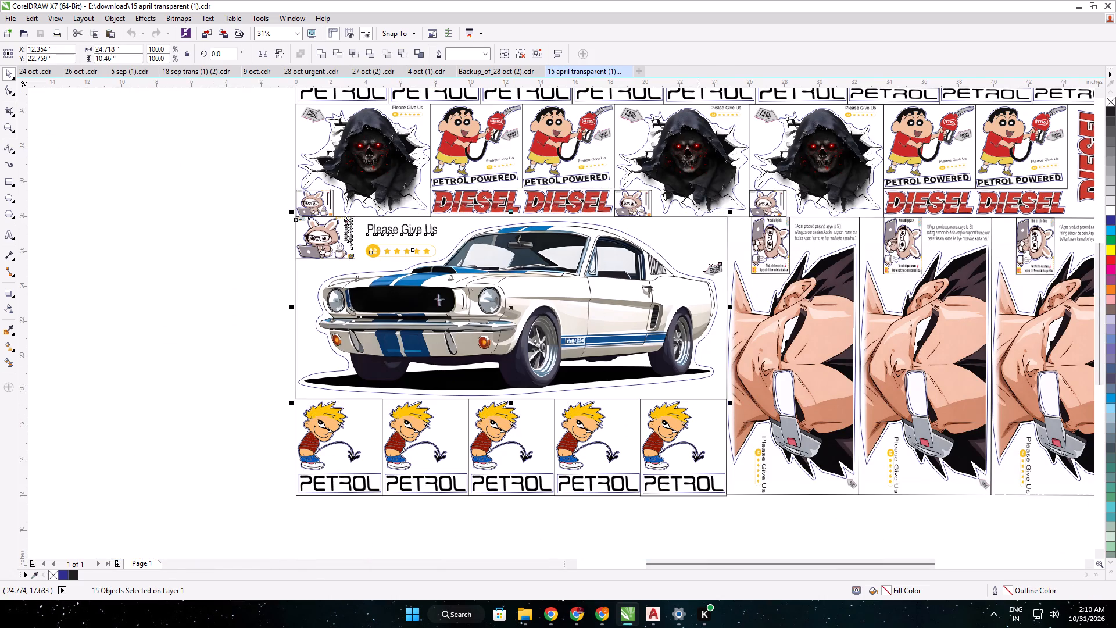
key(ctrl+c)
click(45, 76)
key(ctrl+v)
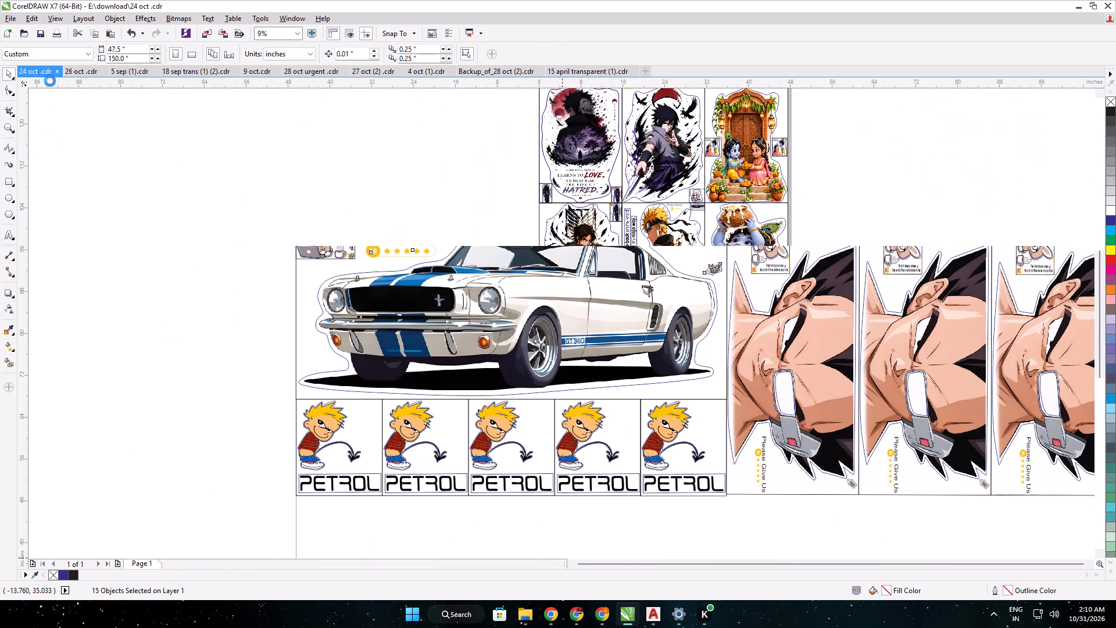
drag(611, 347, 423, 325)
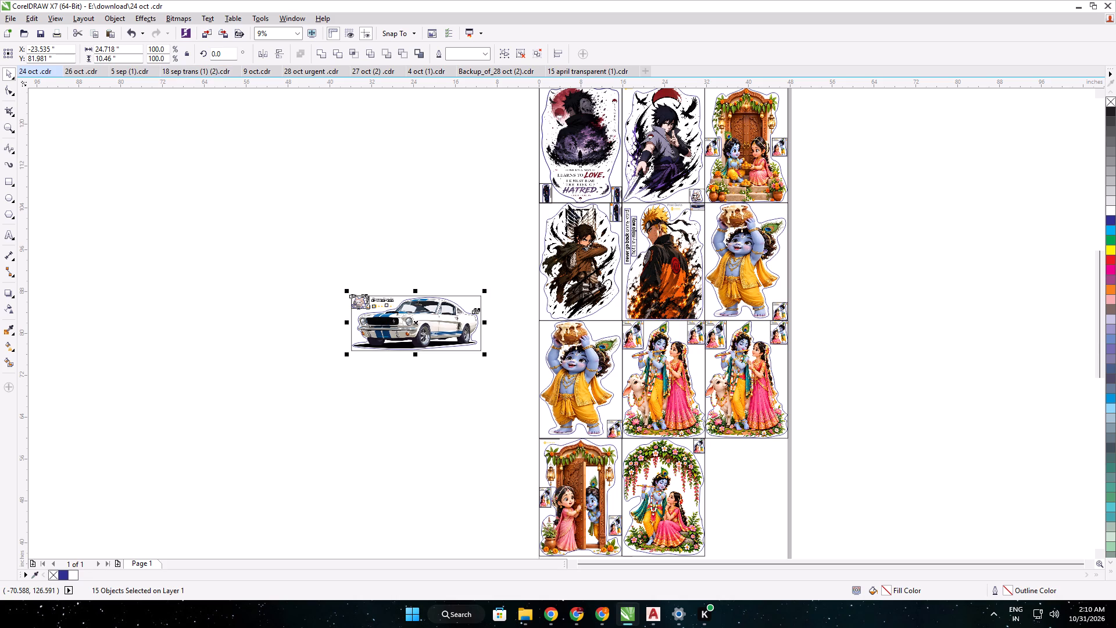
Rotate the pasted white car sticker group 90 degrees and resize it to 16 by 22.5 inches.
double_click(223, 53)
text(90)
key(Return)
double_click(103, 48)
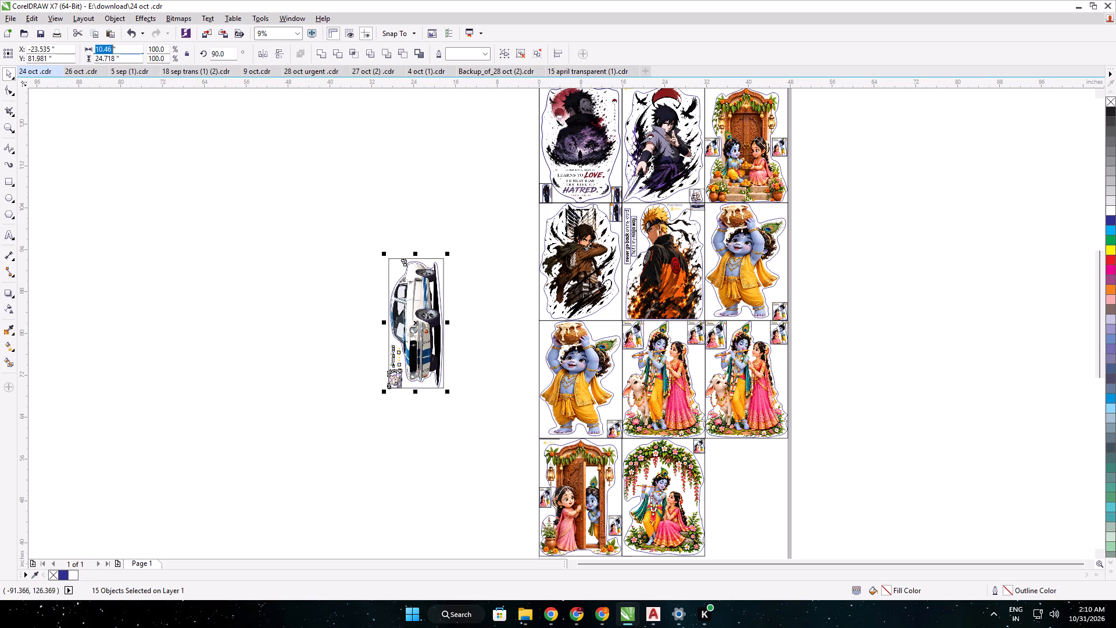
key(1)
key(6)
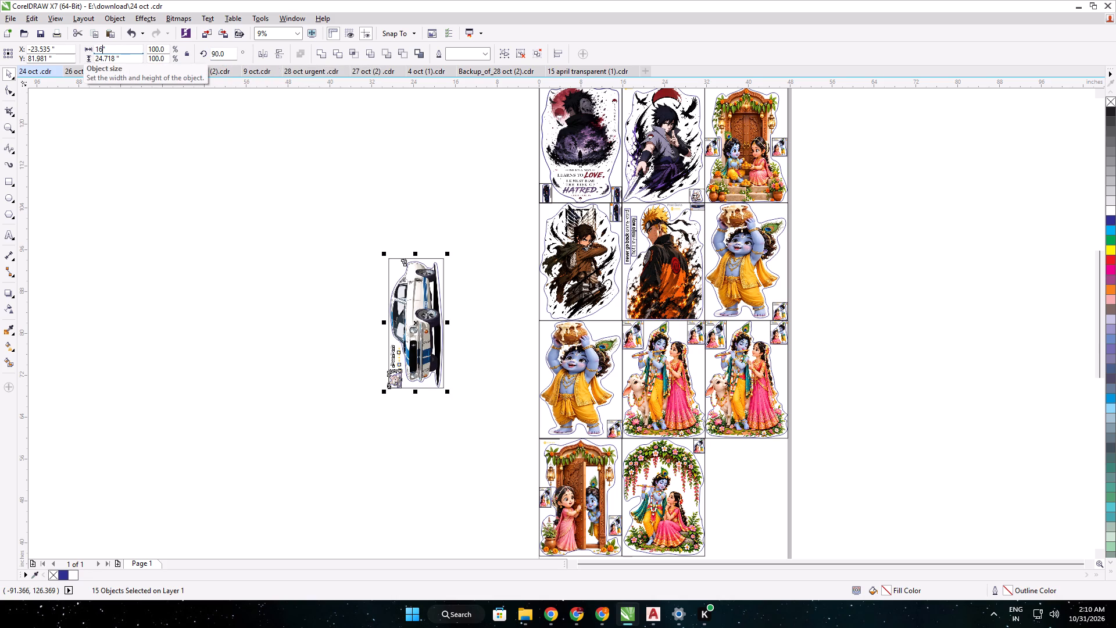
double_click(102, 60)
text(22)
text(.5)
key(Return)
Set the white car sticker group's width to 15.8 inches.
middle_drag(396, 330, 313, 274)
scroll(310, 271, down, 1)
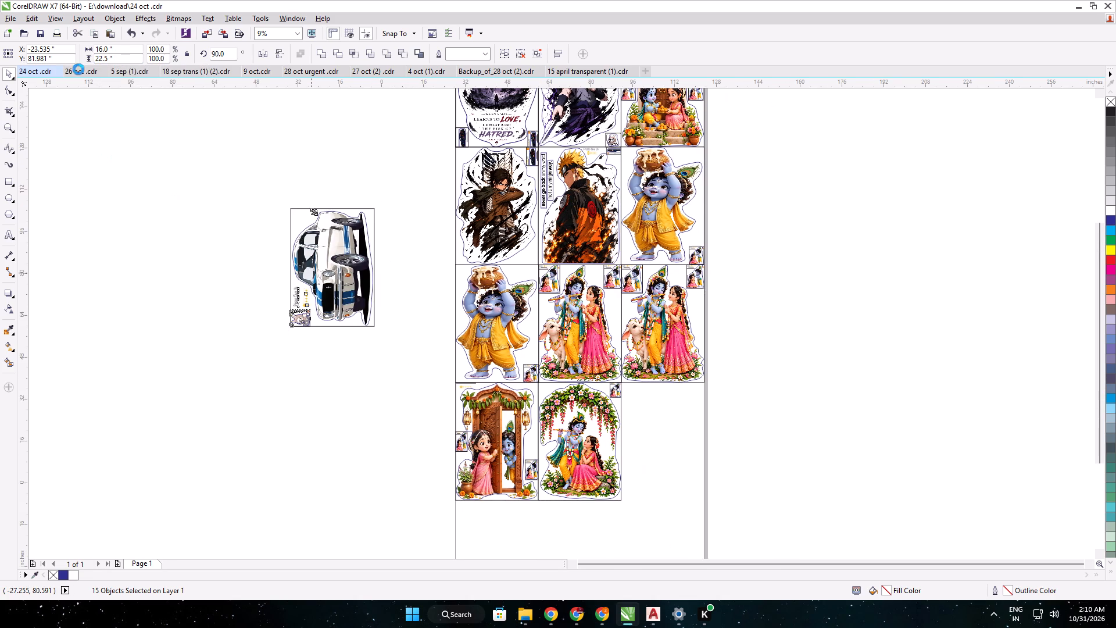
double_click(99, 51)
key(1)
text(5.)
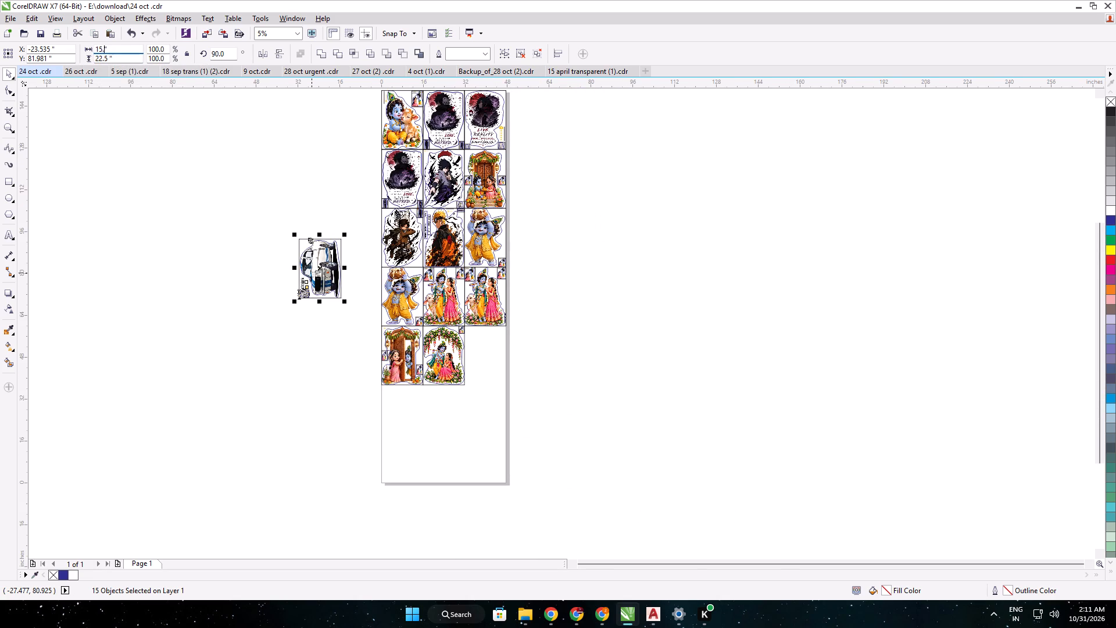
key(8)
key(Return)
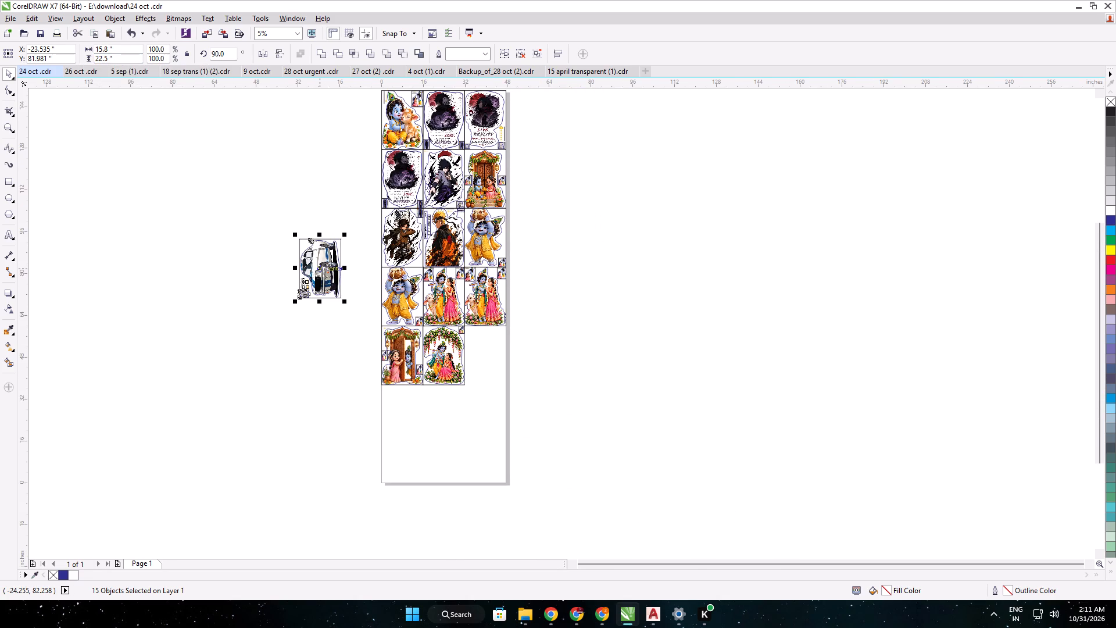
Move the white car sticker into the empty third slot of the bottom row, aligned under the Radha Krishna cow sticker.
drag(318, 267, 485, 354)
scroll(471, 329, up, 1)
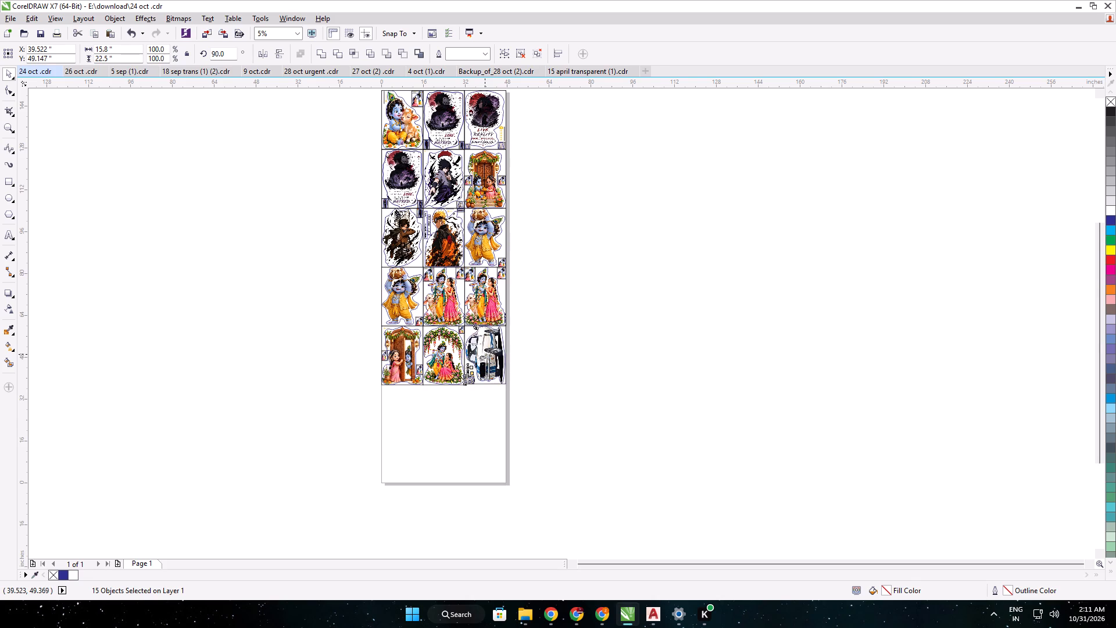
scroll(471, 329, up, 8)
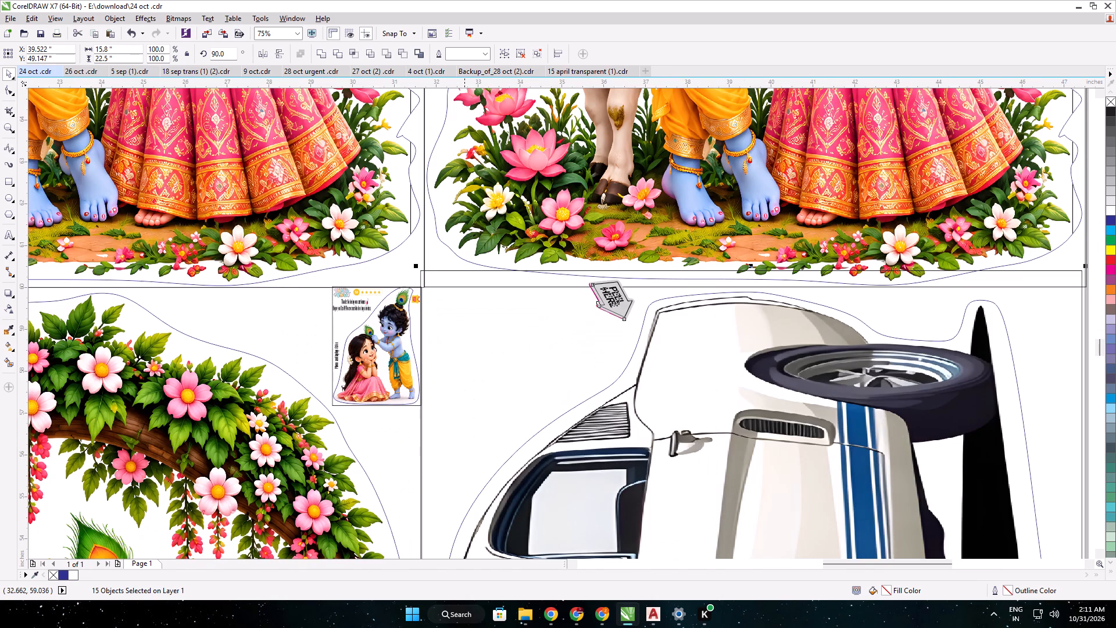
middle_drag(516, 342, 354, 306)
drag(875, 309, 880, 326)
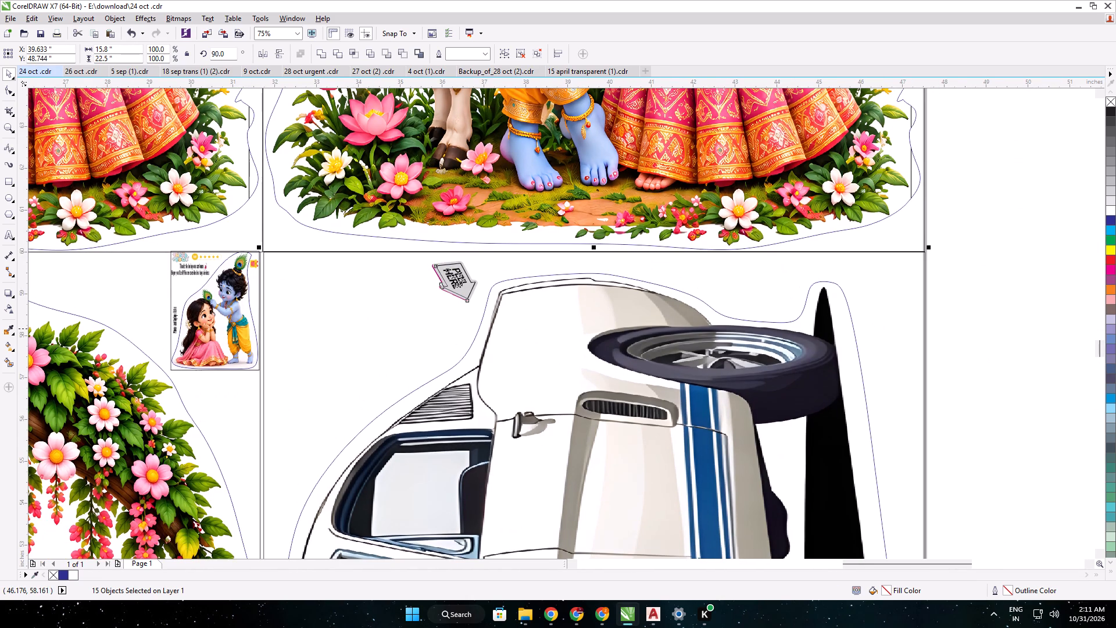
middle_drag(665, 327, 672, 31)
scroll(697, 160, down, 1)
middle_drag(686, 195, 846, 253)
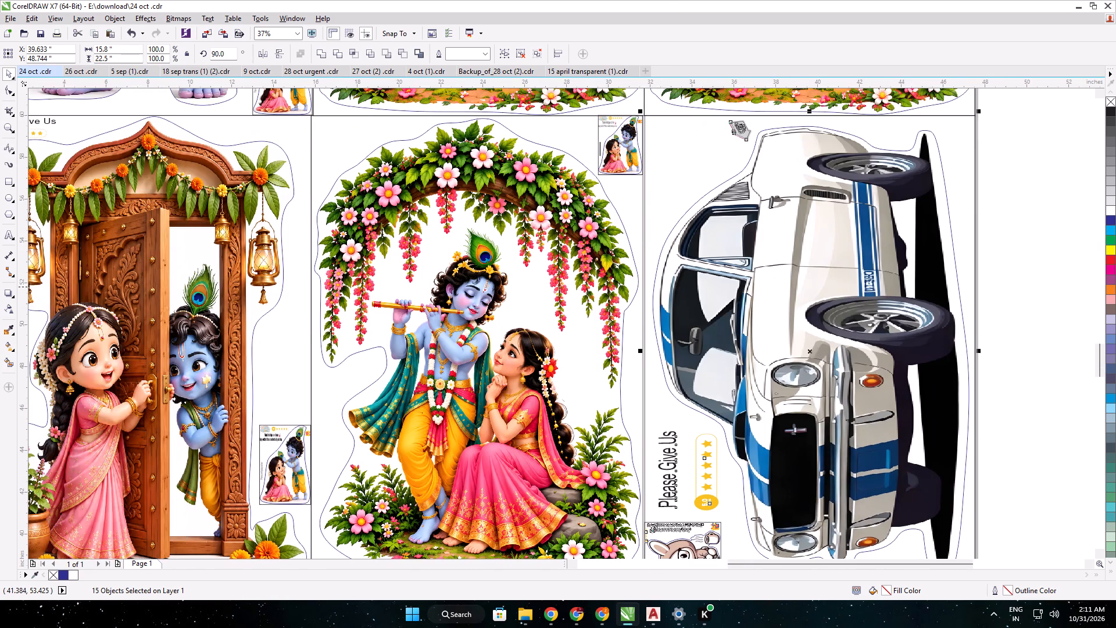
scroll(679, 288, down, 1)
scroll(679, 326, up, 1)
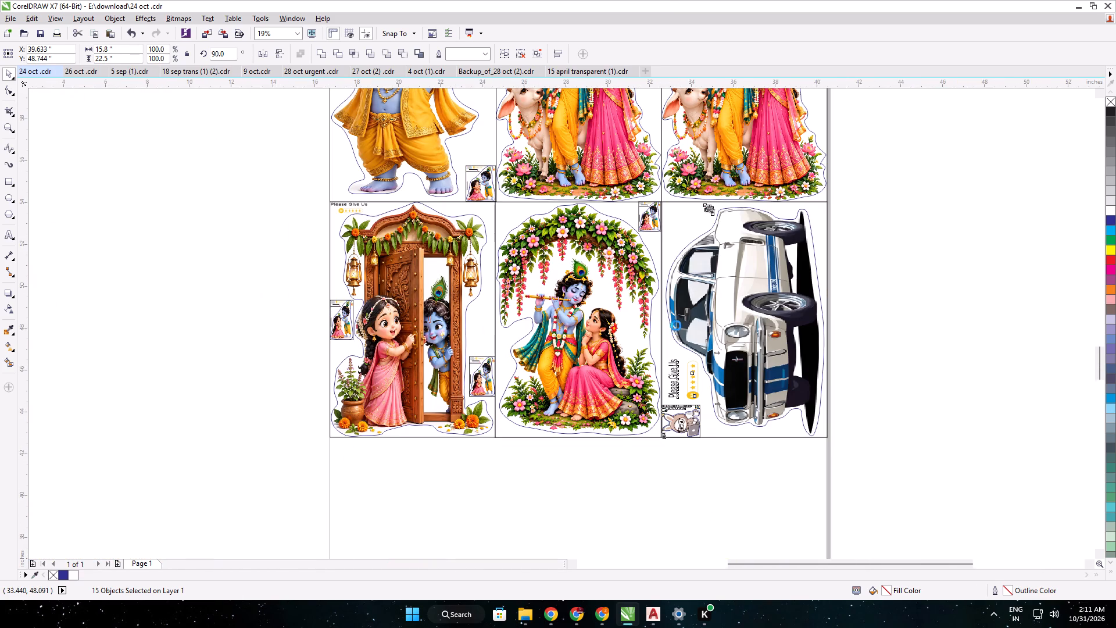
Widen the flower-arch Krishna sticker's frame to about 15.95 inches so its edge meets the white car sticker's frame.
scroll(676, 326, up, 2)
click(604, 280)
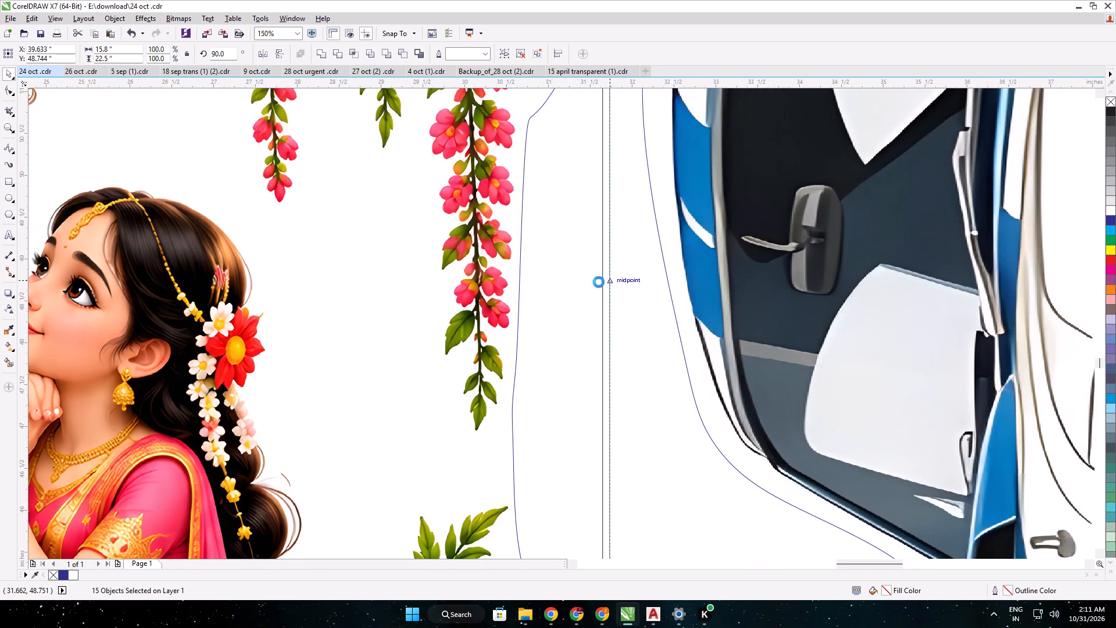
click(598, 282)
click(607, 281)
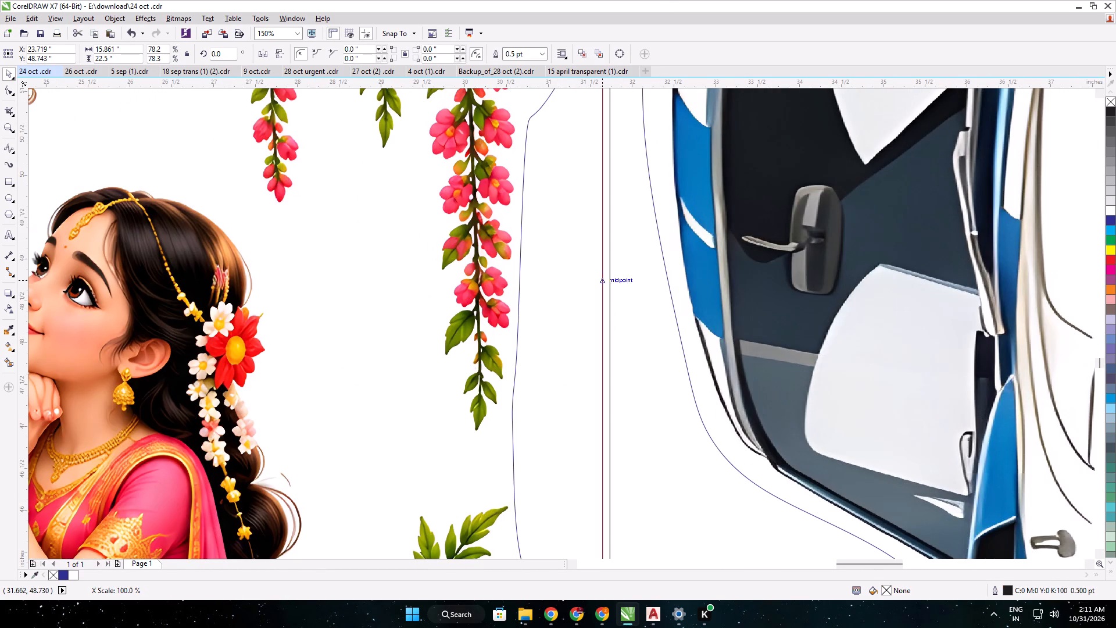
scroll(607, 284, up, 3)
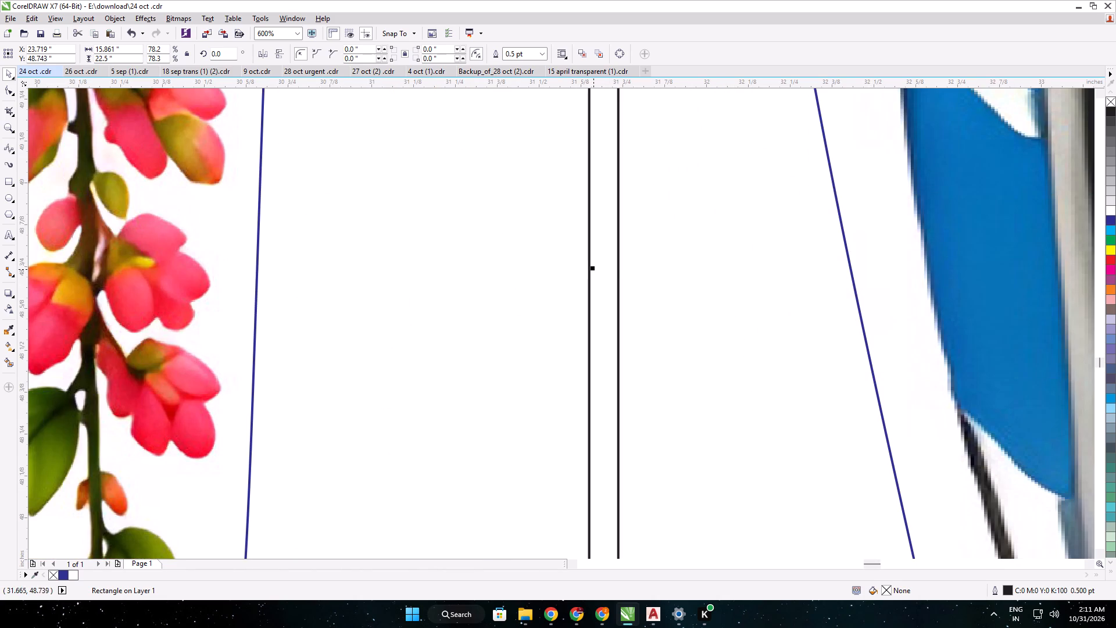
click(593, 269)
scroll(599, 272, down, 3)
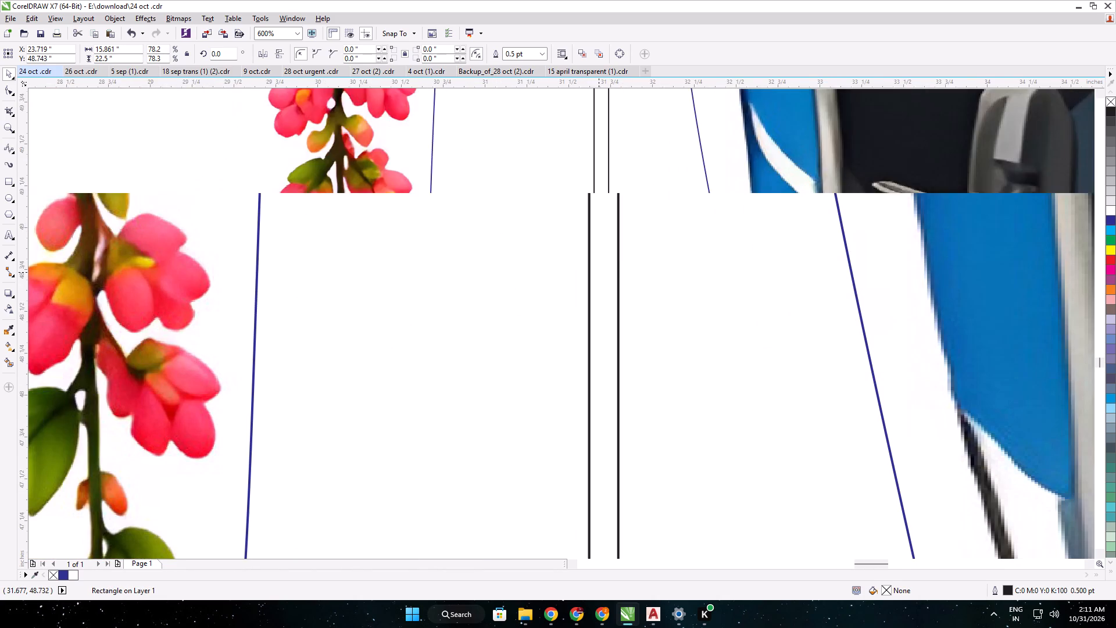
scroll(599, 273, down, 8)
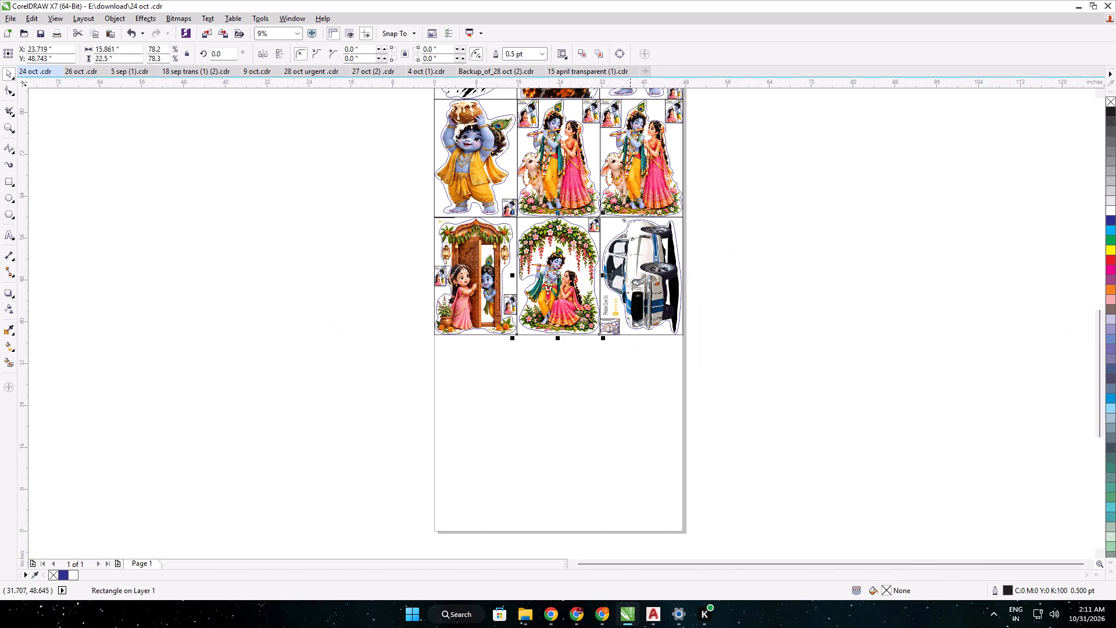
scroll(604, 291, up, 6)
drag(600, 150, 609, 154)
scroll(625, 214, down, 6)
click(641, 346)
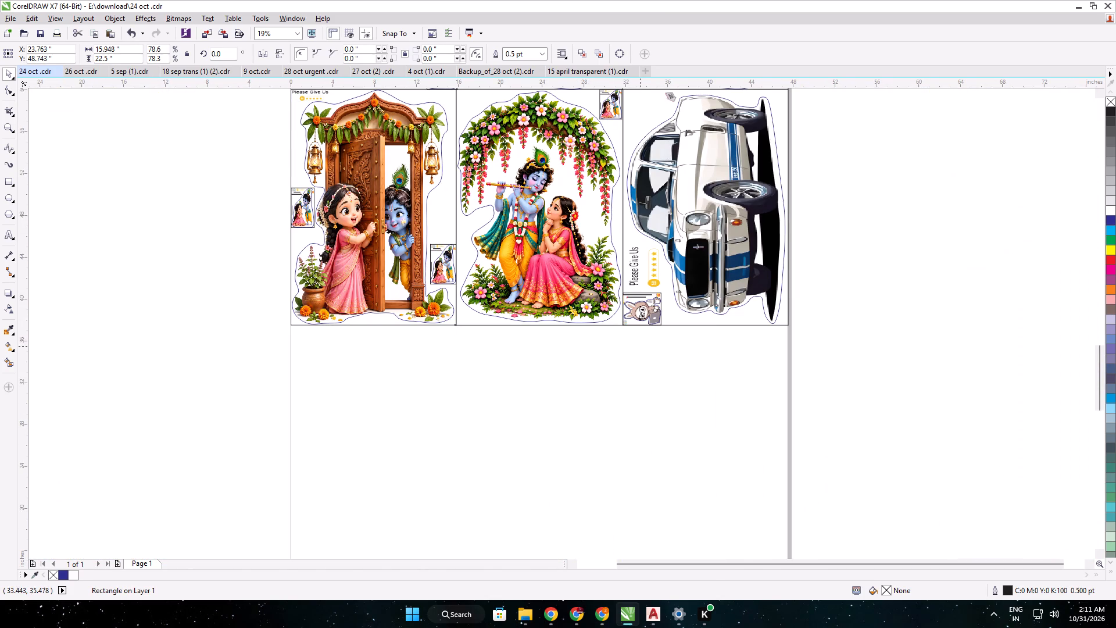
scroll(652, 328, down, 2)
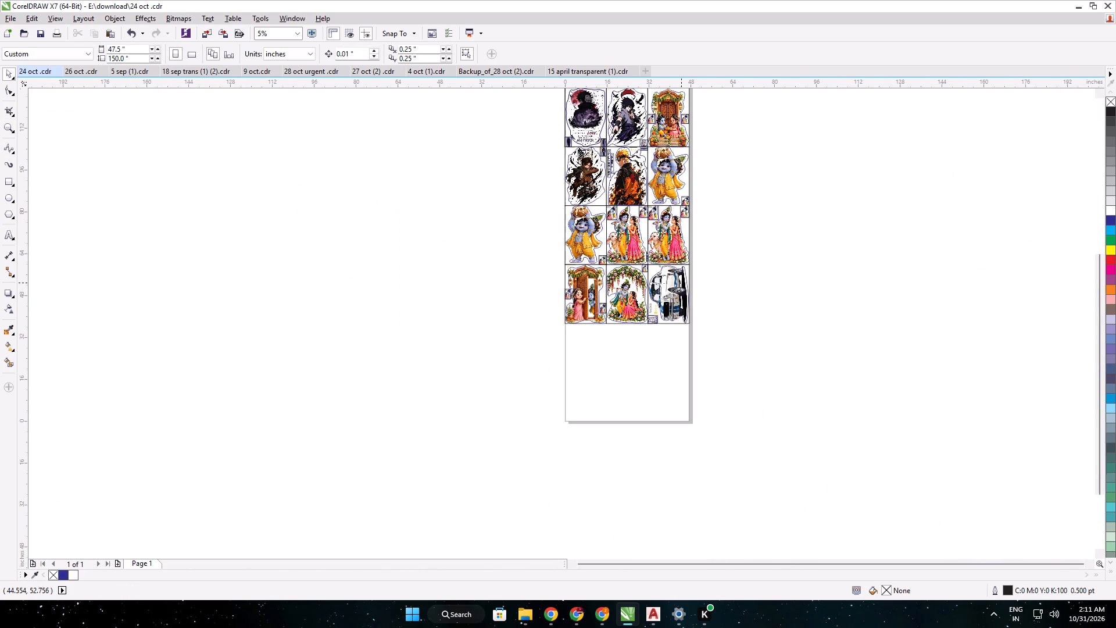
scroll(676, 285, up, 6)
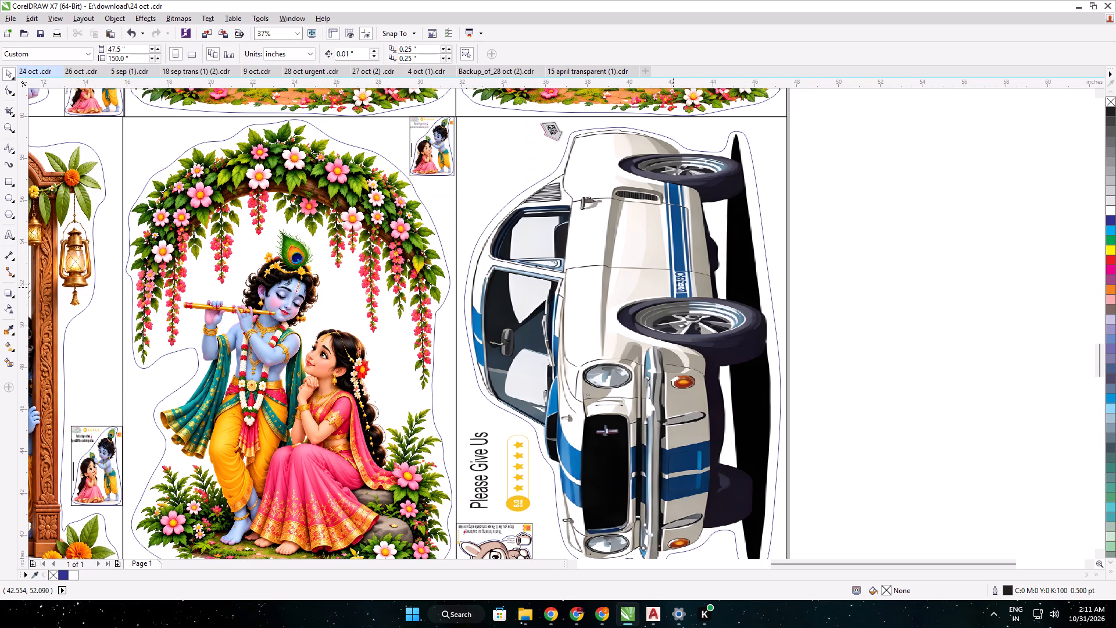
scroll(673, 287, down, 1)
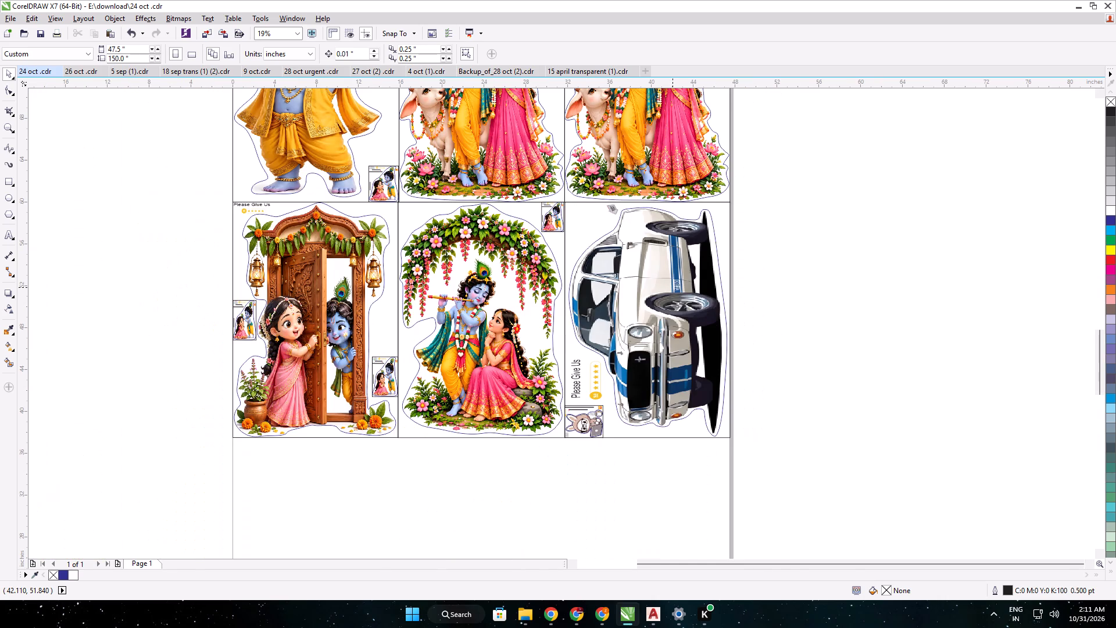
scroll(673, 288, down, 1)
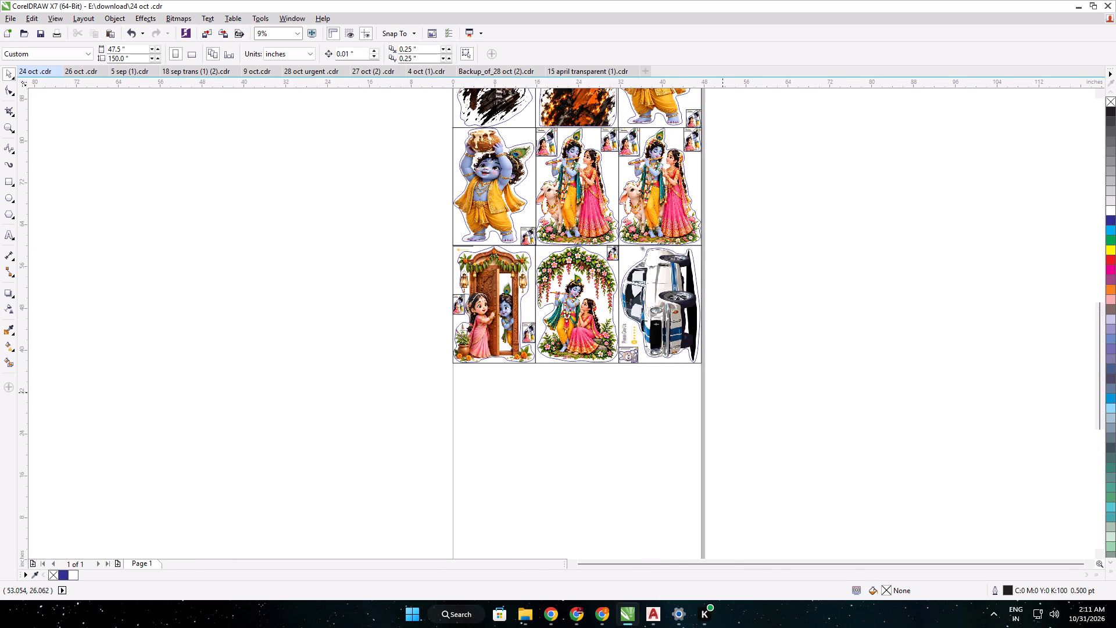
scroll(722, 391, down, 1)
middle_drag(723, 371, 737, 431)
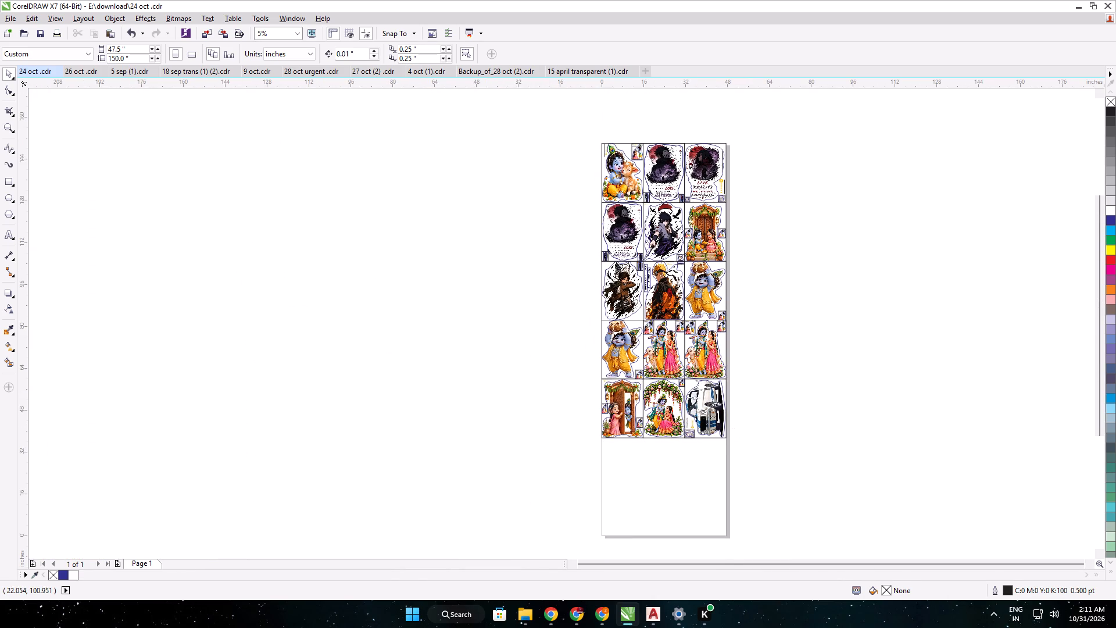
Select everything on the 24 oct .cdr sheet to check the overall size of the sticker layout.
drag(747, 448, 550, 160)
click(492, 60)
click(550, 197)
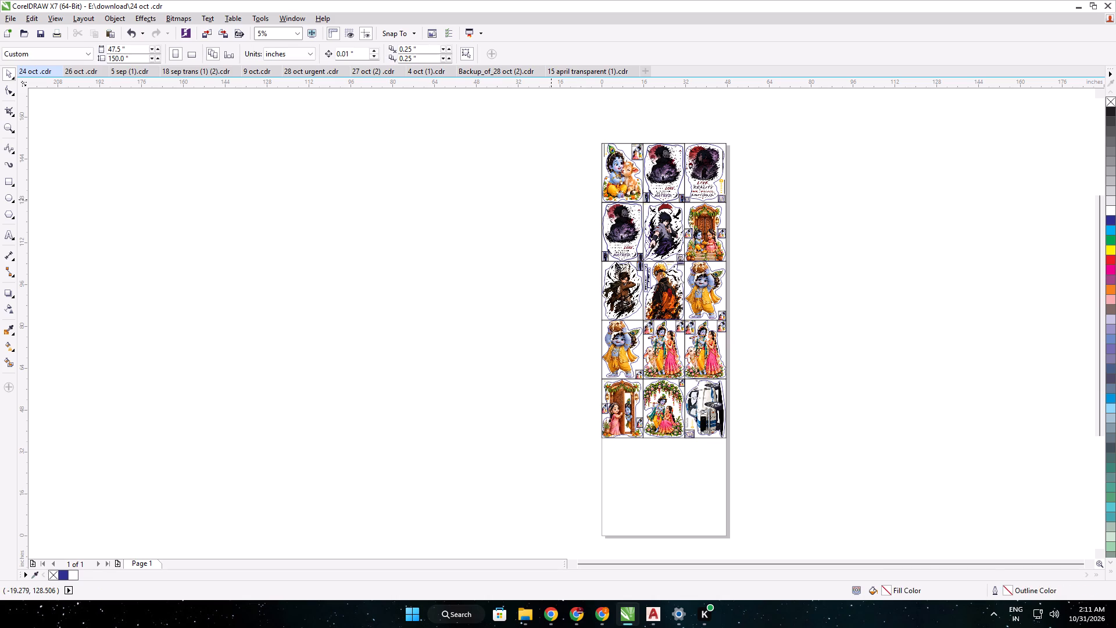
key(ctrl+a)
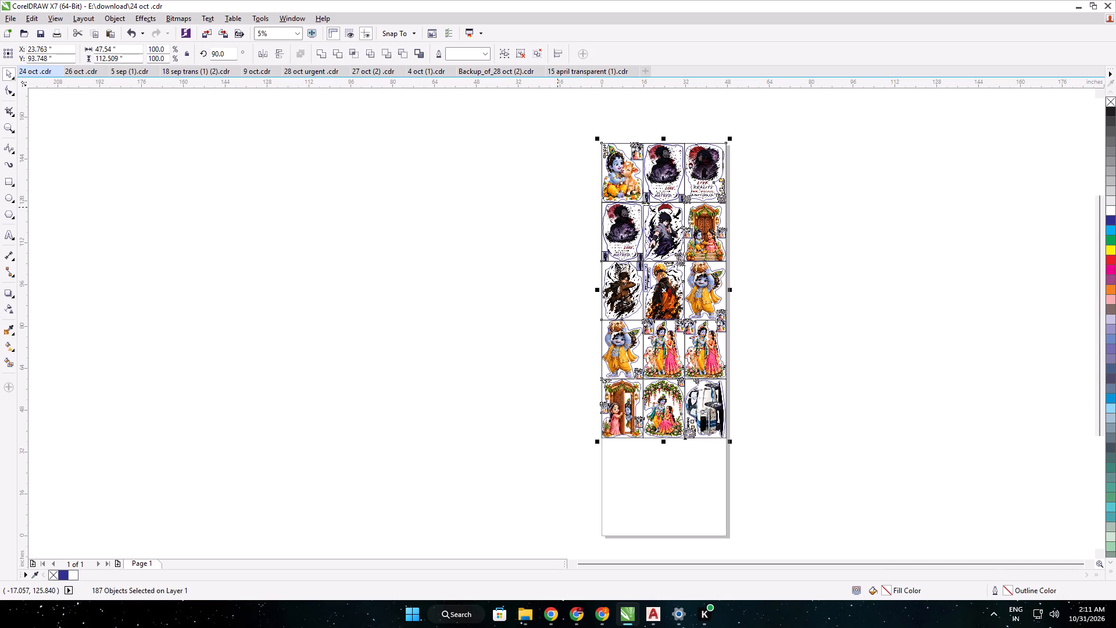
click(557, 207)
In the Valuable Products and Decals Meesho pending orders, unmark the VPD Saku 18x24 order and mark the White Car and Black eye orders.
click(555, 620)
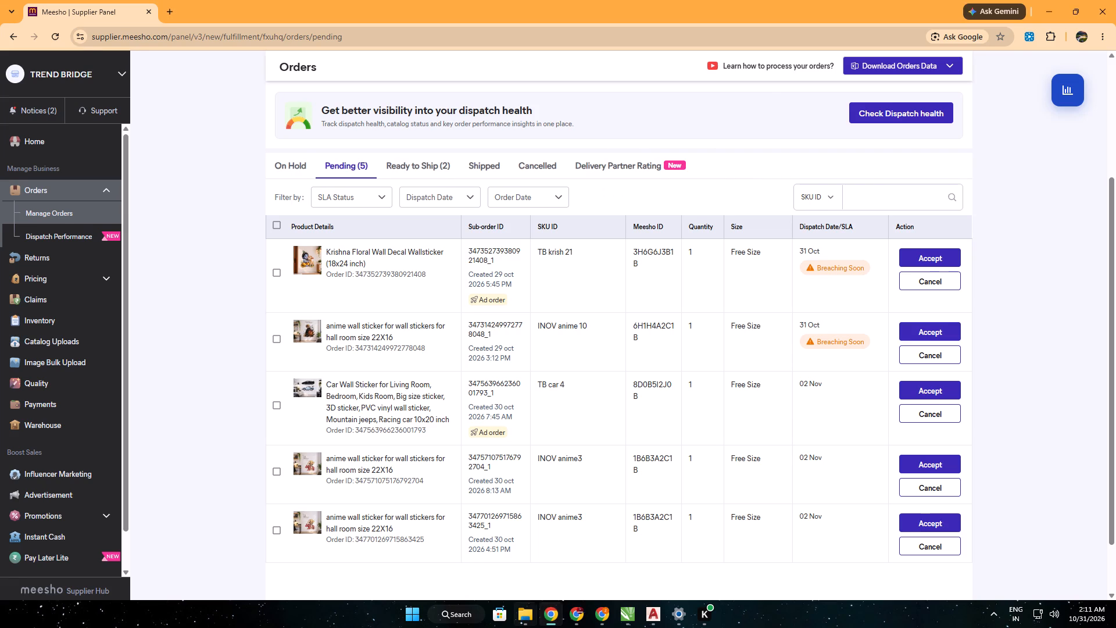
click(534, 615)
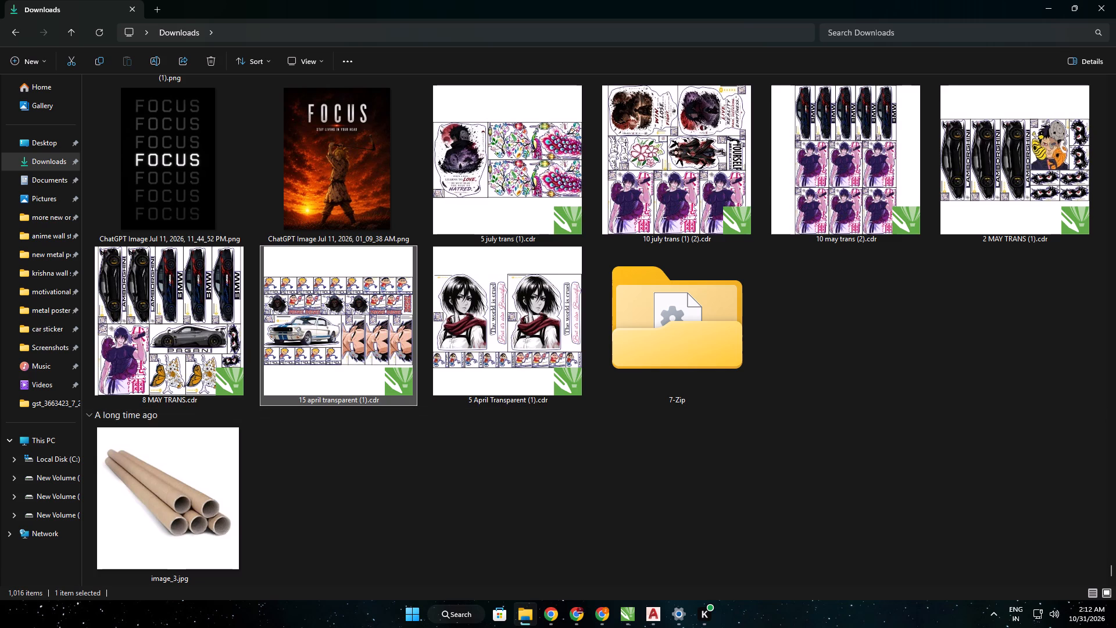
click(577, 620)
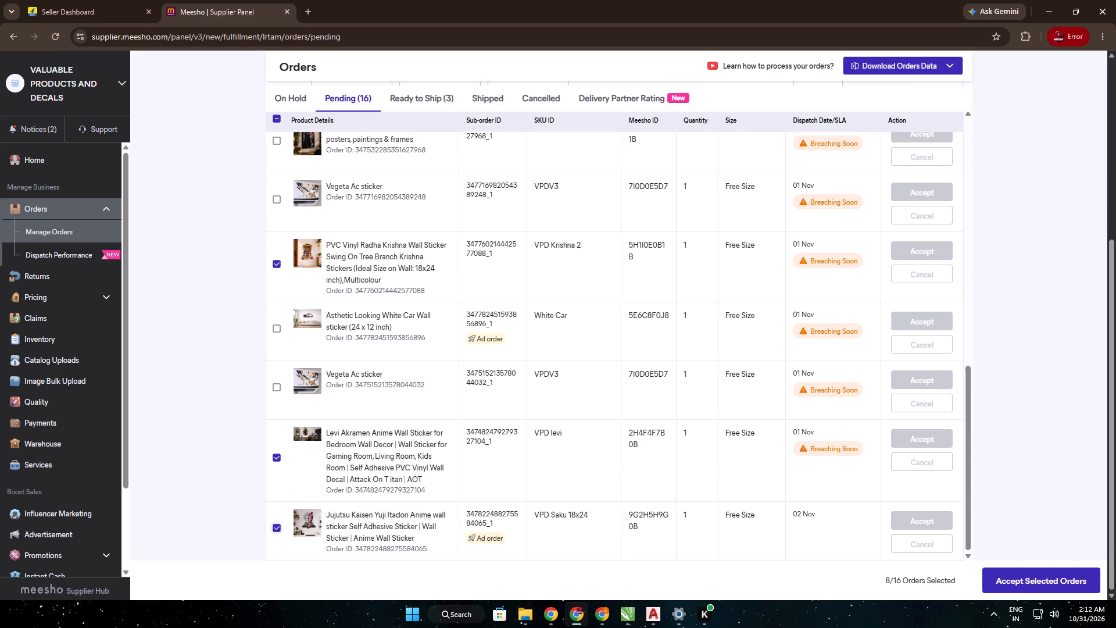
scroll(550, 357, up, 2)
scroll(552, 357, down, 4)
click(277, 530)
click(274, 327)
scroll(414, 317, up, 2)
scroll(472, 348, up, 1)
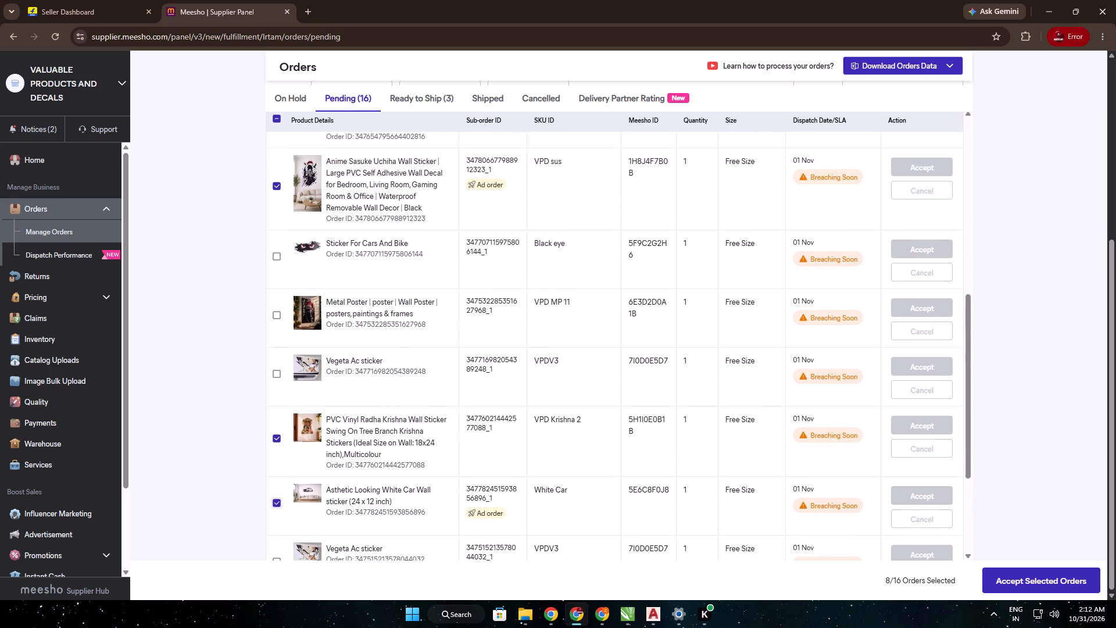
scroll(476, 349, up, 2)
click(277, 372)
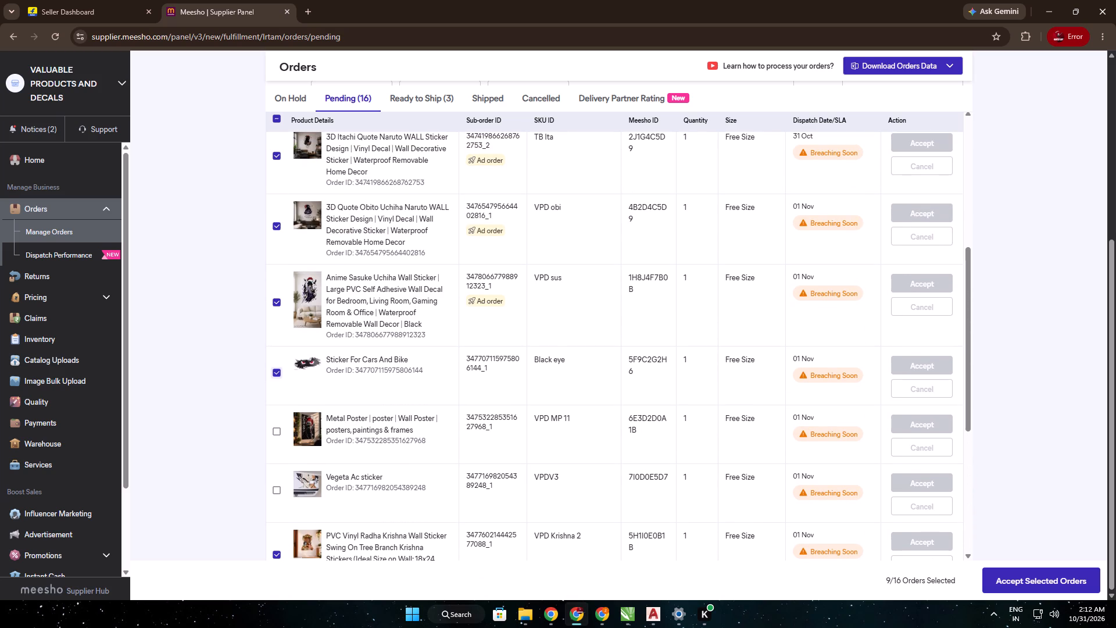
Mark all four pending Vegeta Ac sticker orders (SKU VPDV3) in the Meesho list.
scroll(470, 372, up, 6)
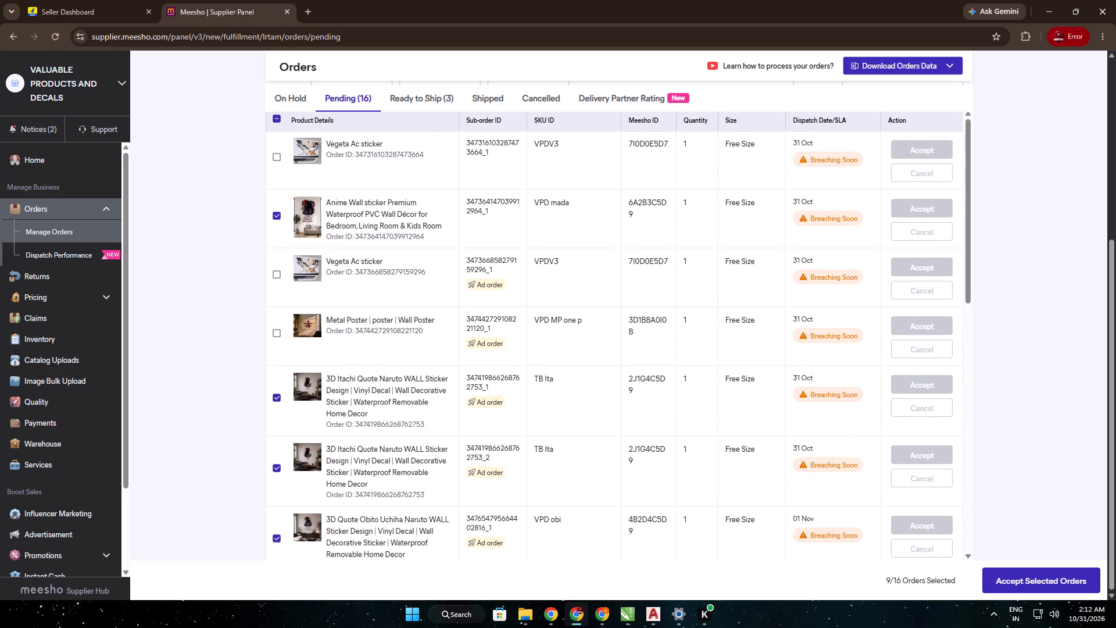
scroll(352, 355, up, 2)
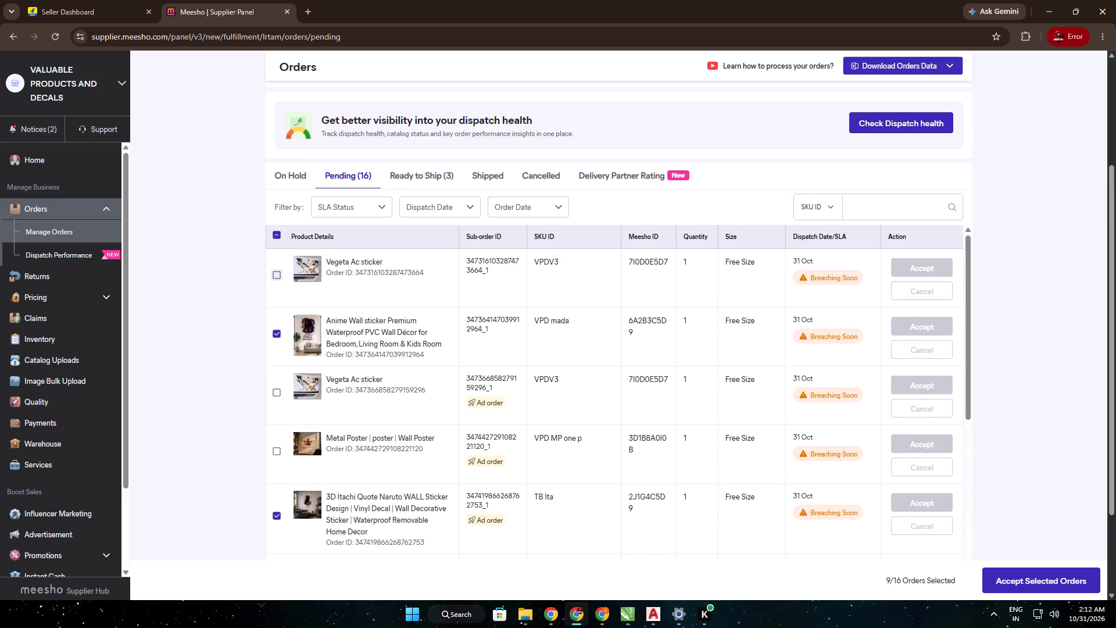
click(277, 274)
click(276, 390)
scroll(371, 417, down, 6)
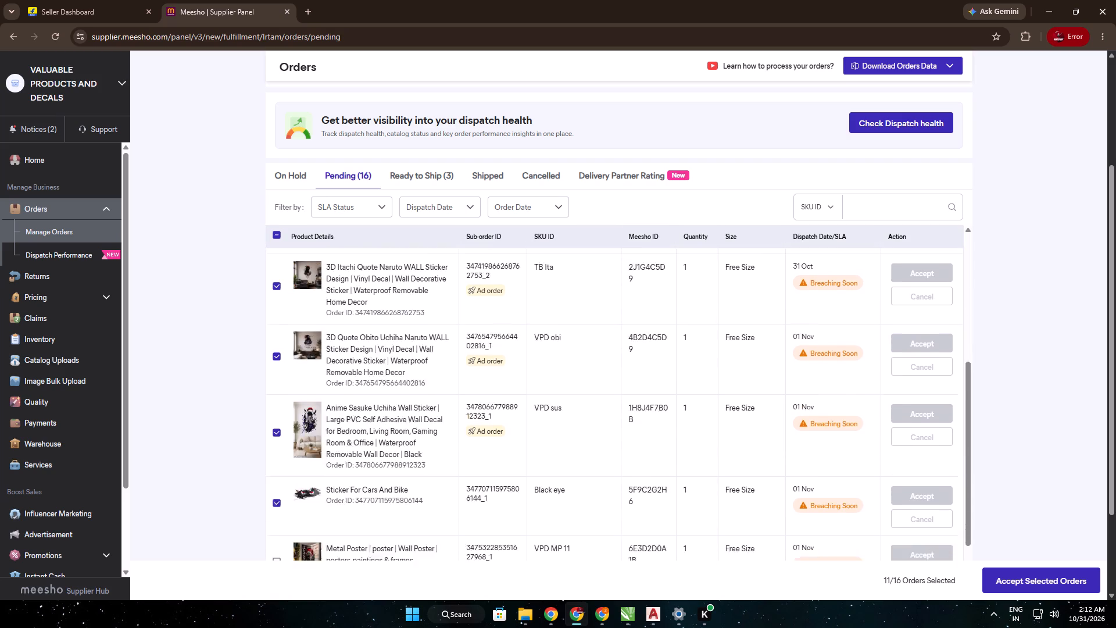
scroll(371, 420, down, 4)
click(277, 344)
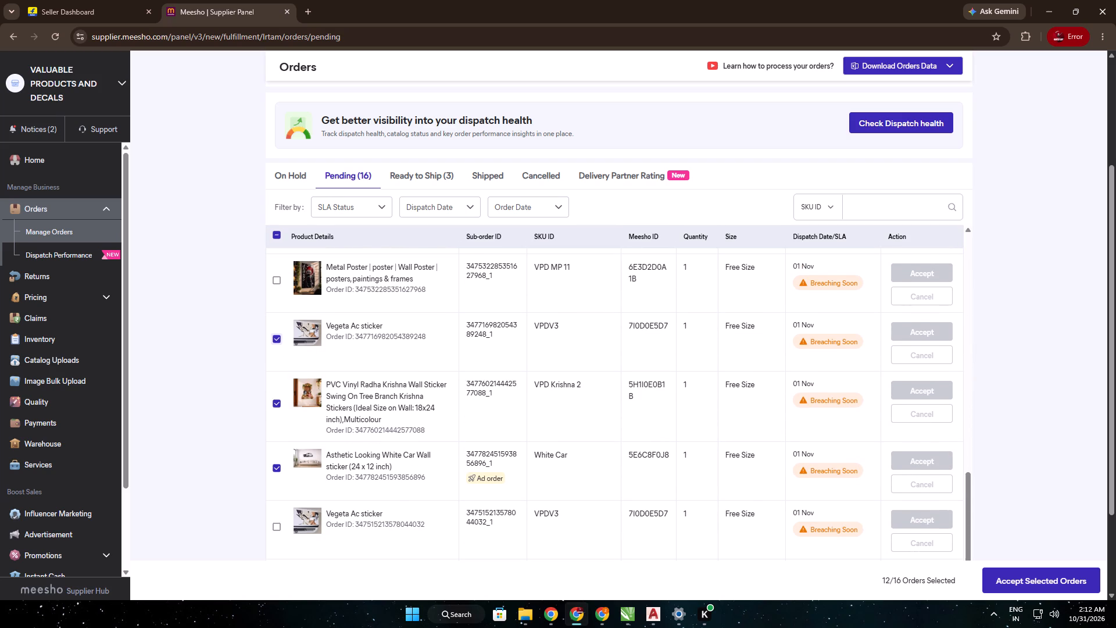
click(277, 526)
scroll(399, 511, down, 4)
scroll(462, 456, down, 2)
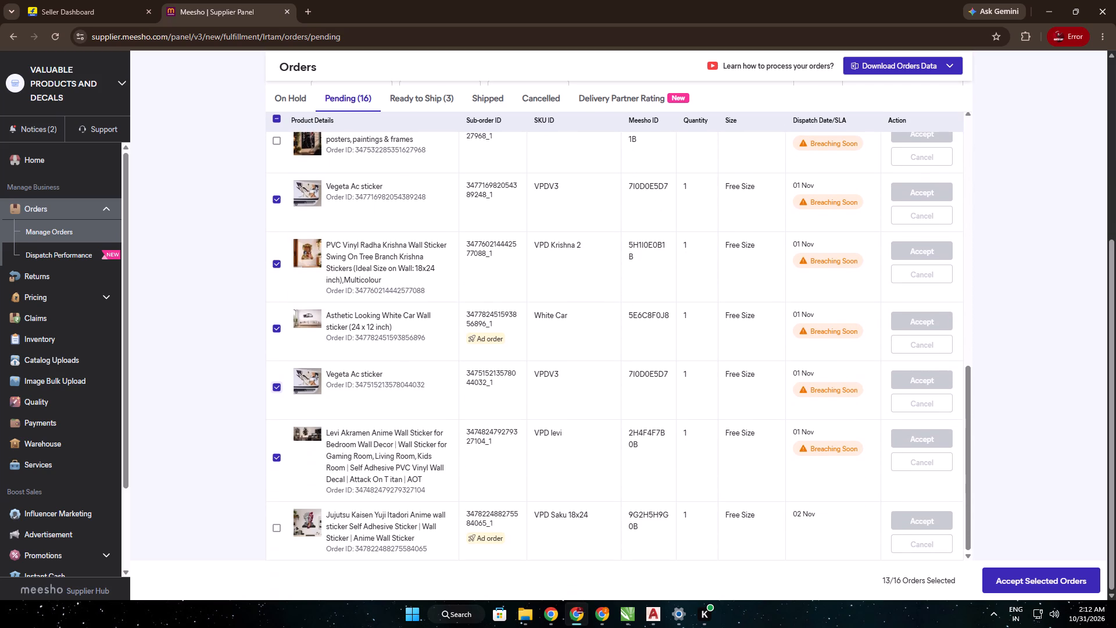
Mark the VPD MP 11 metal poster order and try to mark the VPD MP one p metal poster order.
scroll(464, 455, down, 2)
scroll(649, 480, up, 7)
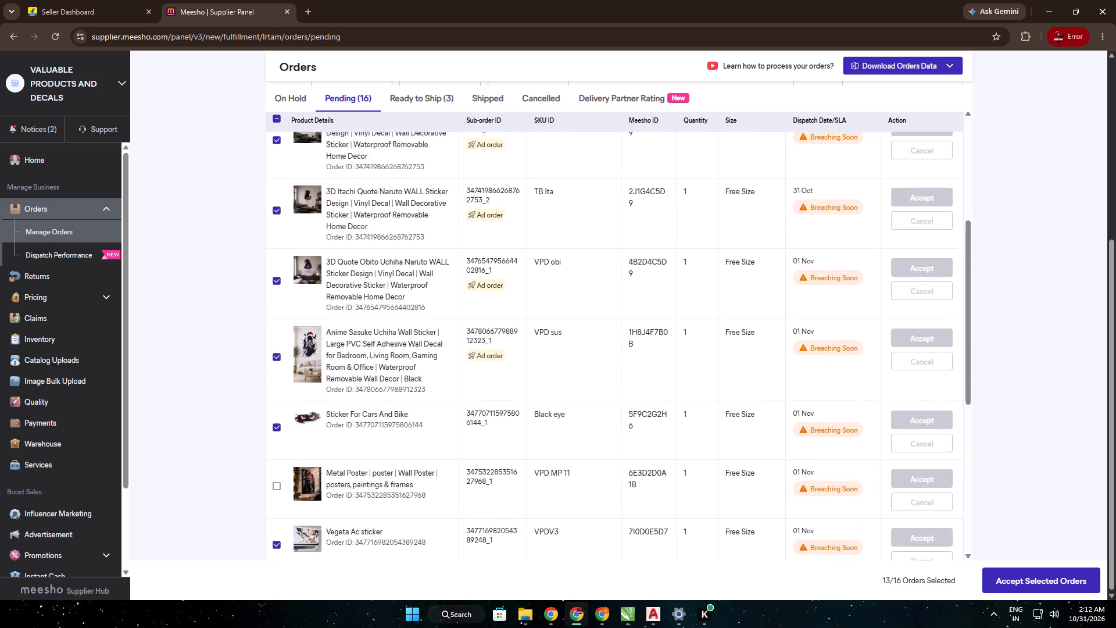
scroll(652, 481, up, 2)
scroll(652, 483, down, 3)
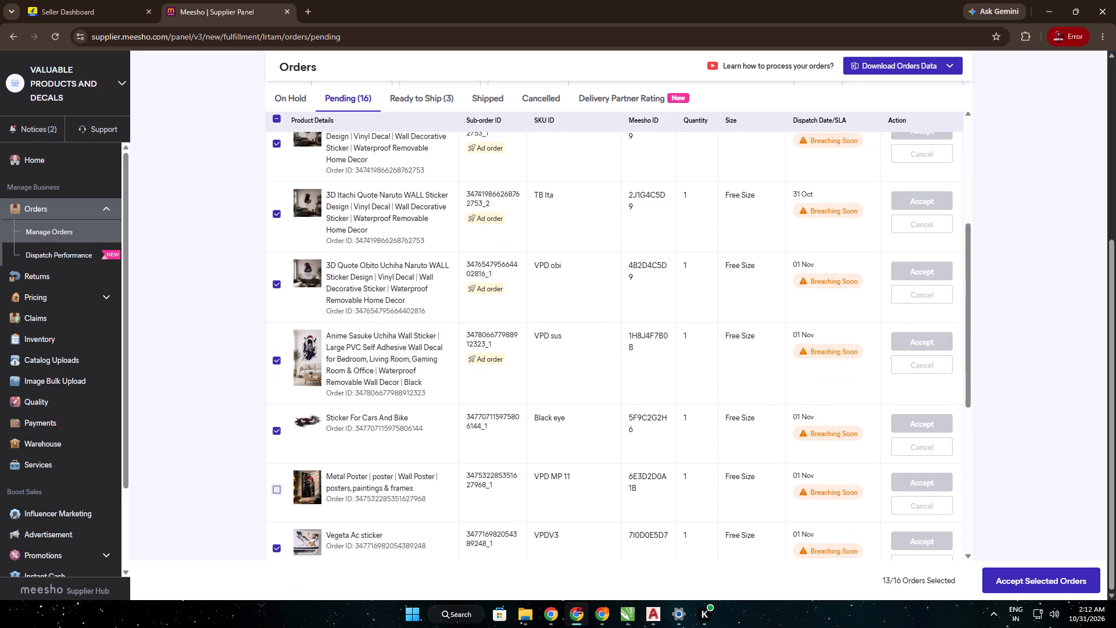
click(275, 487)
scroll(330, 473, up, 7)
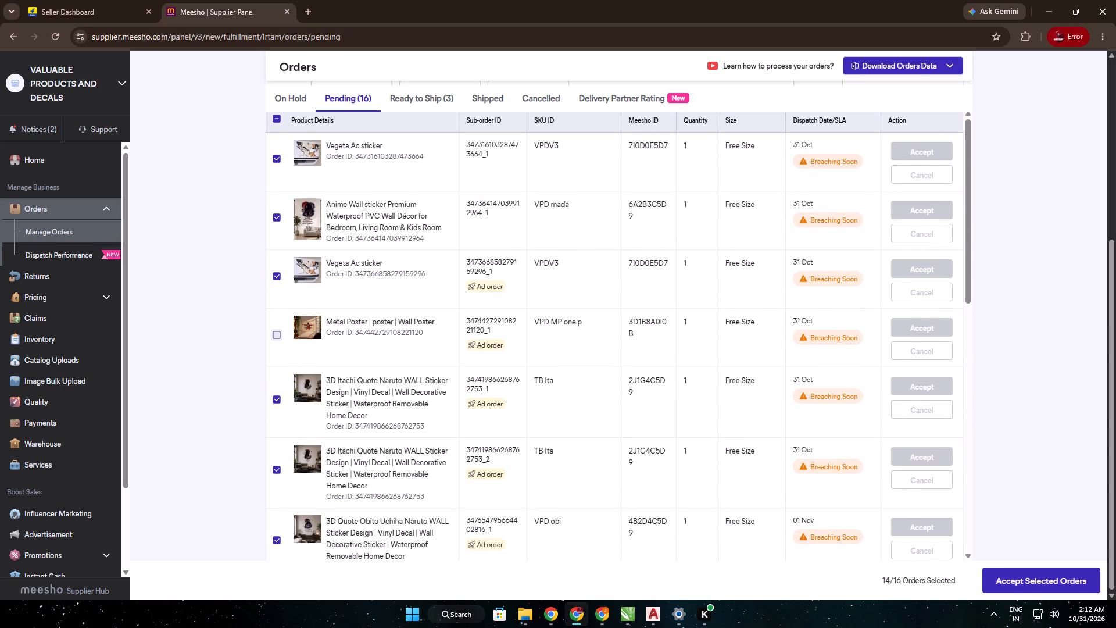
click(269, 338)
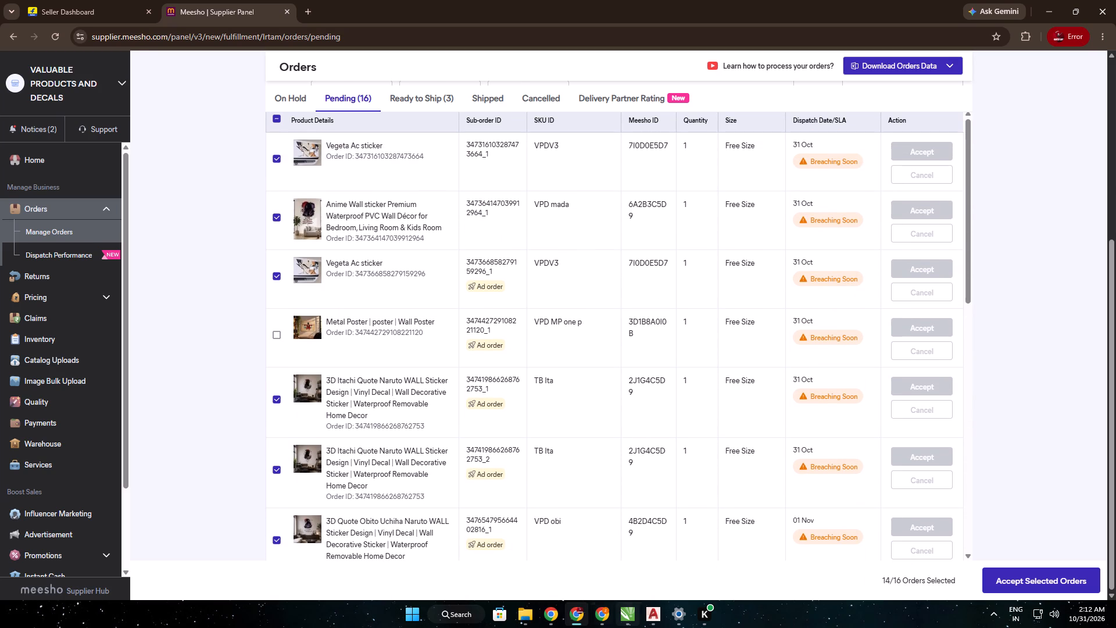
Copy the row of four Vegeta stickers from 28 oct urgent .cdr in CorelDRAW and paste it into 24 oct .cdr.
click(624, 611)
click(205, 70)
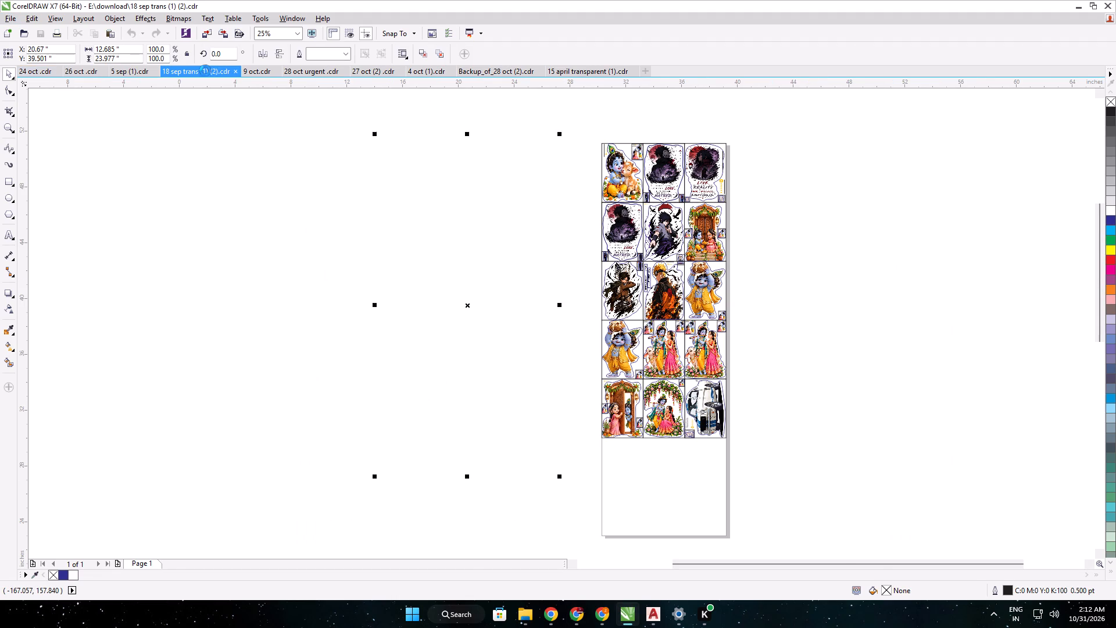
click(264, 74)
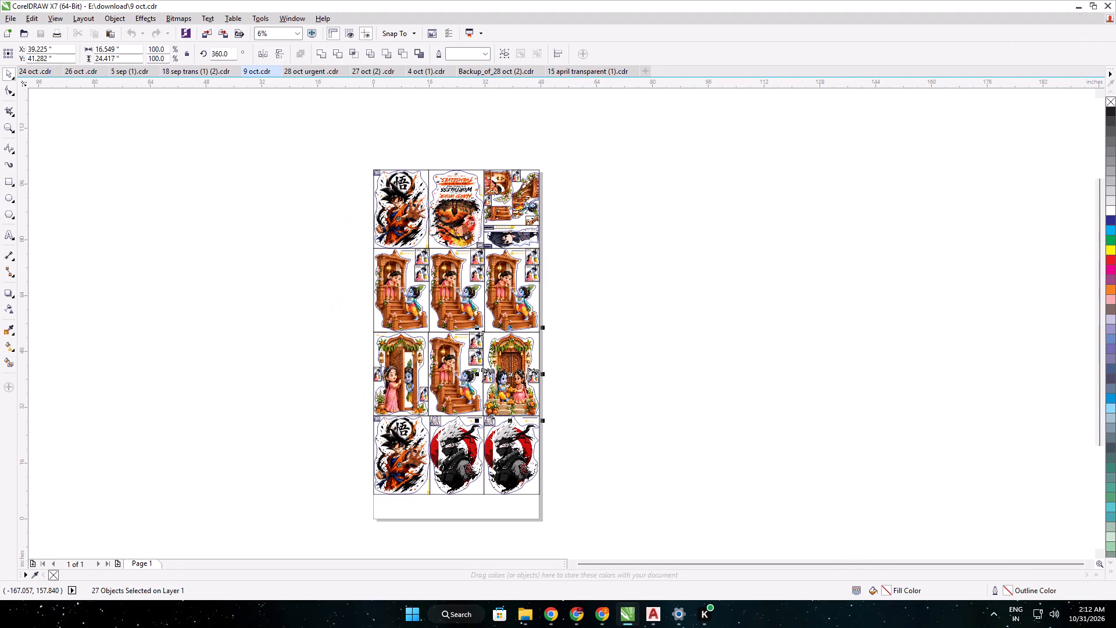
click(305, 72)
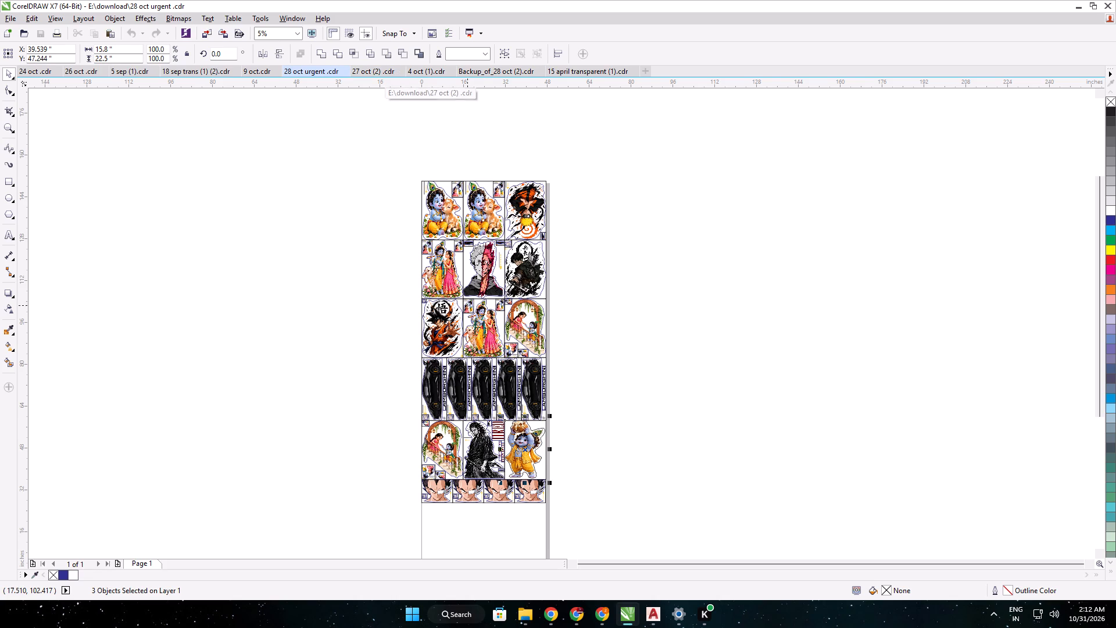
middle_drag(467, 305, 459, 162)
scroll(474, 383, up, 2)
click(510, 362)
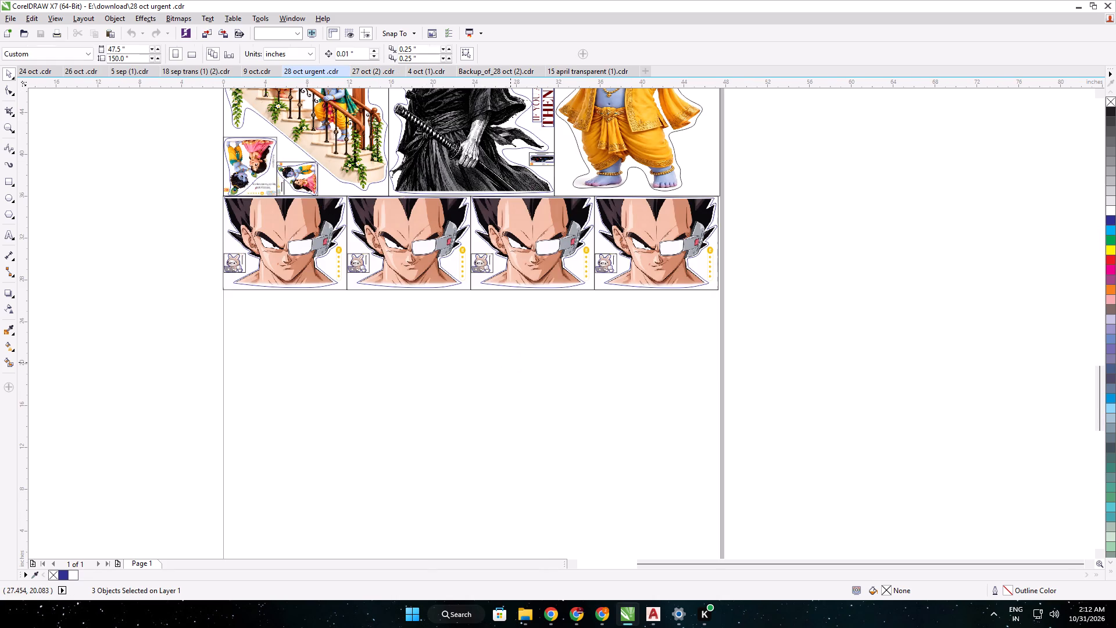
drag(738, 337, 181, 194)
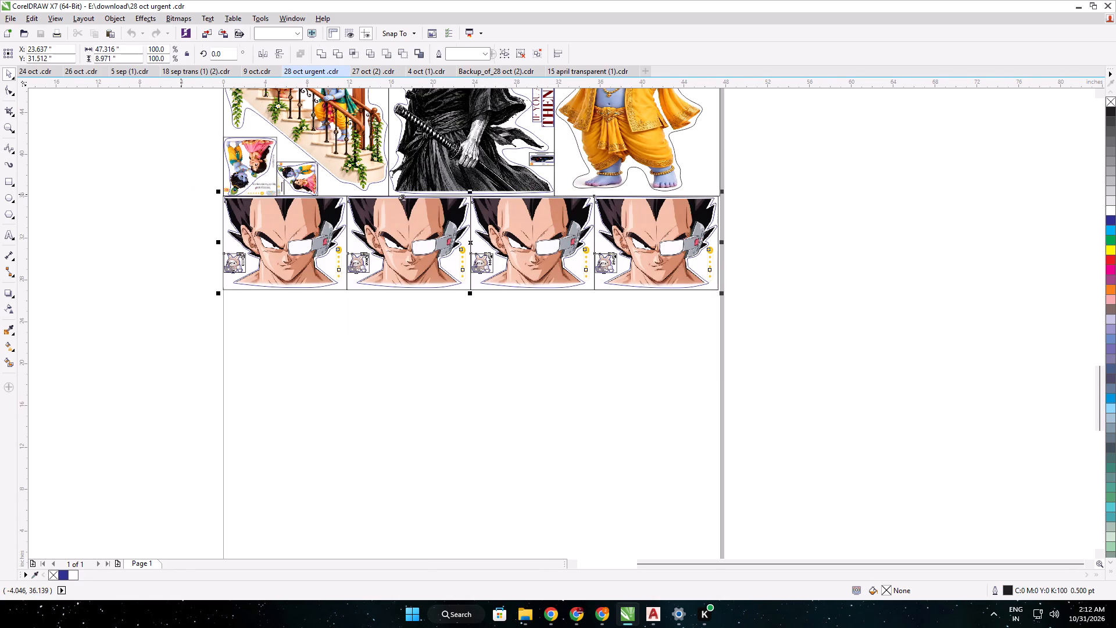
key(ctrl+c)
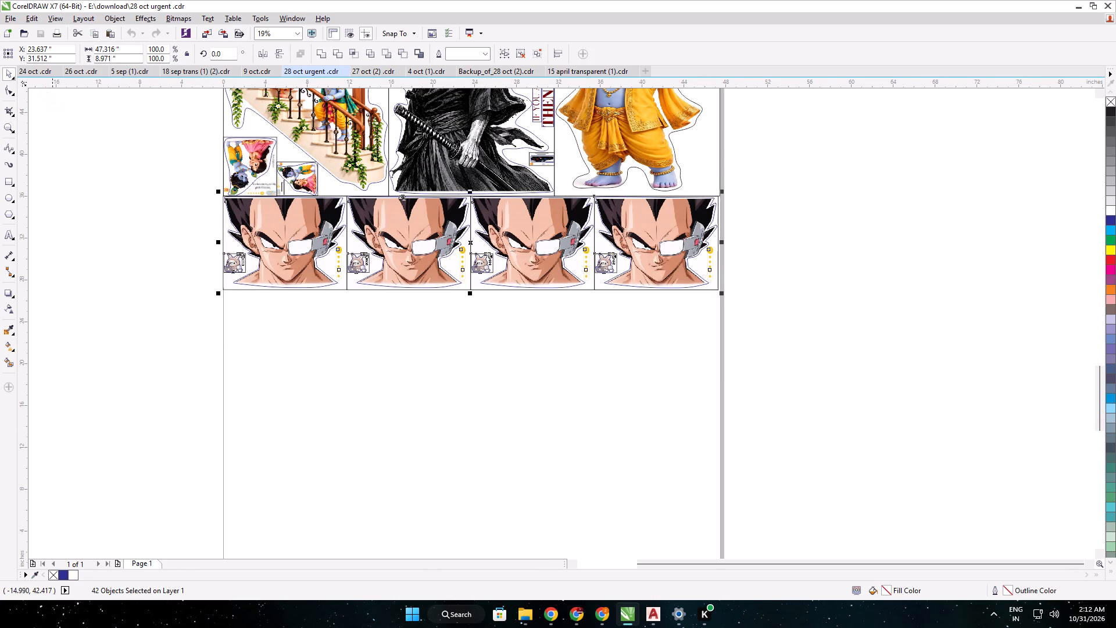
click(37, 73)
key(ctrl+v)
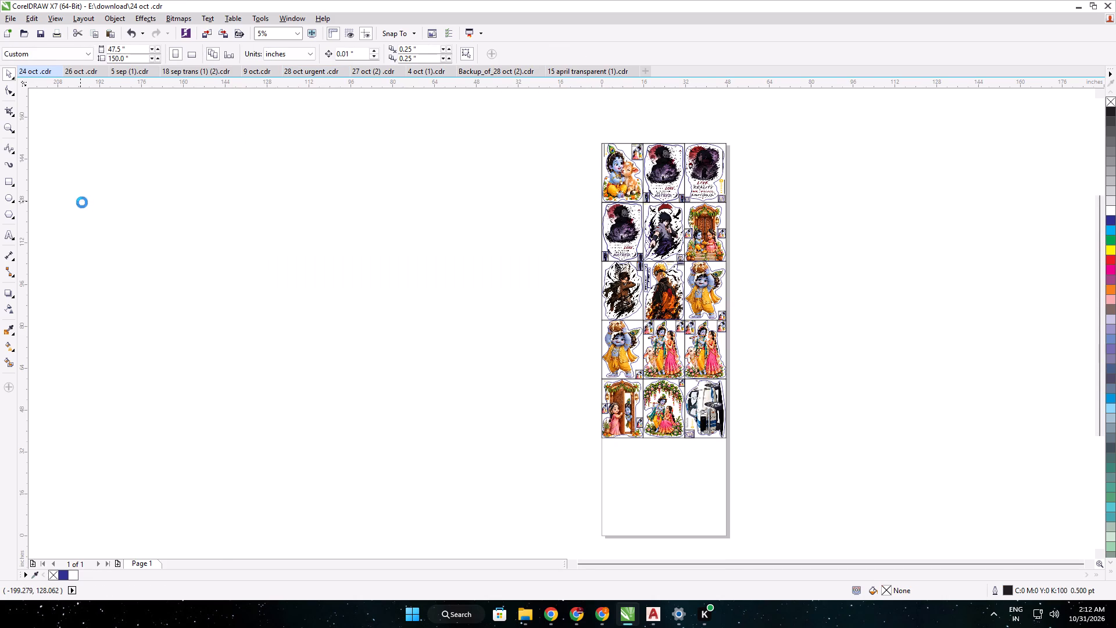
Move the Vegeta row flush beneath the door Krishna sticker row, aligning its left edge with the stickers above, centred at about X 23.66, Y 33.02 inches.
scroll(618, 453, up, 3)
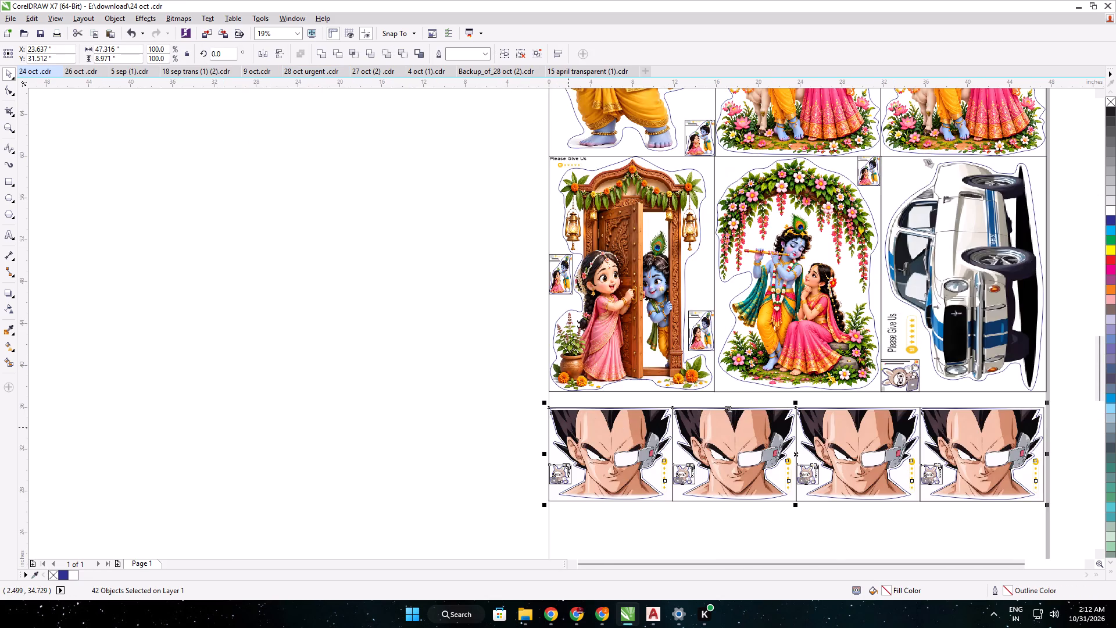
scroll(584, 429, up, 1)
drag(588, 423, 588, 393)
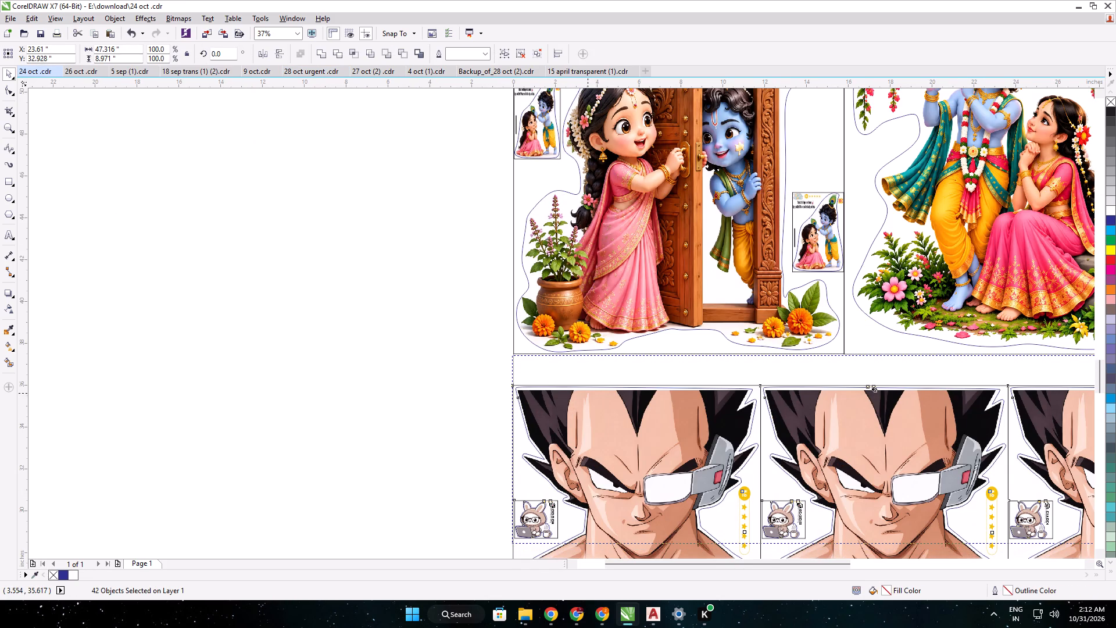
drag(588, 393, 588, 392)
scroll(516, 373, up, 3)
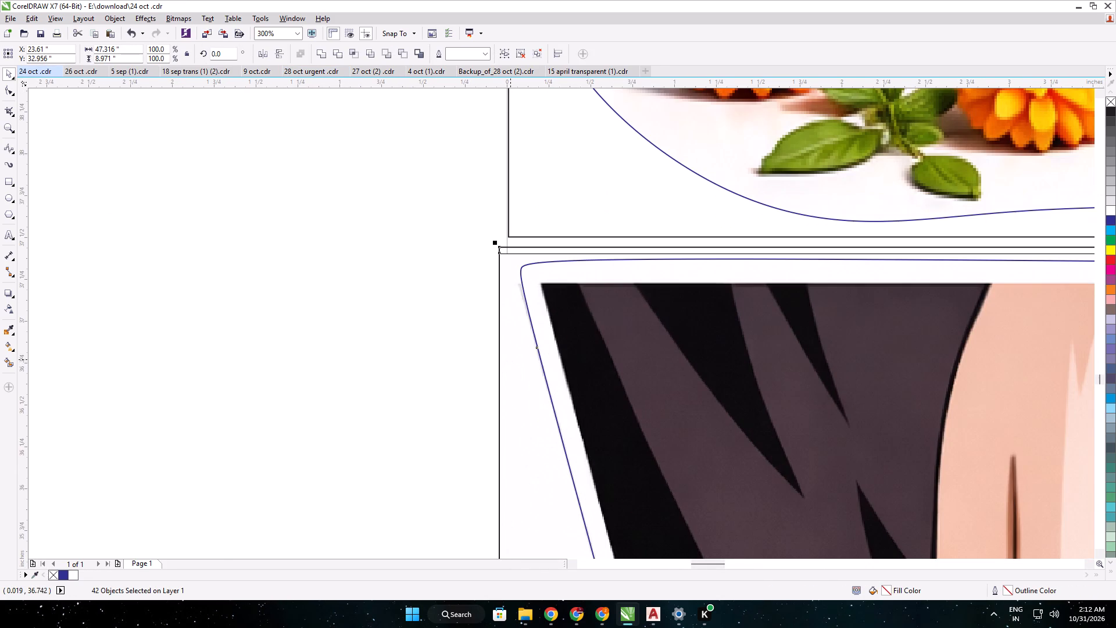
key(Up)
key(Up)
key(Up)
key(Up)
key(Up)
key(Up)
key(Up)
key(Up)
key(Up)
key(Right)
key(Right)
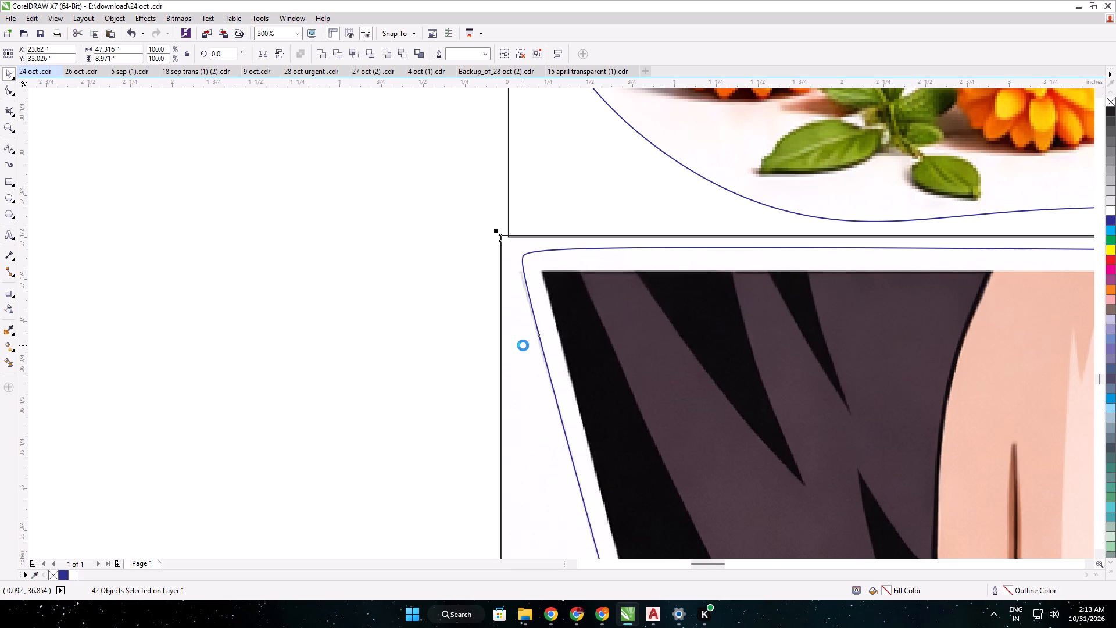
key(Right)
key(Right)
key(Right)
key(Right)
key(Down)
key(Left)
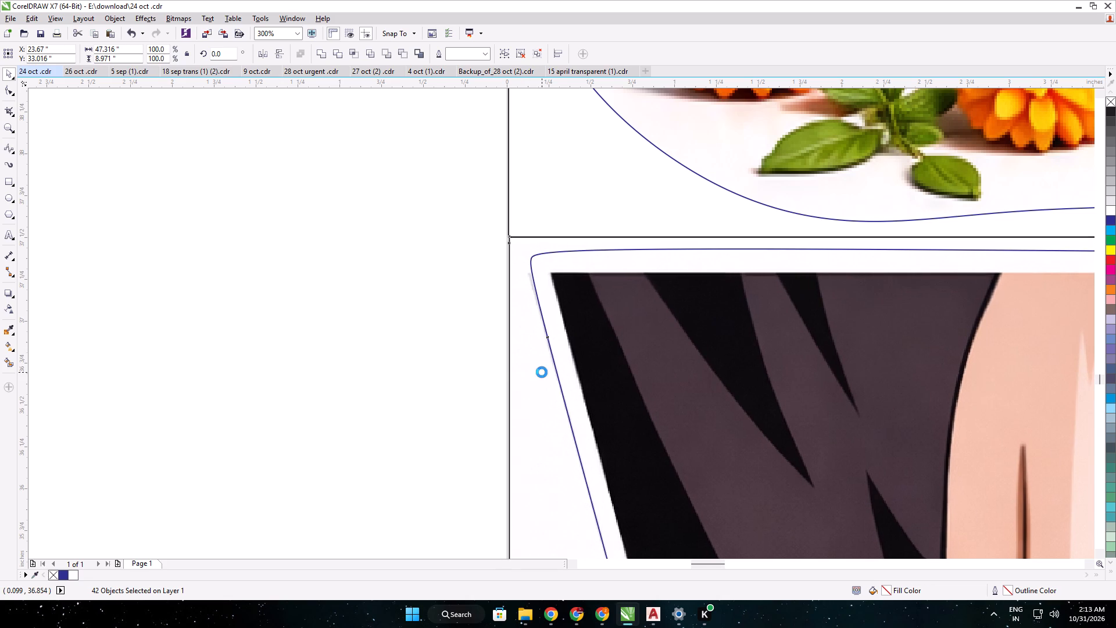
scroll(551, 379, down, 9)
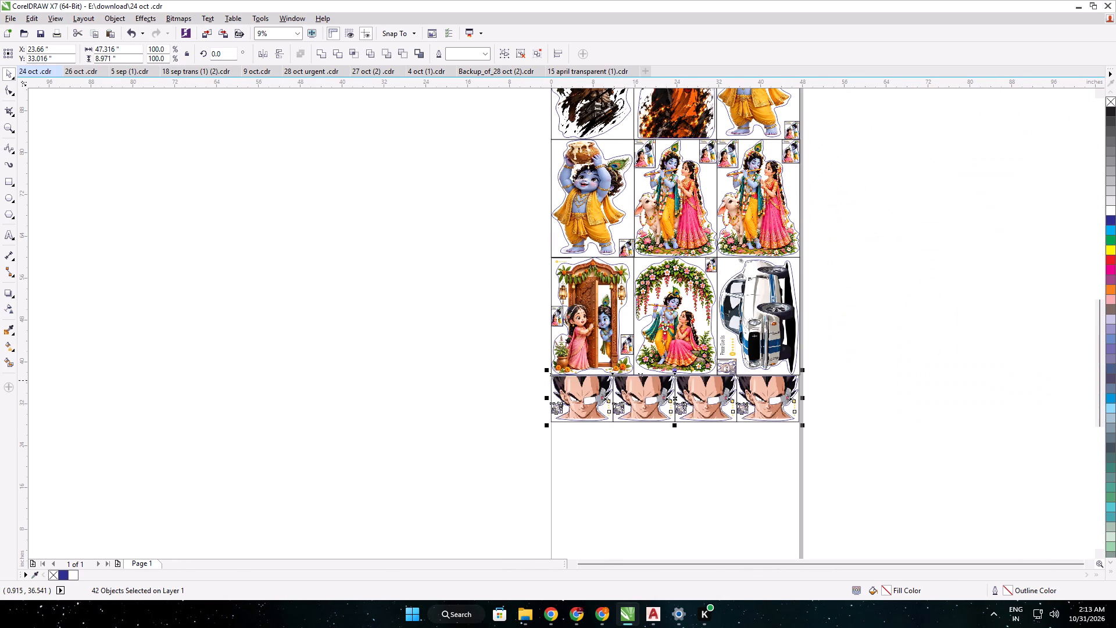
click(433, 378)
Set the overall height of all stickers on the 24 oct .cdr sheet to 121 inches and check their top-left corner against the page edge.
middle_drag(499, 324, 489, 406)
scroll(502, 394, down, 1)
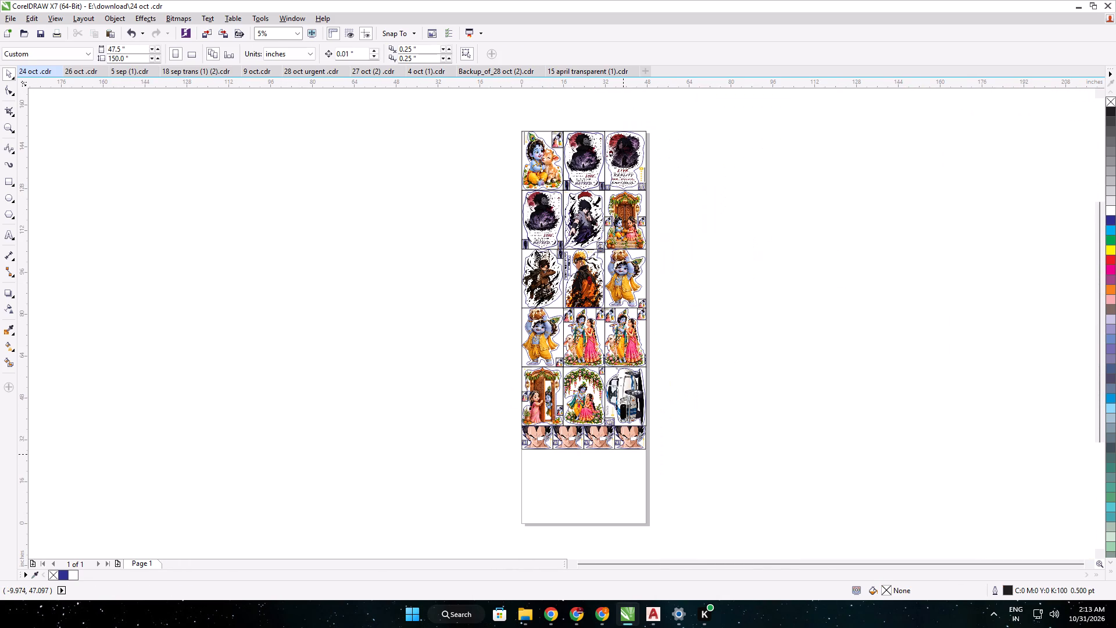
key(ctrl+a)
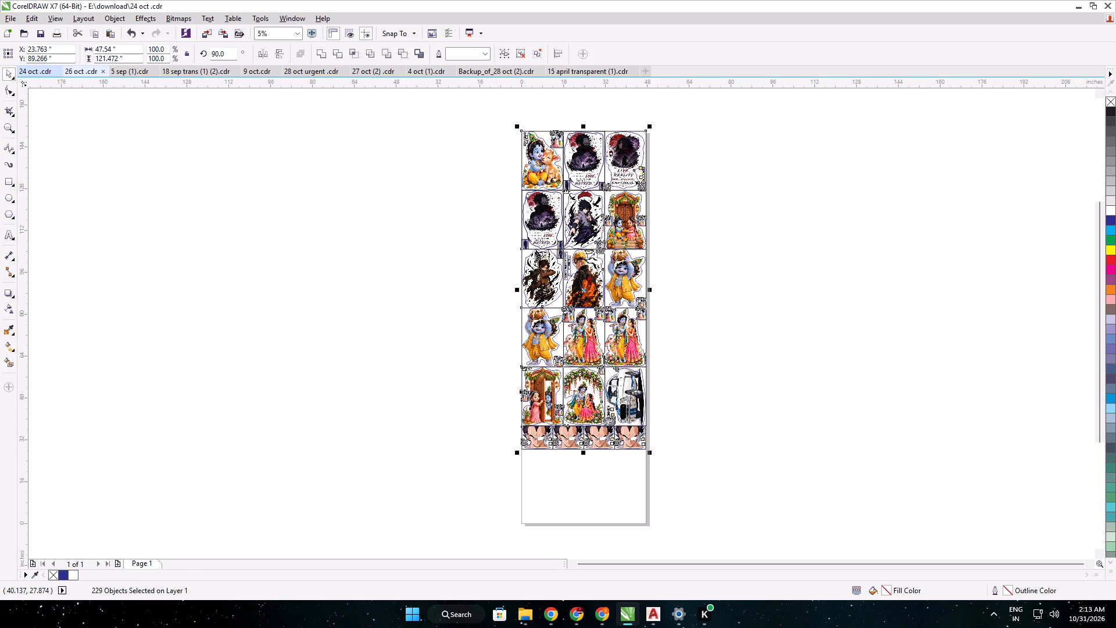
double_click(104, 59)
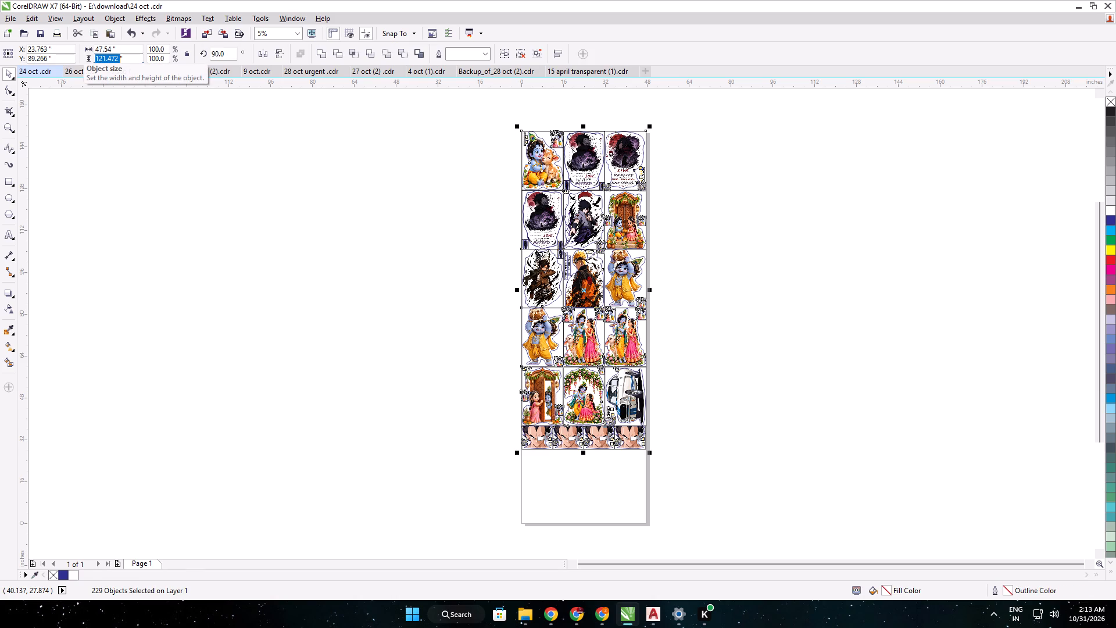
text(1212)
key(BackSpace)
key(Return)
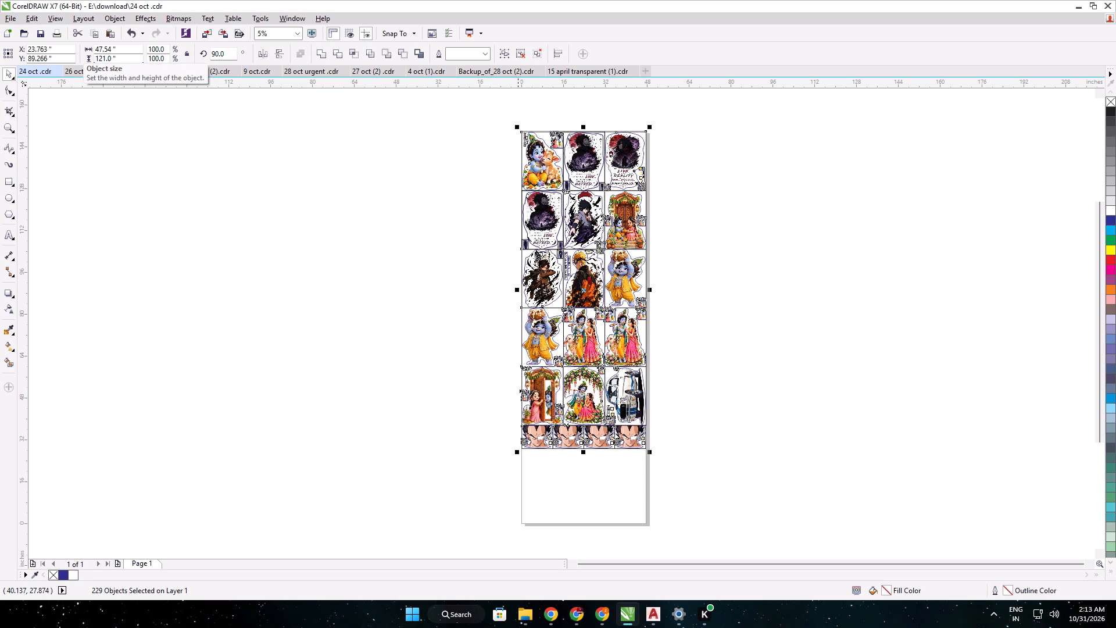
scroll(526, 129, up, 3)
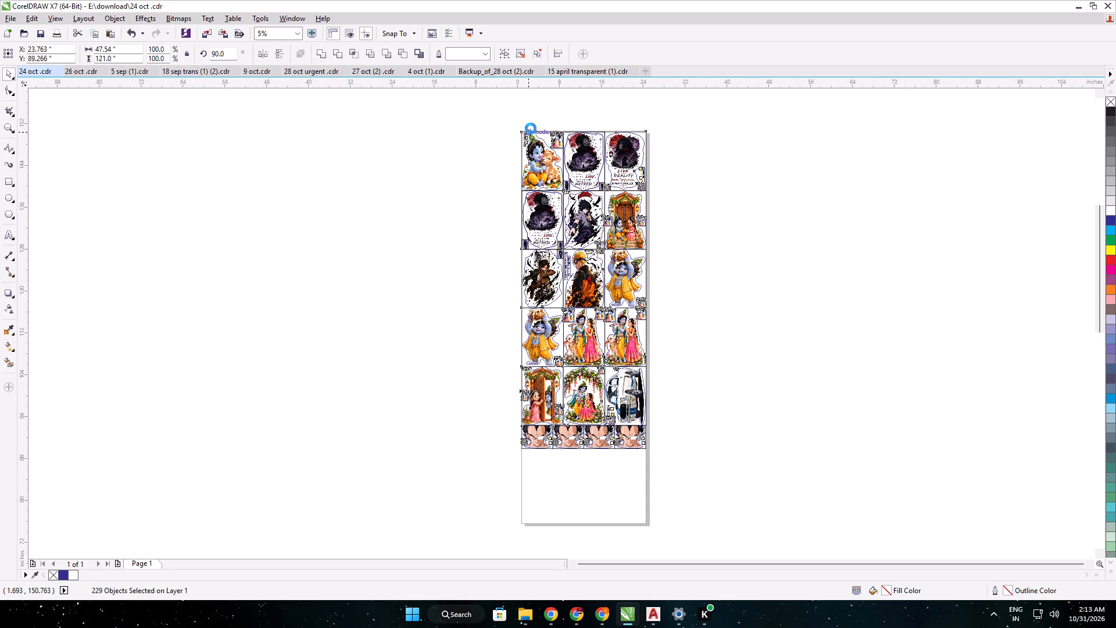
scroll(530, 146, up, 1)
middle_drag(613, 112, 613, 161)
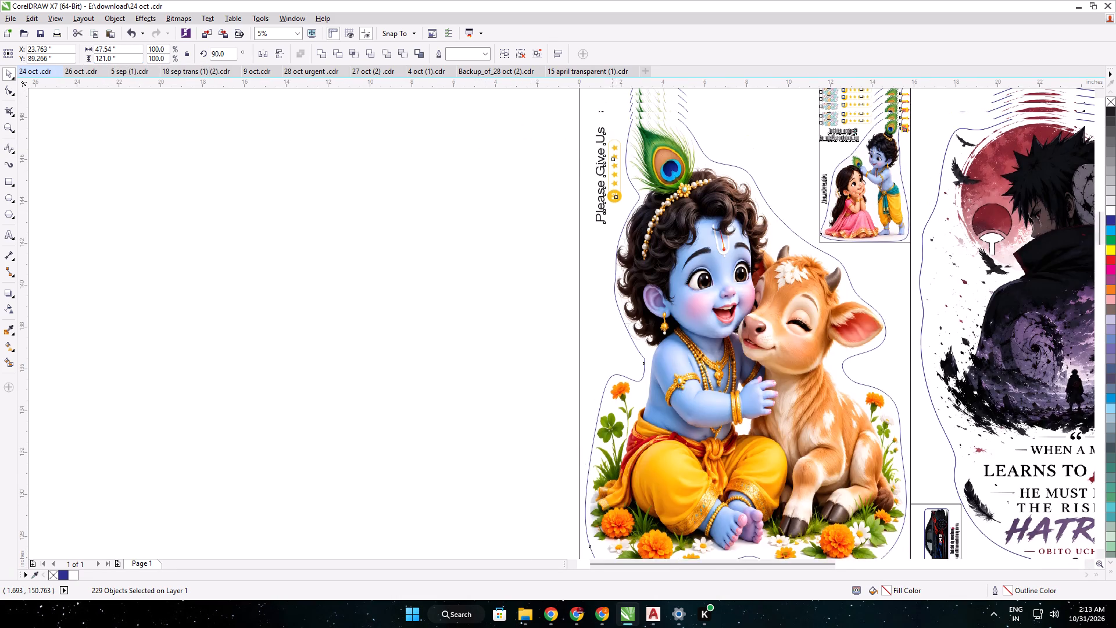
middle_drag(613, 161, 590, 304)
scroll(605, 285, up, 3)
click(295, 237)
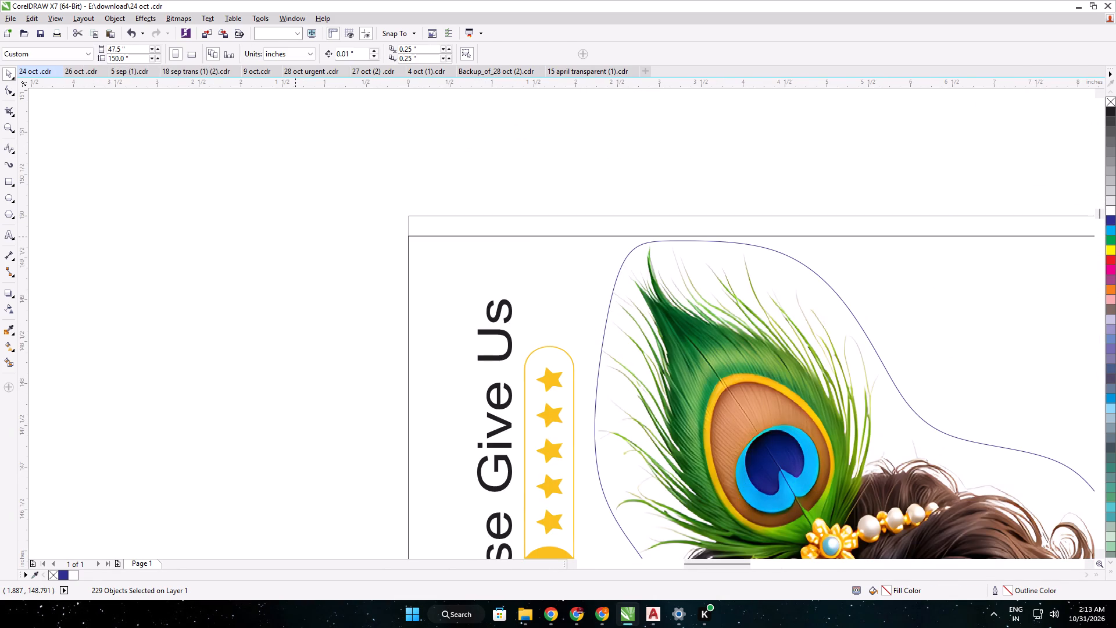
Start a Save As of the 24 oct .cdr print sheet.
scroll(314, 229, down, 14)
key(ctrl+shift+s)
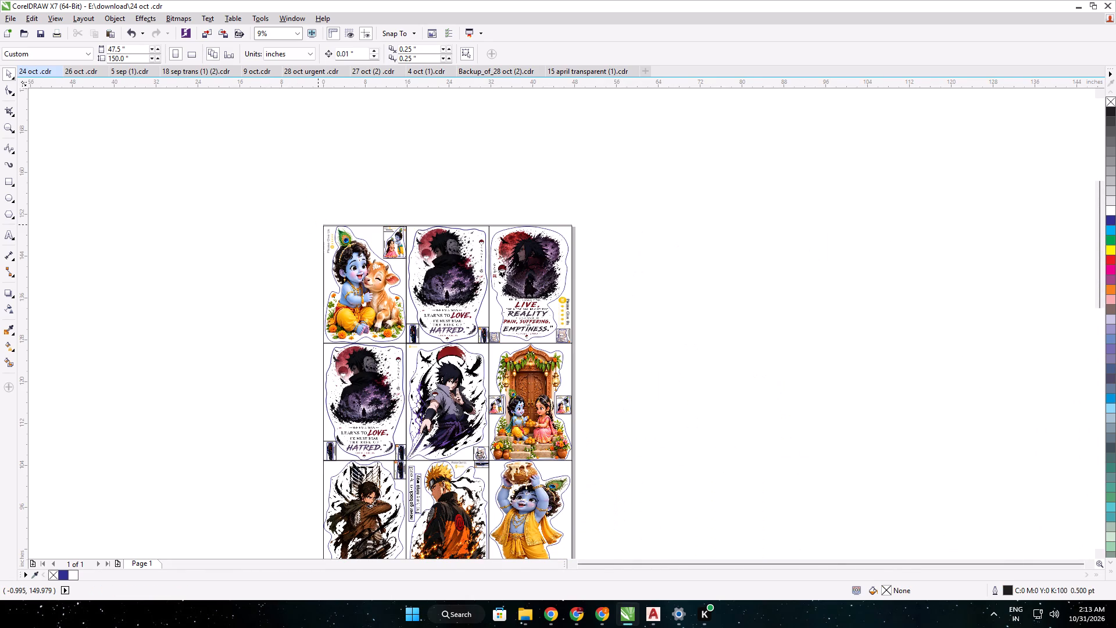
Save the print sheet as a CDR file in Downloads, renaming it to 31 oct with the suffix (2).
click(452, 358)
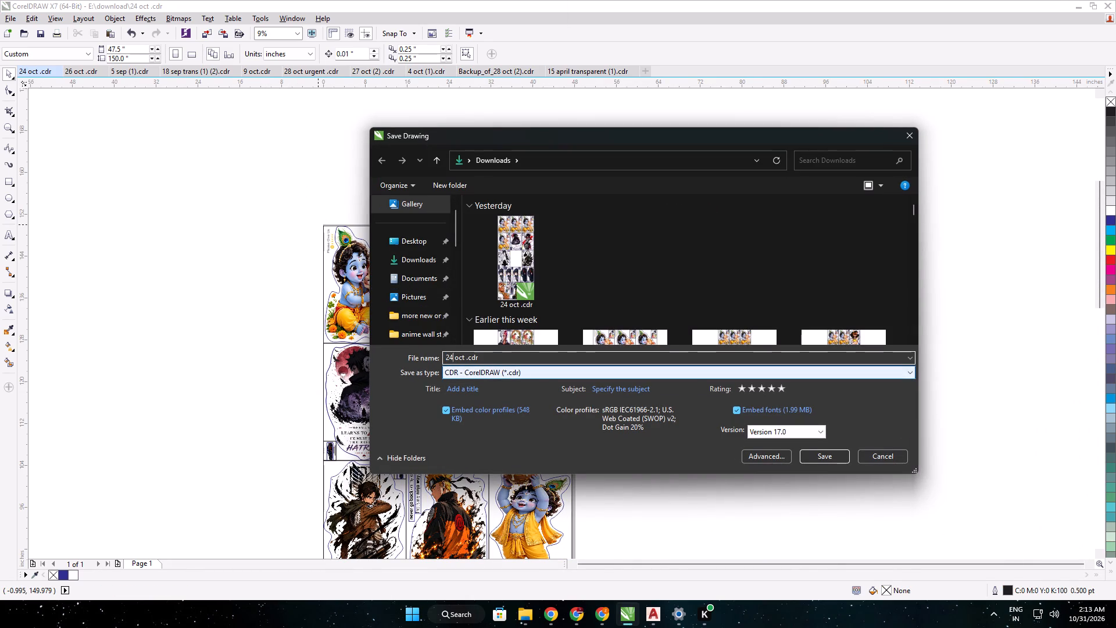
key(BackSpace)
key(BackSpace)
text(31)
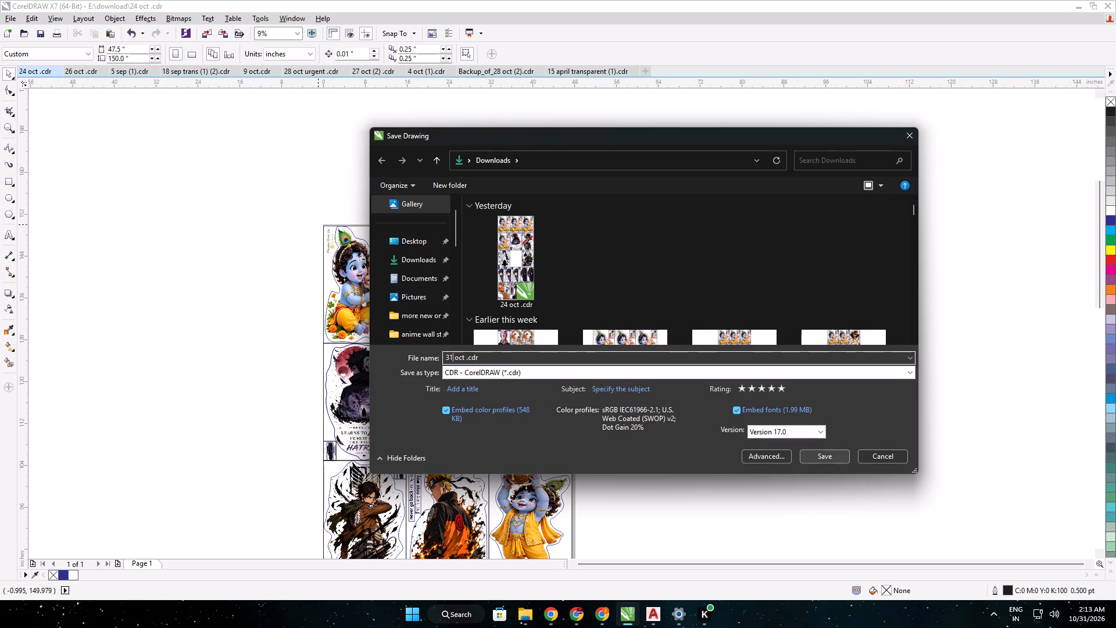
click(464, 353)
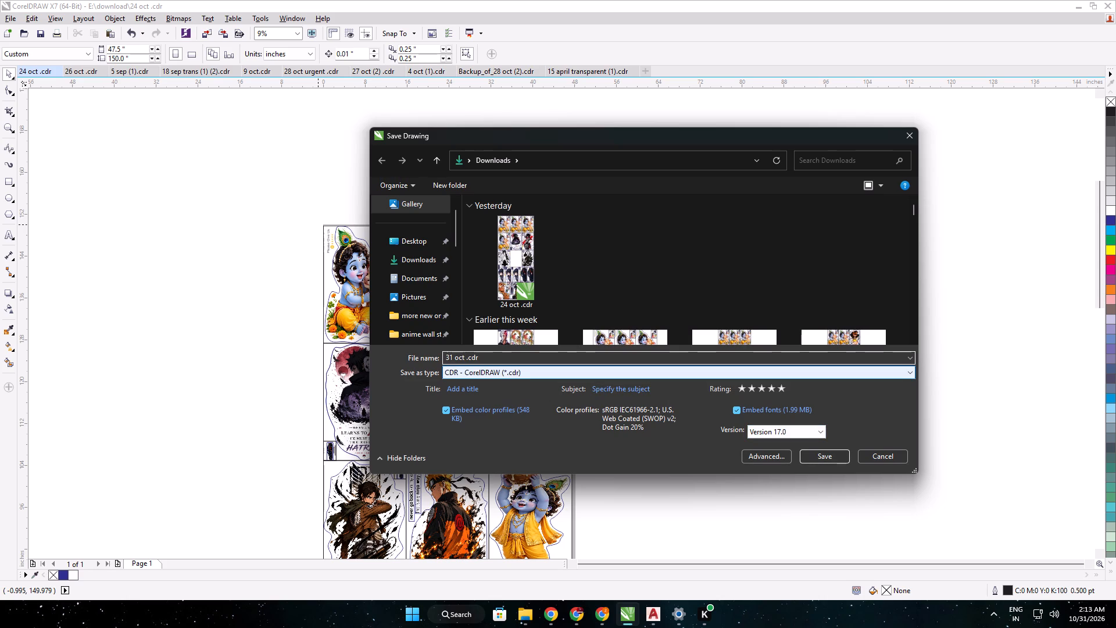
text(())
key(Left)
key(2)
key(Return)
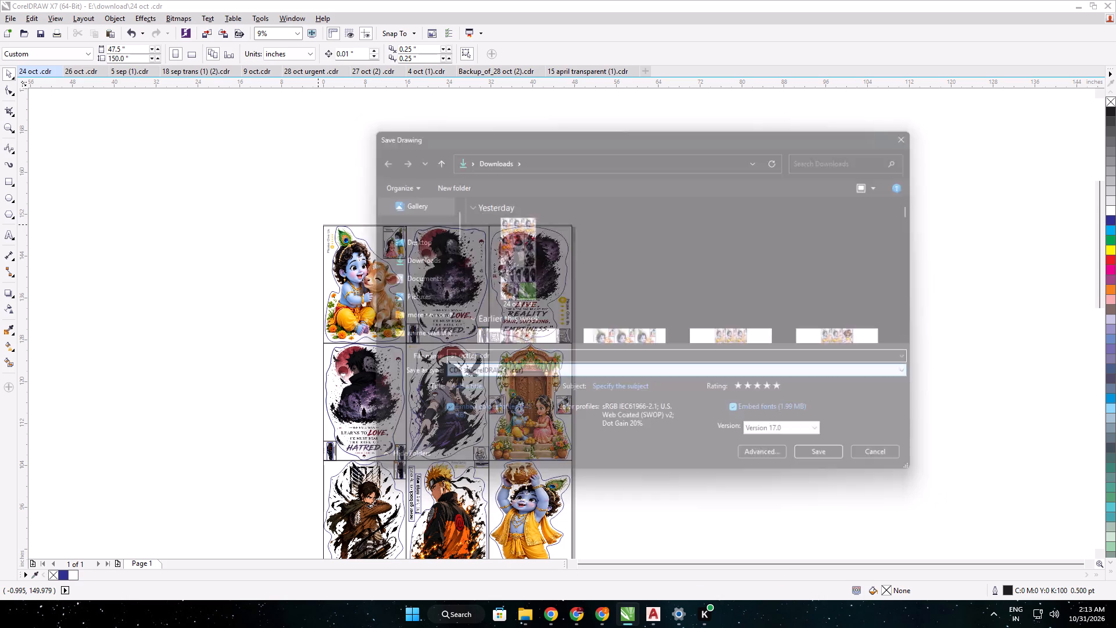
Switch to the Chrome window showing the TREND BRIDGE pending Meesho orders and open a new browser tab.
click(552, 614)
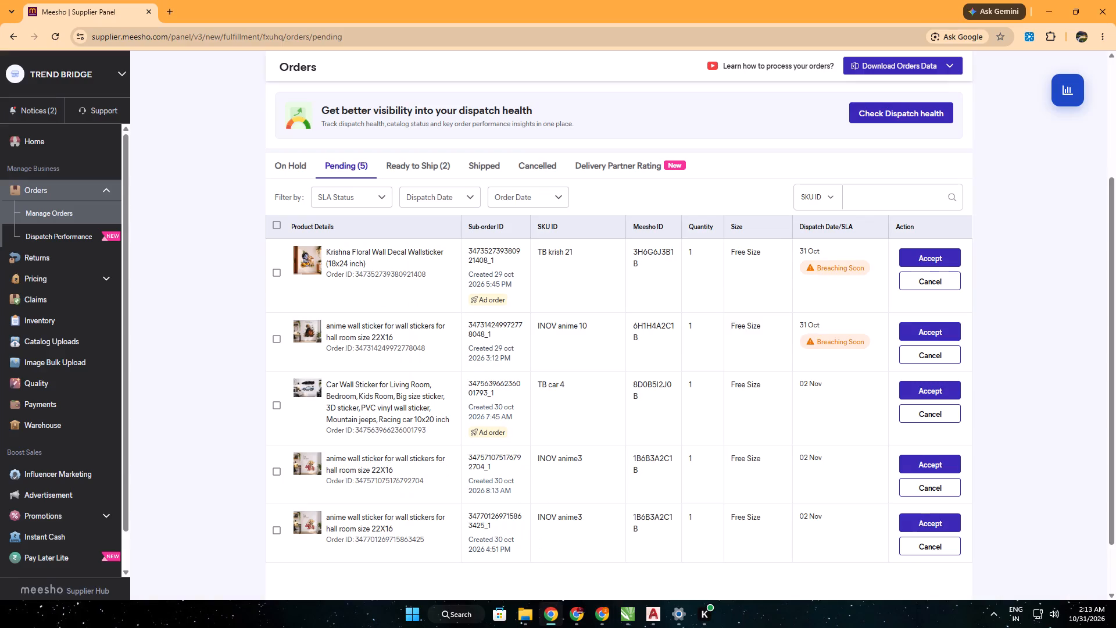
click(176, 9)
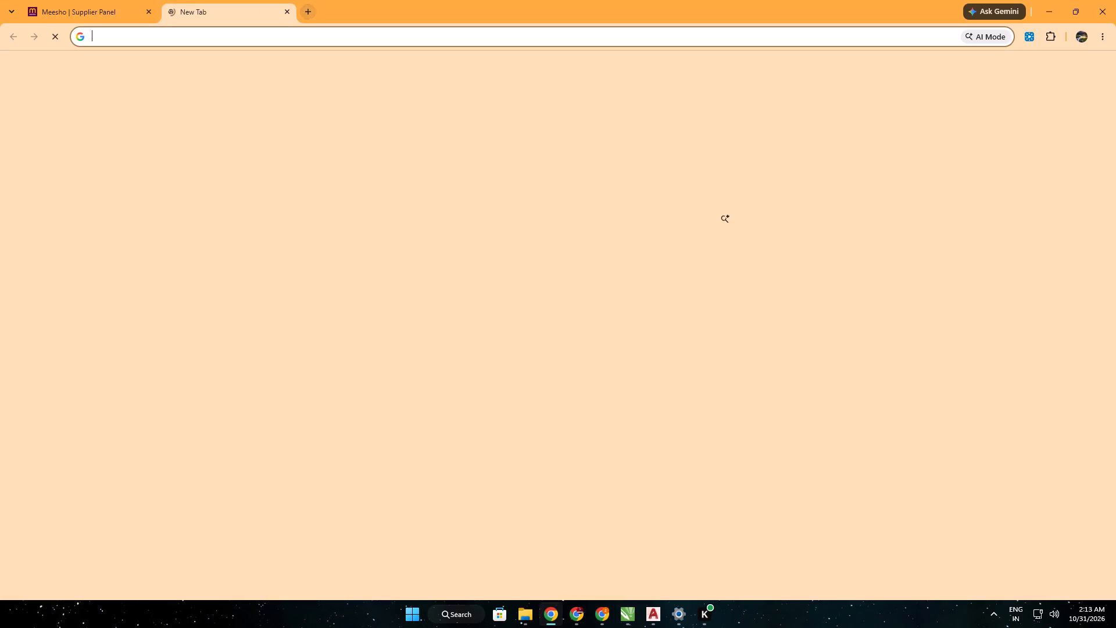
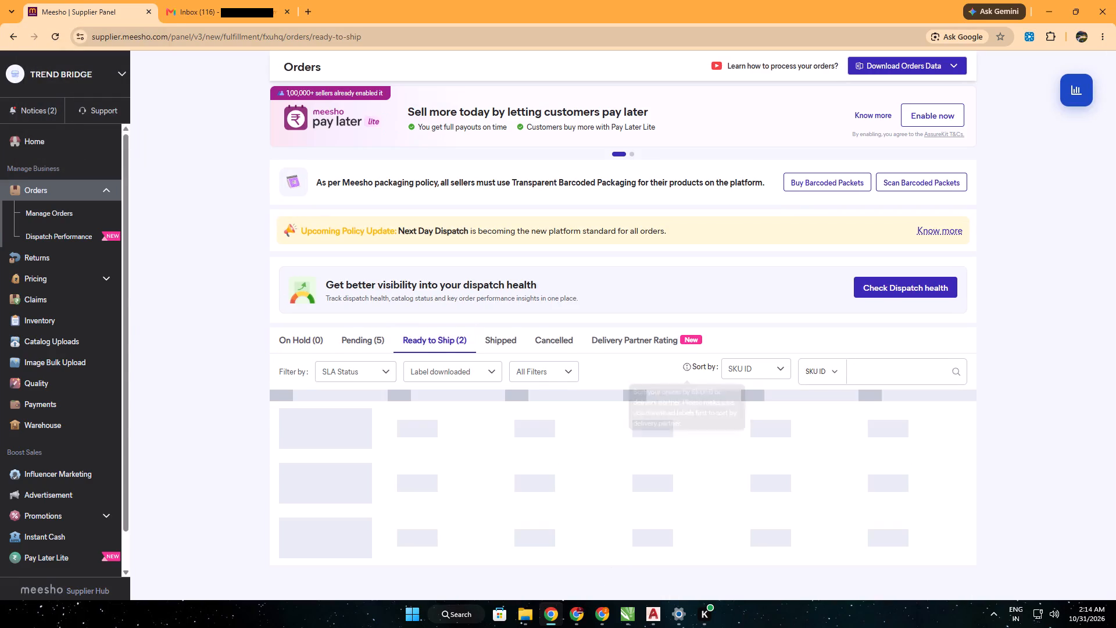
In the Delivery Partner Rating section of Meesho orders, give the 30 Oct delhivery and Valmo pickups a Very Good star rating.
click(528, 350)
click(641, 349)
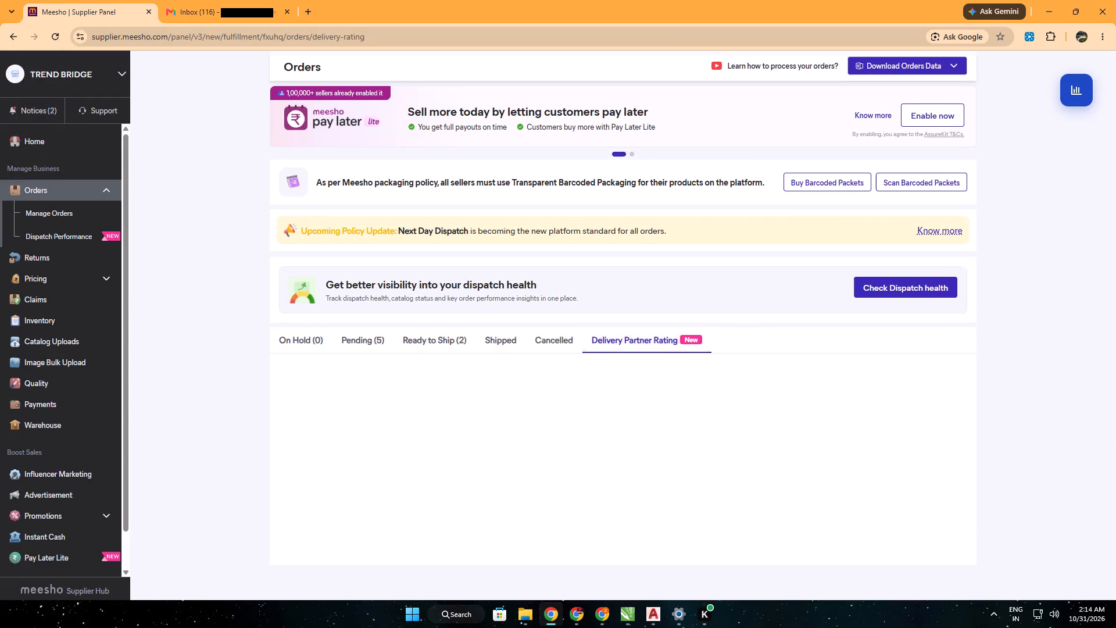
scroll(398, 424, down, 3)
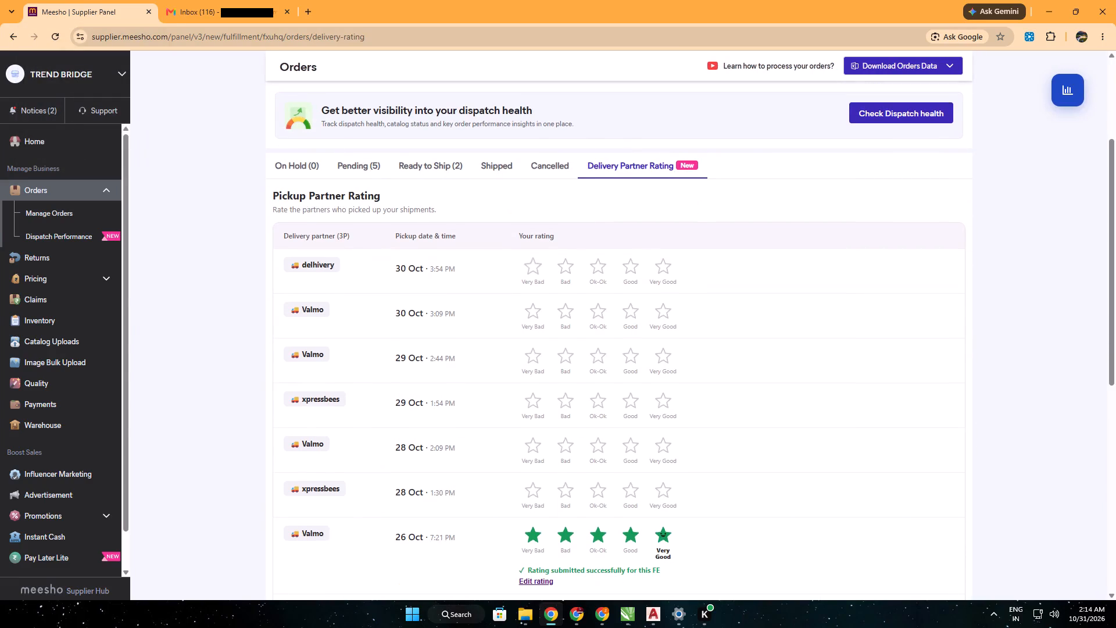
click(659, 274)
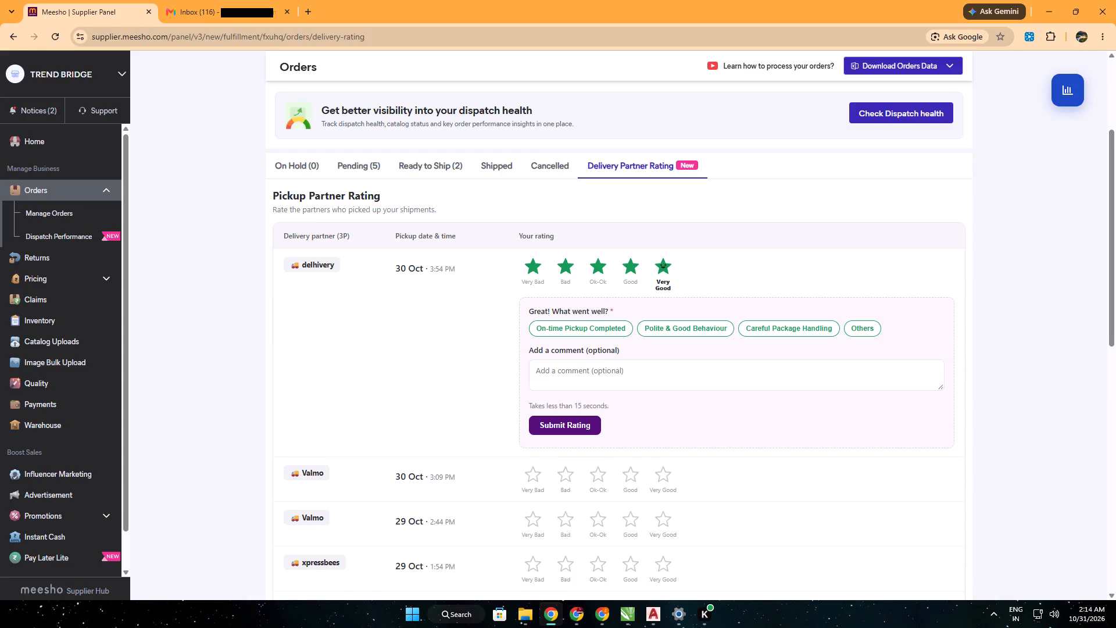
click(658, 481)
scroll(650, 468, down, 5)
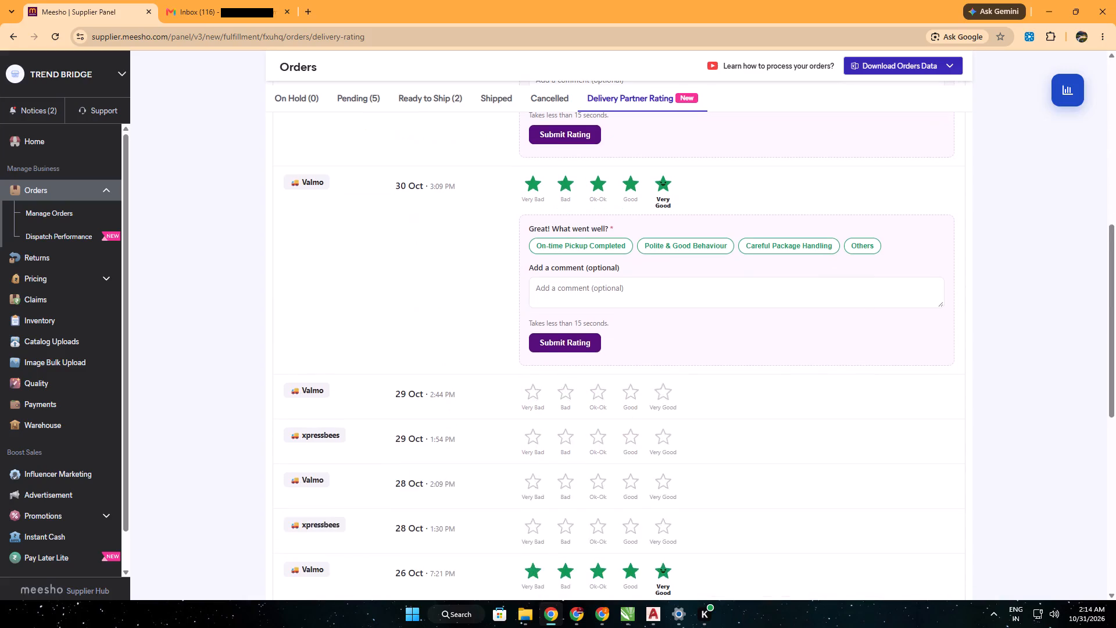
Submit Very Good ratings with On-time Pickup Completed for the Valmo pickups of 30 Oct 3:09 PM and 29 Oct 2:44 PM.
click(660, 403)
click(577, 255)
click(575, 244)
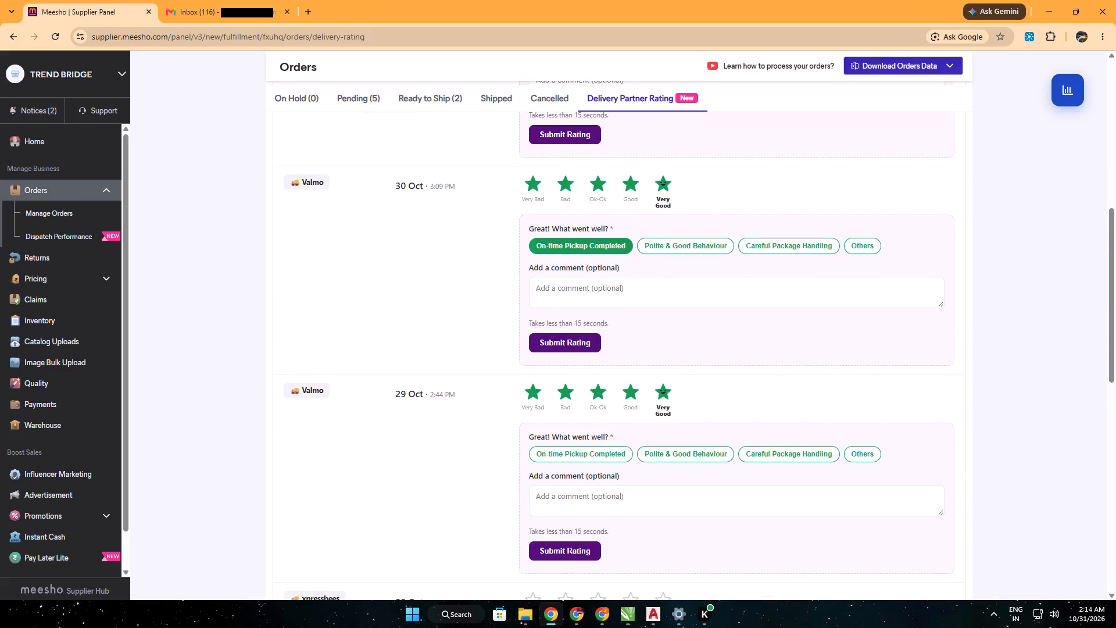
click(563, 462)
click(559, 556)
click(568, 337)
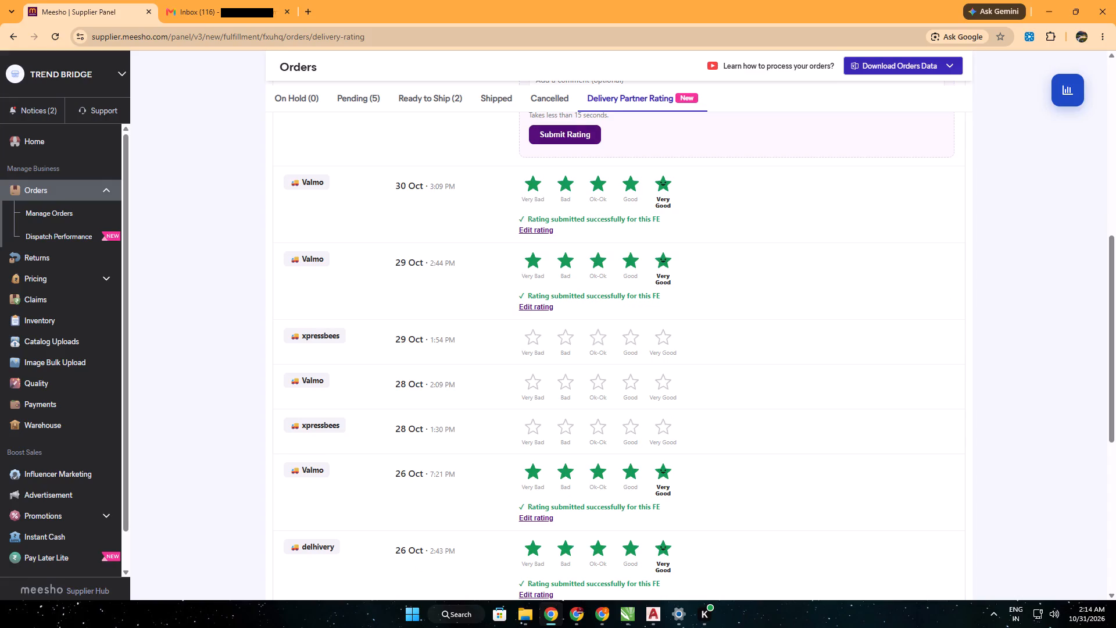
Rate the 29 Oct xpressbees pickup Very Bad for Delayed Pickup and the 28 Oct Valmo pickup Very Good for On-time Pickup Completed, submitting both.
click(533, 345)
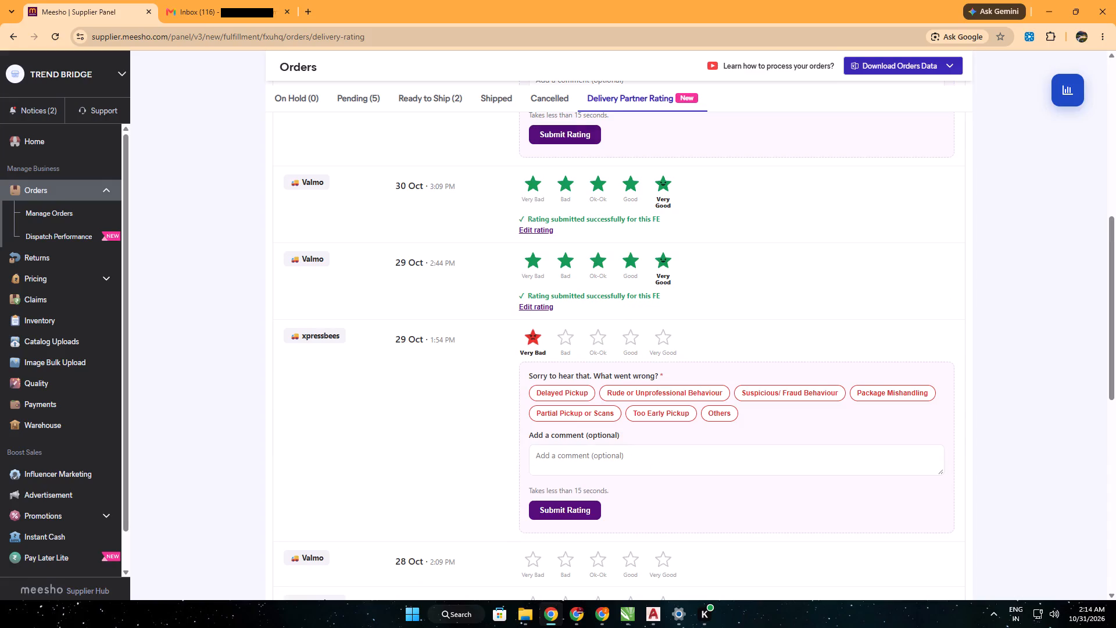
click(563, 392)
click(660, 560)
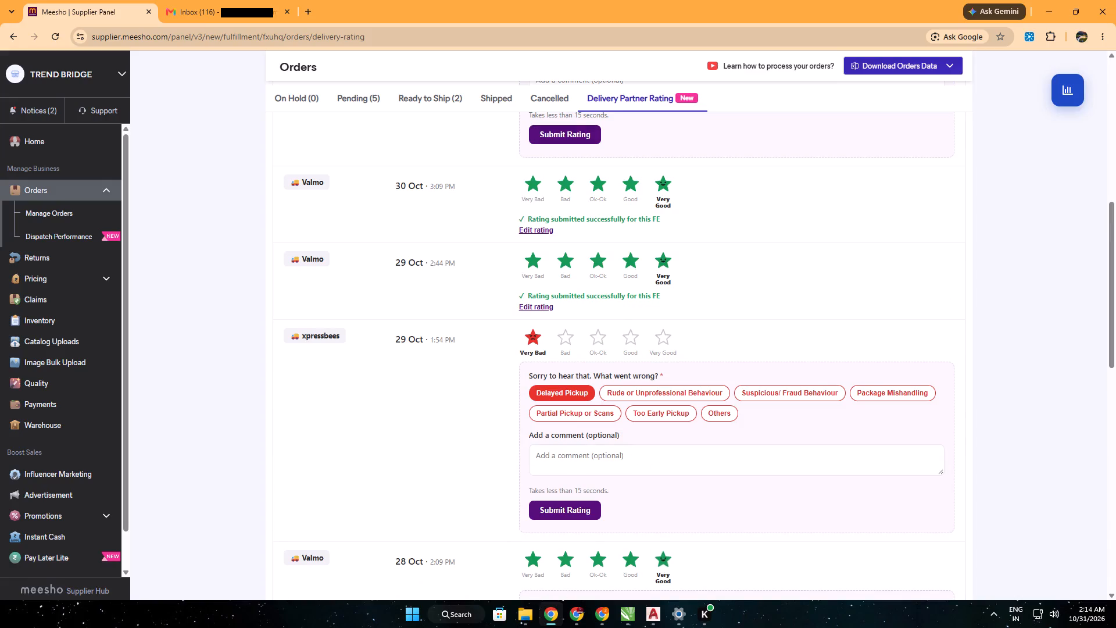
click(584, 516)
click(563, 472)
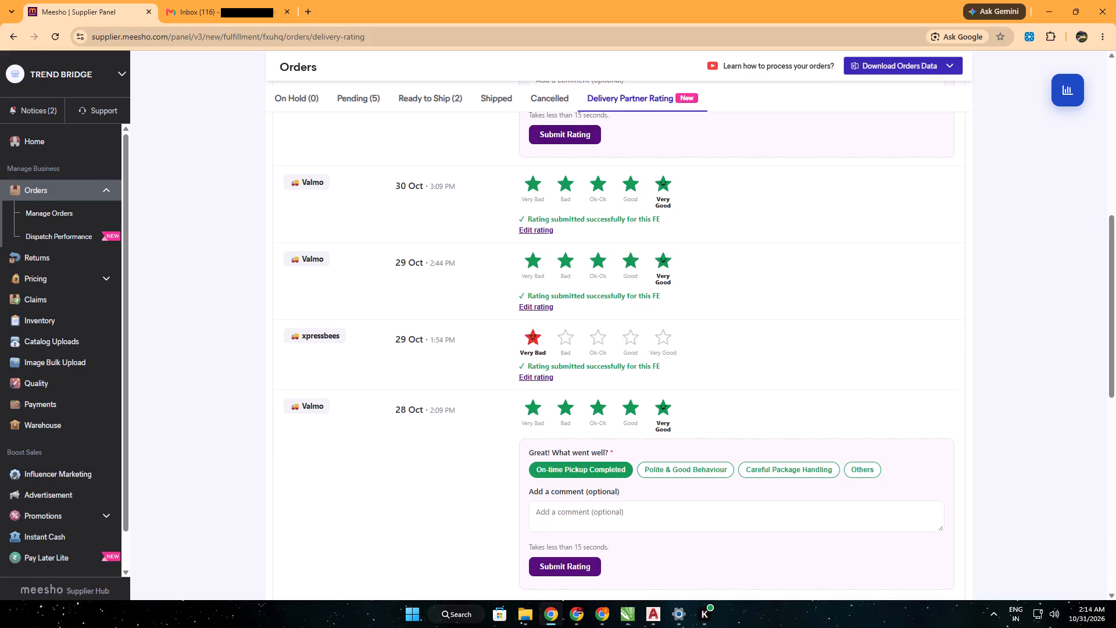
click(570, 560)
Submit a Very Bad, Delayed Pickup rating for 28 Oct xpressbees and On-time Pickup Completed feedback for the 30 Oct delhivery pickup.
click(534, 493)
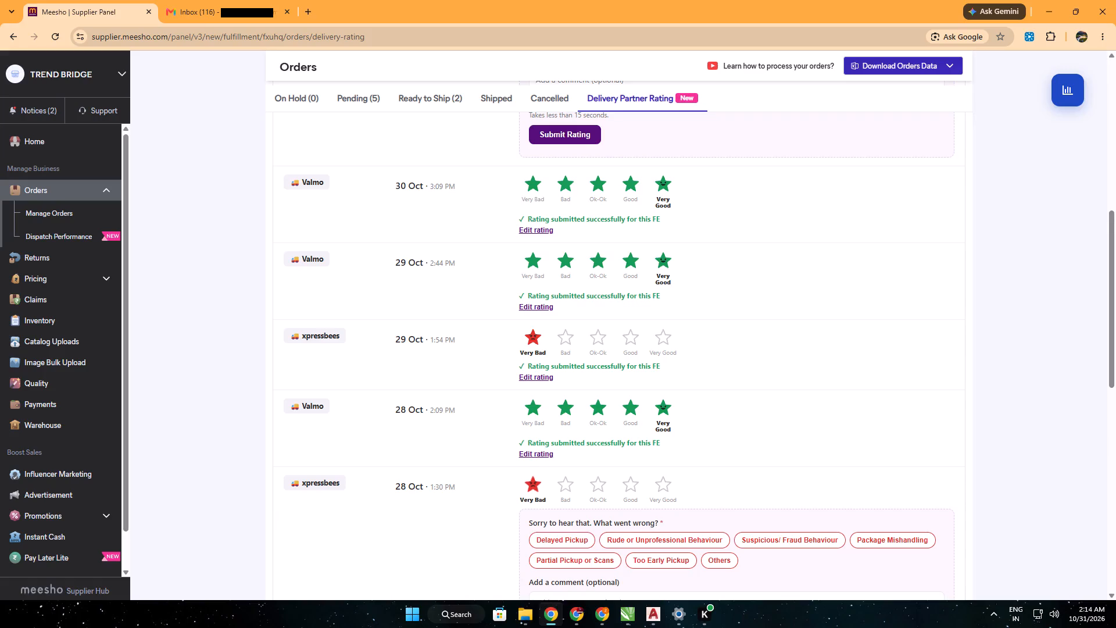
click(583, 540)
scroll(637, 383, up, 3)
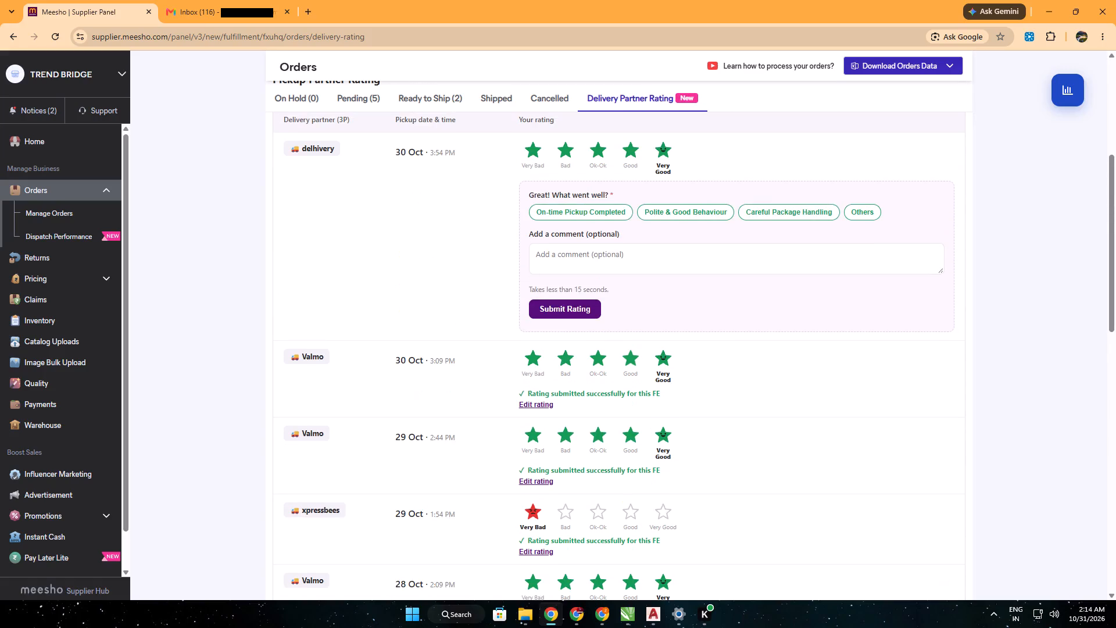
click(563, 210)
click(563, 303)
scroll(556, 420, down, 3)
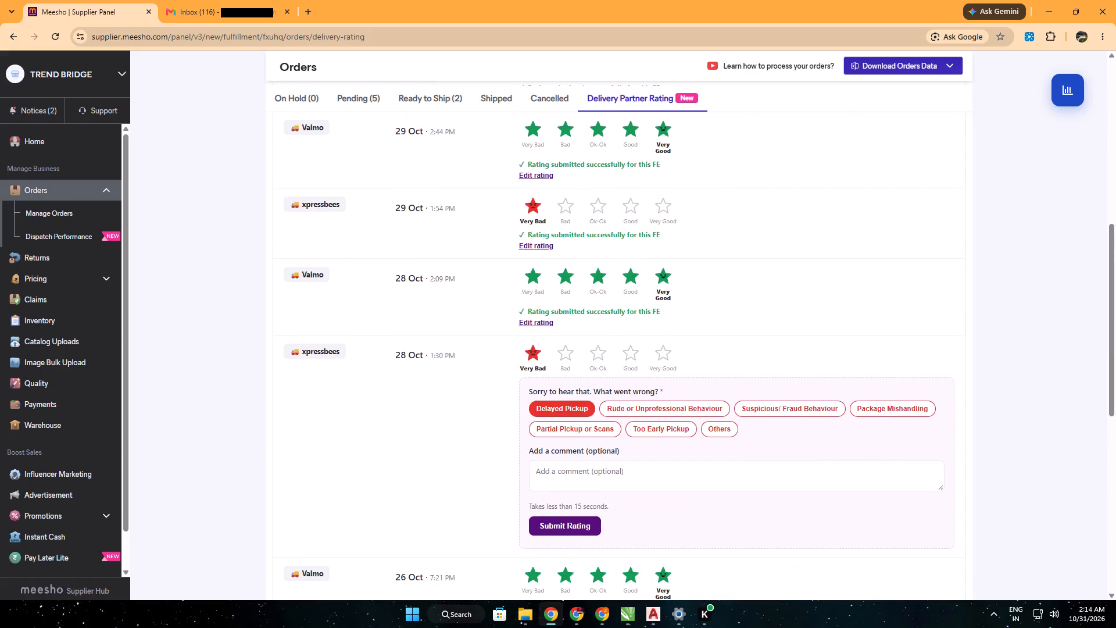
click(552, 527)
scroll(586, 388, down, 4)
scroll(589, 392, up, 3)
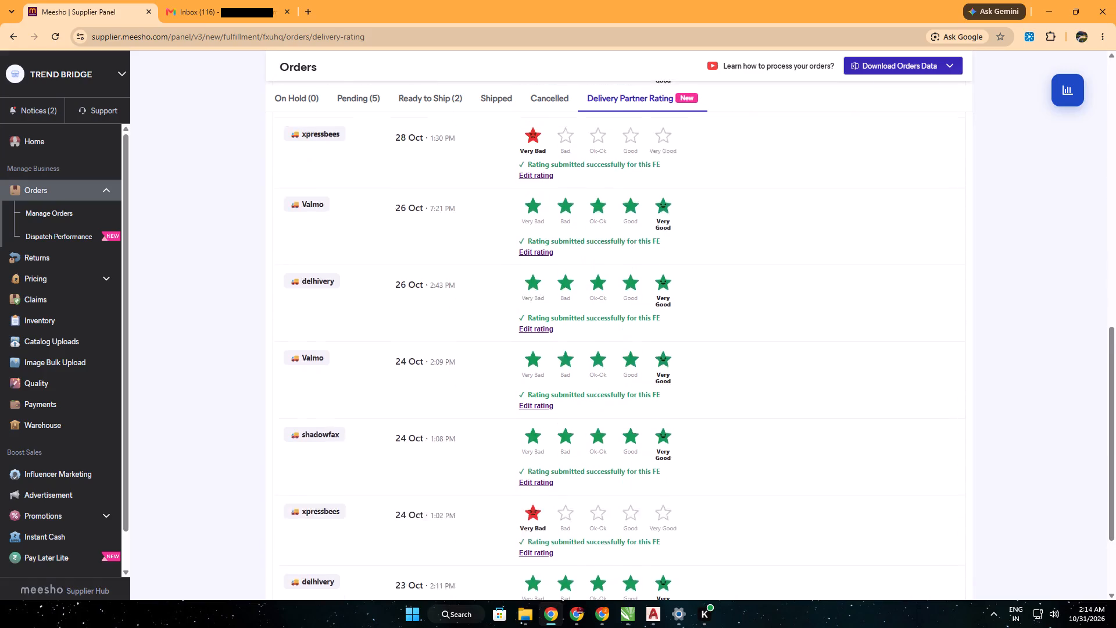
scroll(591, 393, up, 9)
Check the Delivered and Out for Delivery lists in the return tracking of Return/RTO Orders.
click(66, 260)
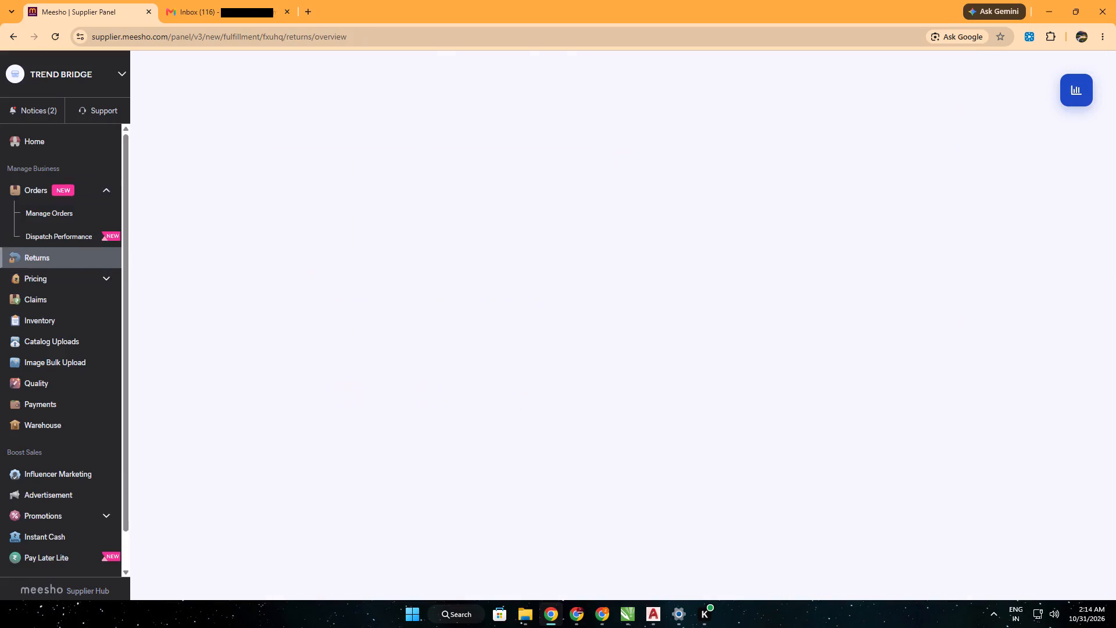
click(378, 116)
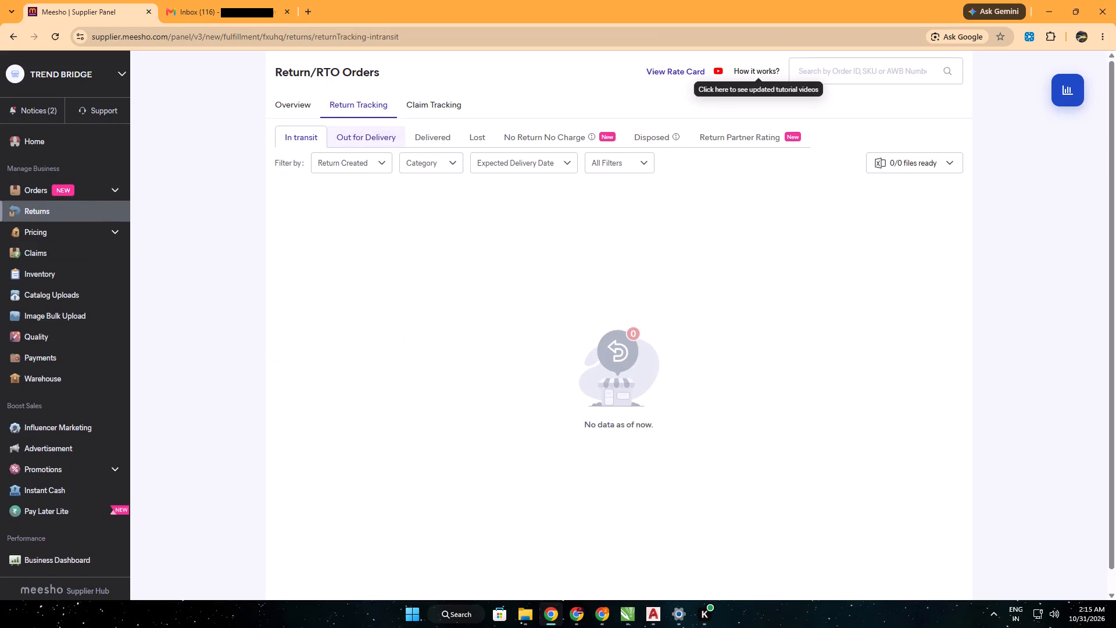
click(434, 142)
click(369, 136)
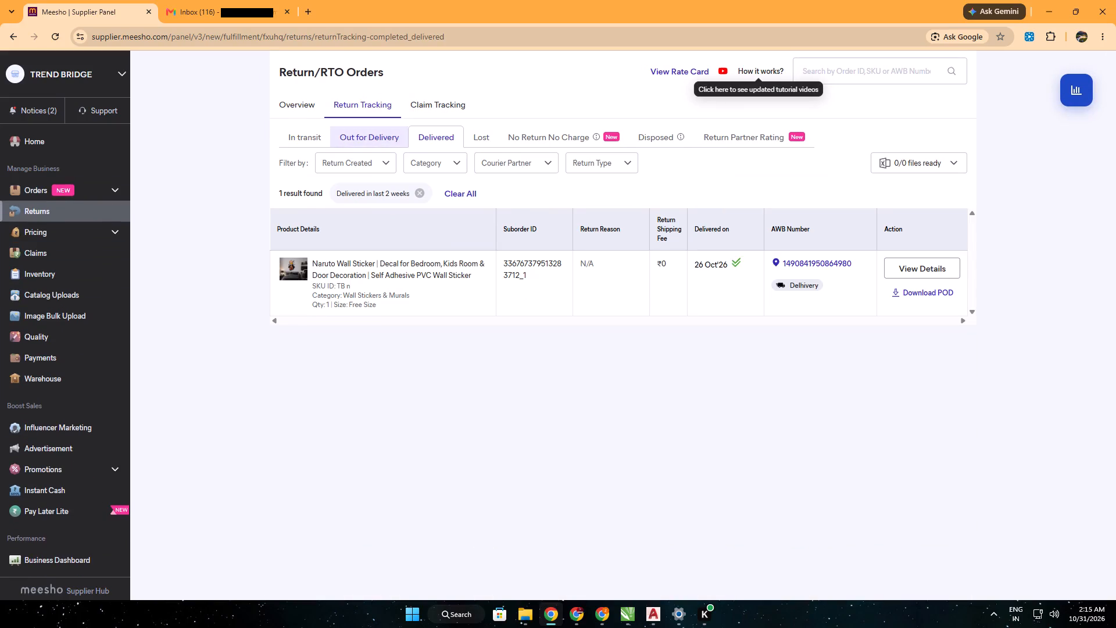